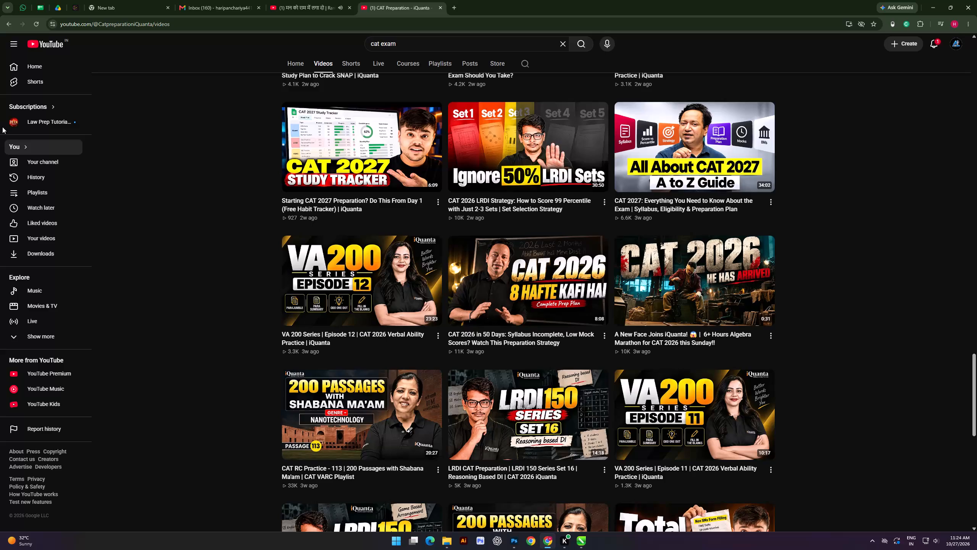
# Return to the cat exam search results, open the CATKing channel and look through its latest videos.
pyautogui.click(7, 30)
pyautogui.click(7, 30)
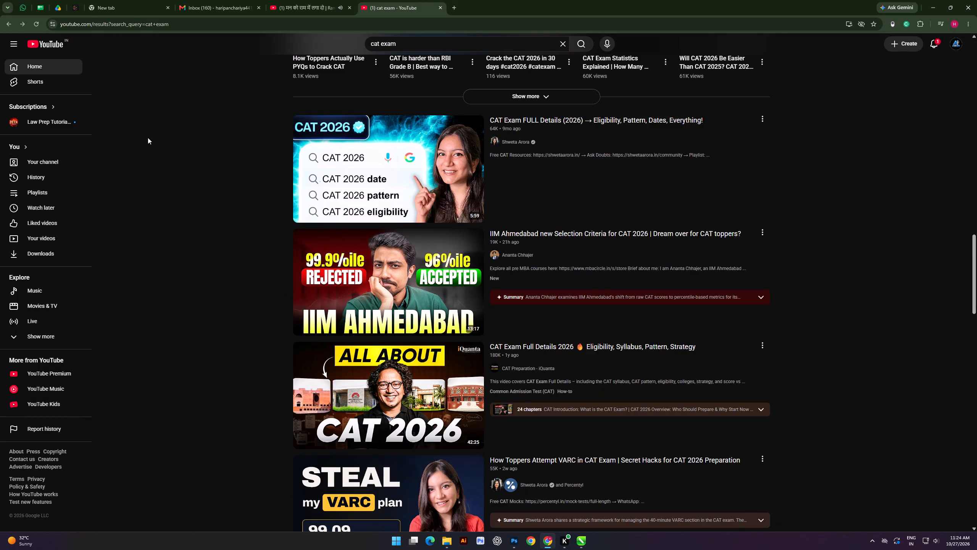
pyautogui.scroll(-19, 324, 270)
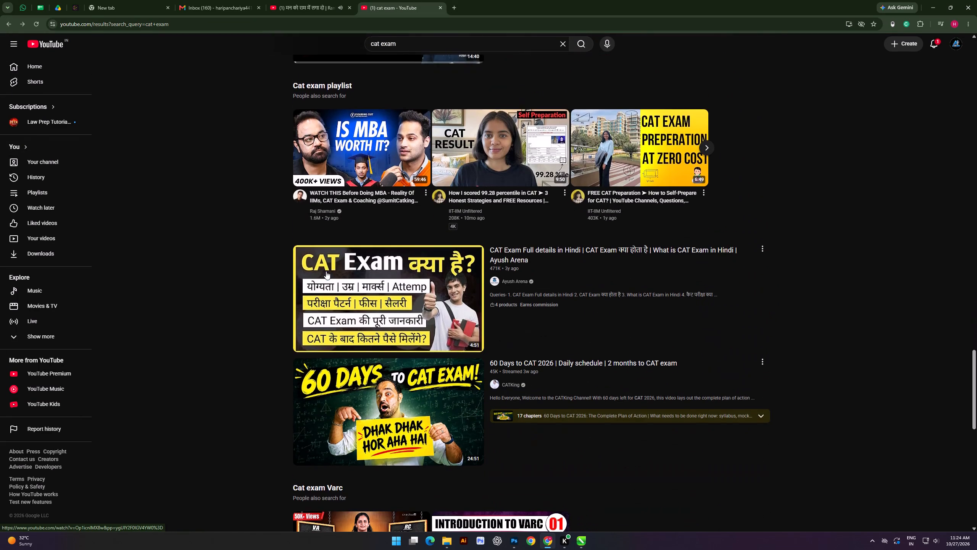
pyautogui.scroll(-3, 326, 271)
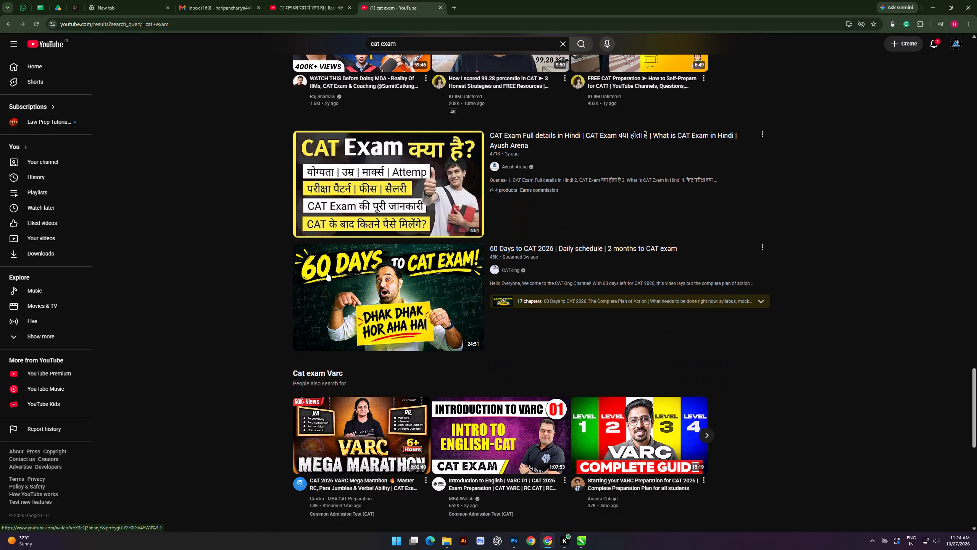
pyautogui.click(512, 272)
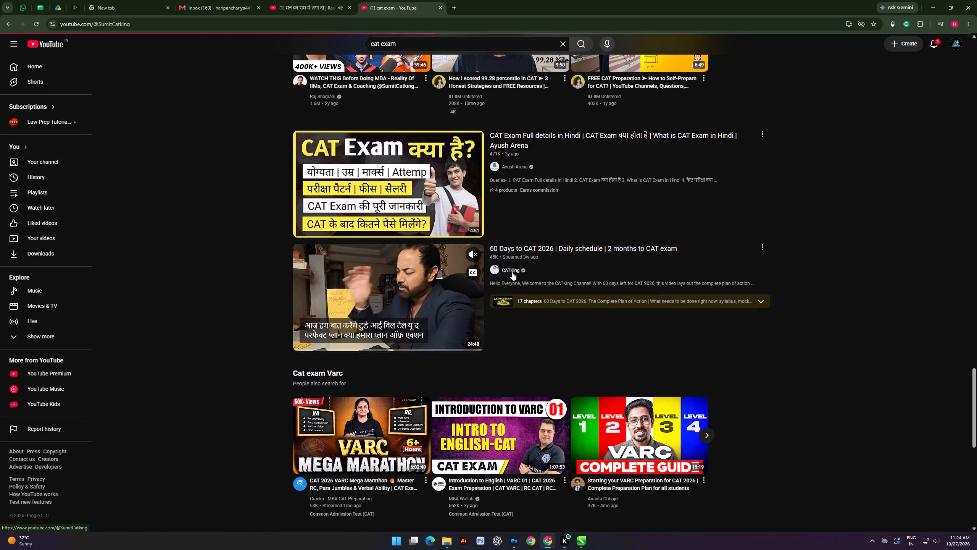
pyautogui.click(319, 226)
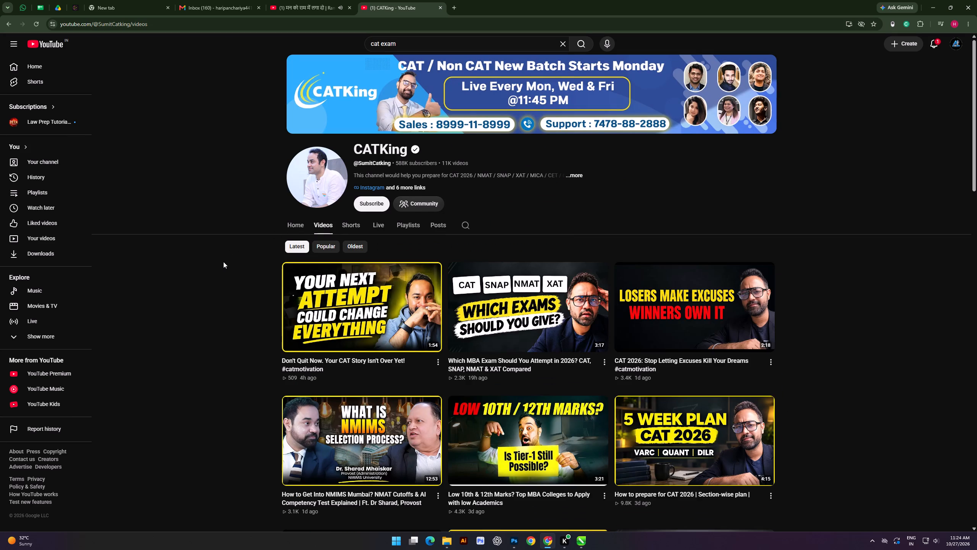
pyautogui.scroll(-10, 223, 264)
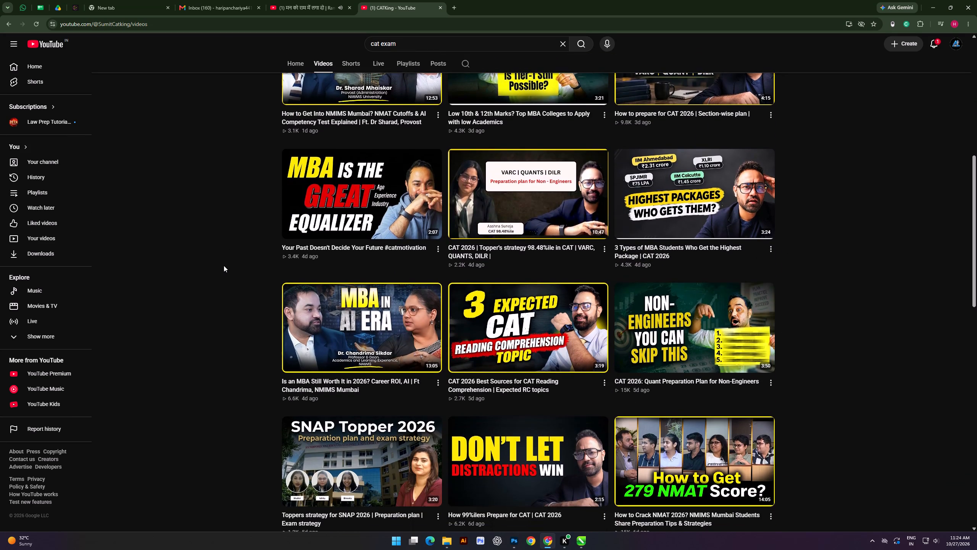
pyautogui.scroll(-5, 224, 265)
# Go back to the cat exam results and open the video list of the Ananta Chhajer channel.
pyautogui.click(8, 23)
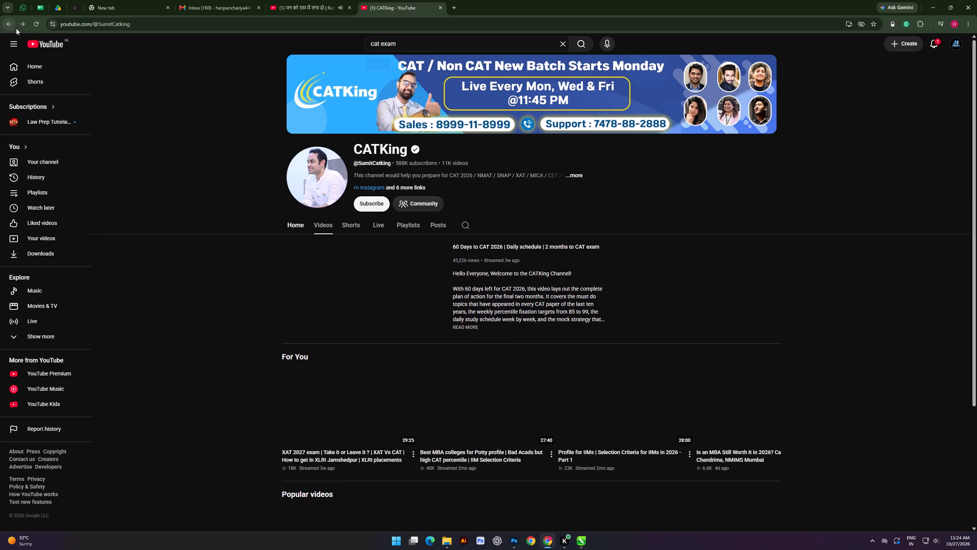
pyautogui.scroll(-8, 410, 330)
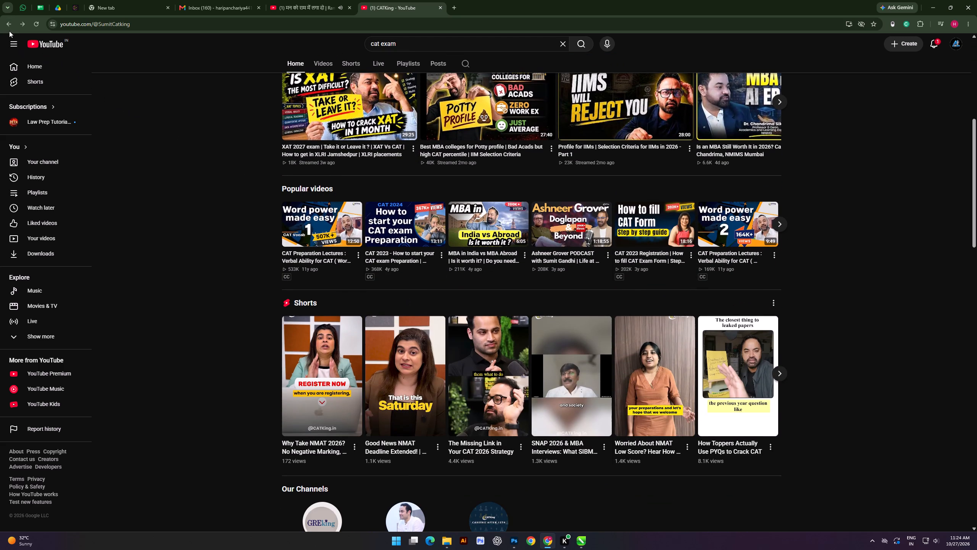
pyautogui.click(8, 23)
pyautogui.scroll(-15, 417, 273)
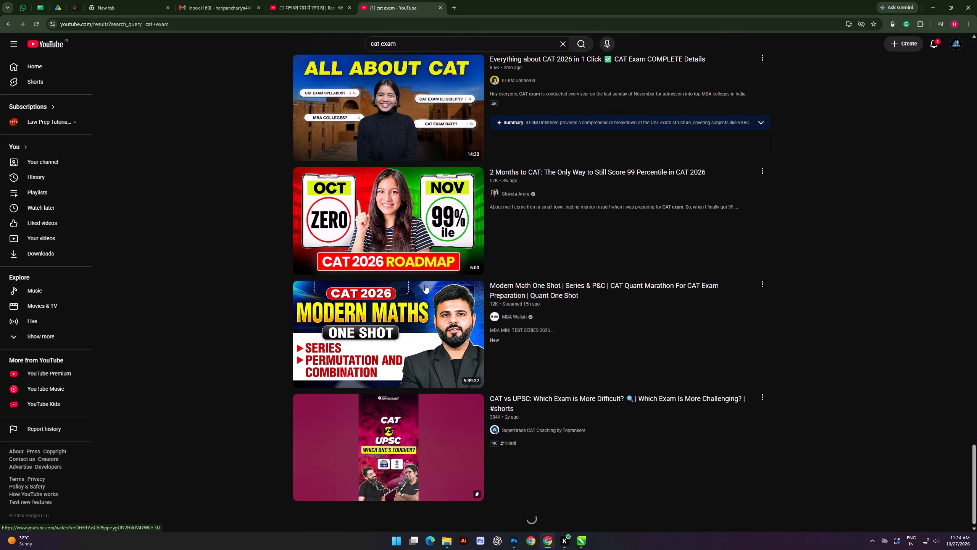
pyautogui.scroll(-18, 425, 285)
pyautogui.scroll(-5, 425, 286)
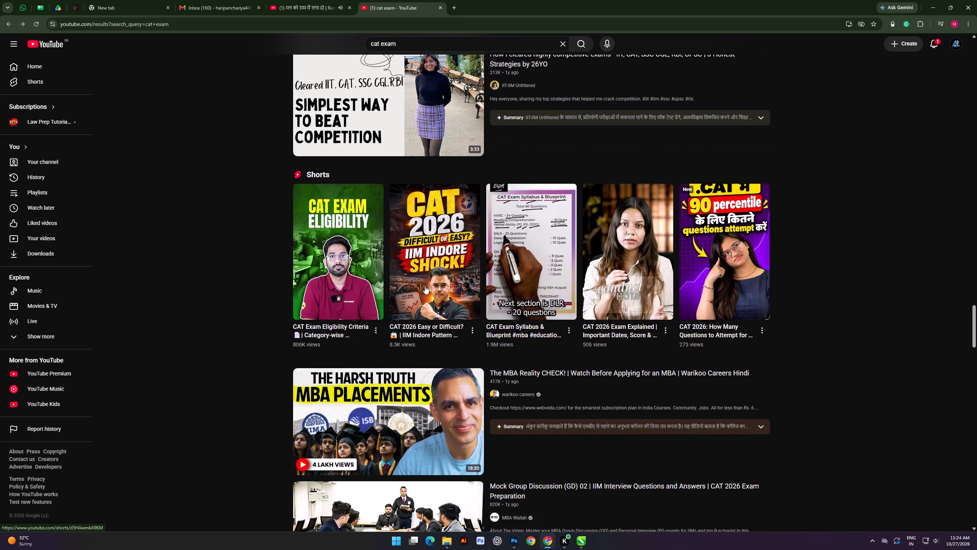
pyautogui.scroll(-20, 425, 286)
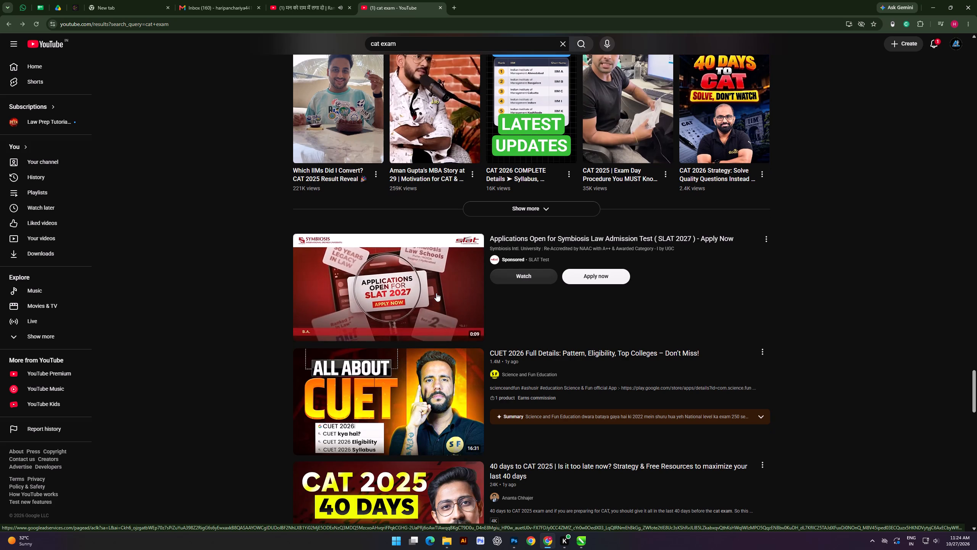
pyautogui.scroll(-5, 458, 294)
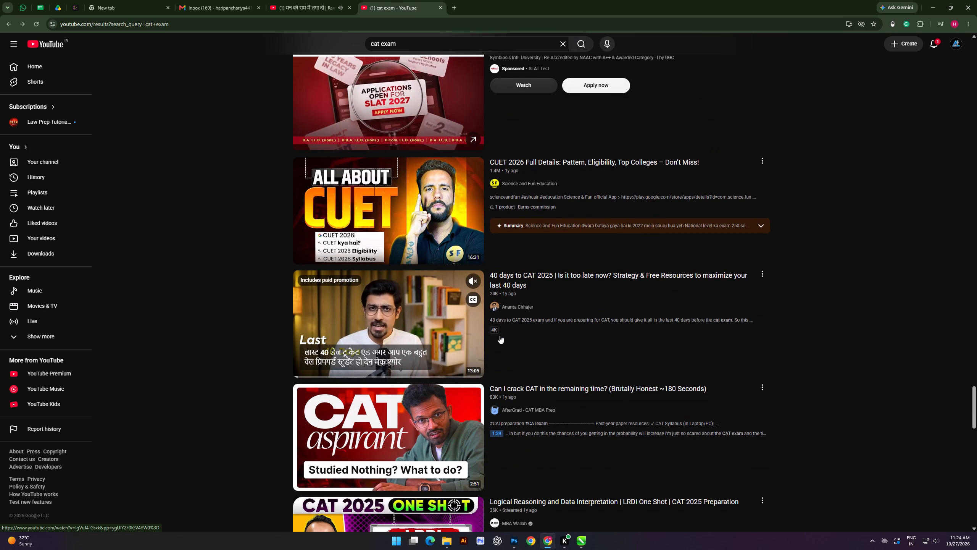
pyautogui.click(526, 310)
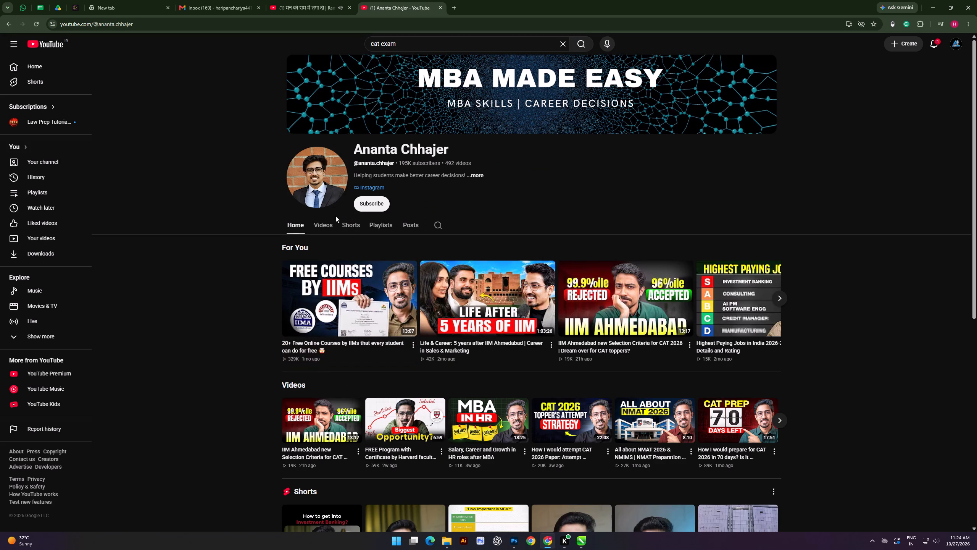
pyautogui.click(329, 222)
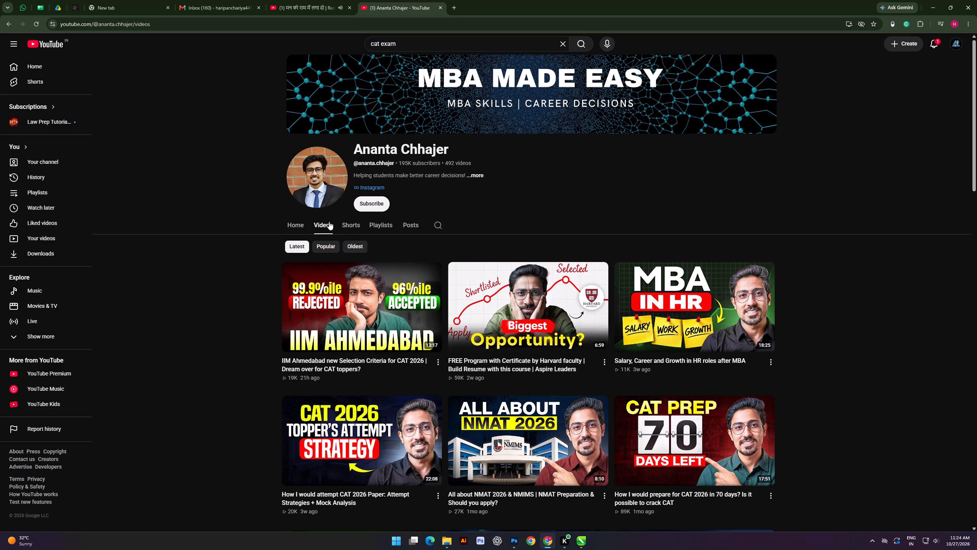
# Examine the thumbnails and titles of the Ananta Chhajer channel's latest videos.
pyautogui.scroll(-2, 181, 376)
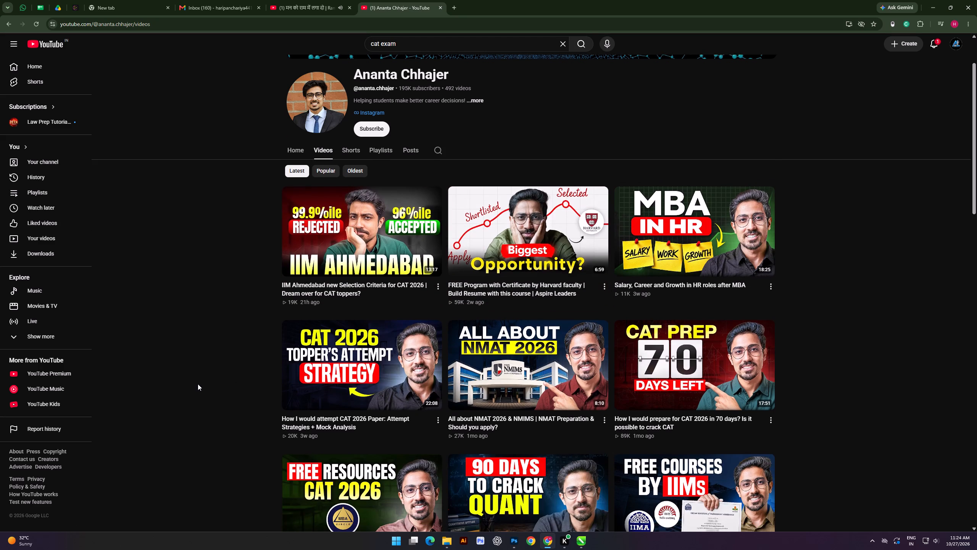
pyautogui.scroll(-1, 201, 381)
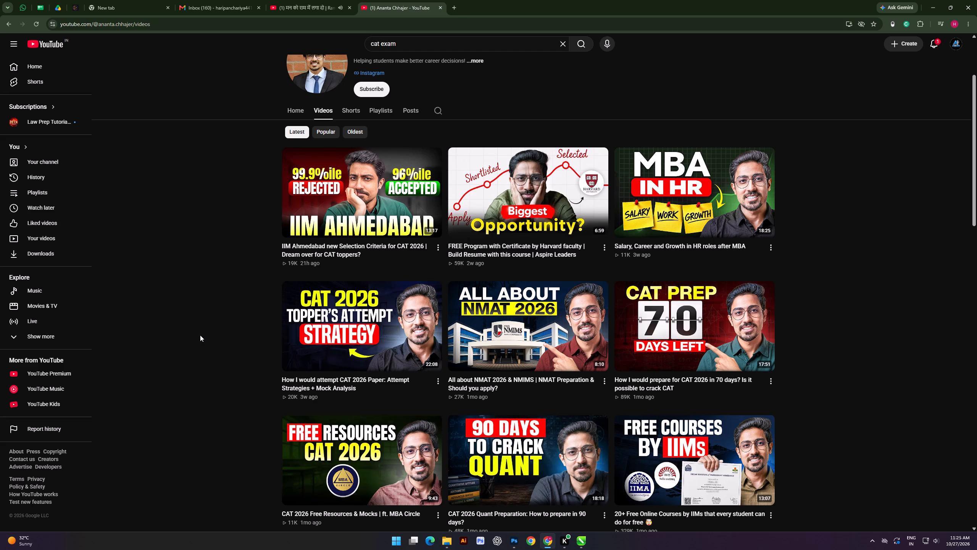
pyautogui.scroll(-5, 200, 335)
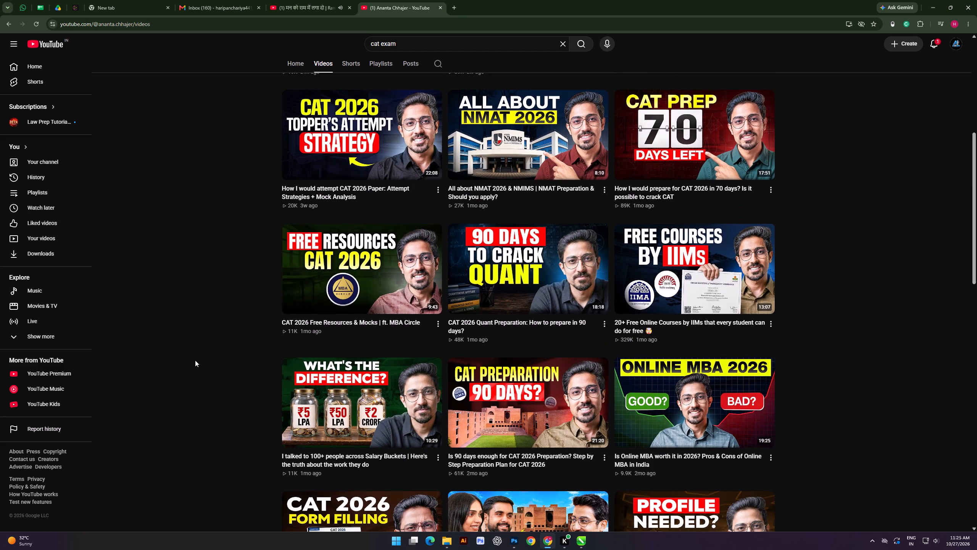
pyautogui.scroll(-4, 195, 358)
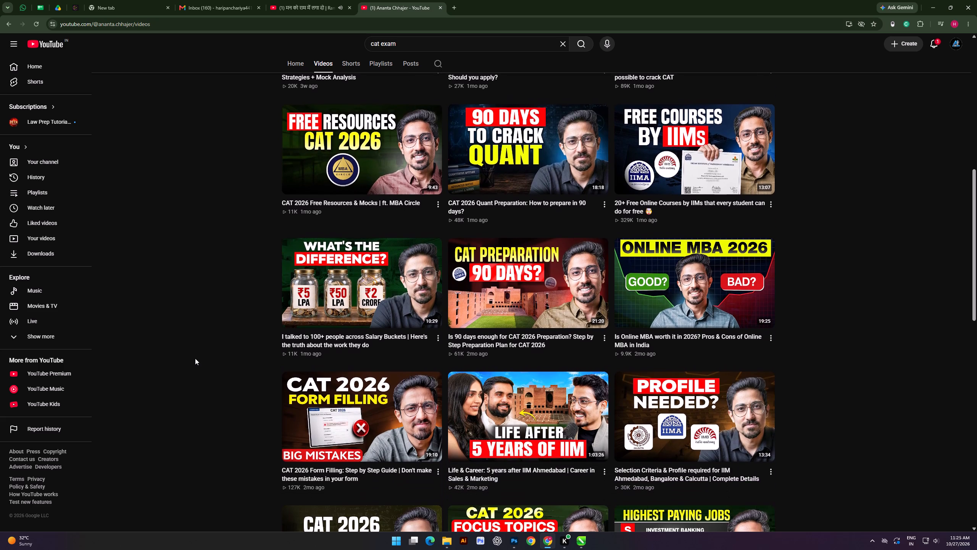
pyautogui.scroll(-2, 195, 358)
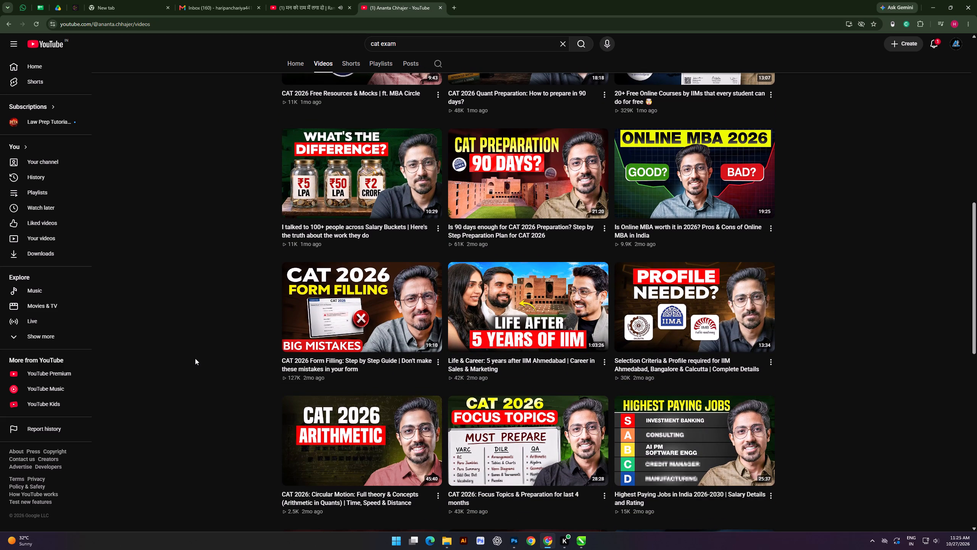
pyautogui.scroll(-1, 195, 358)
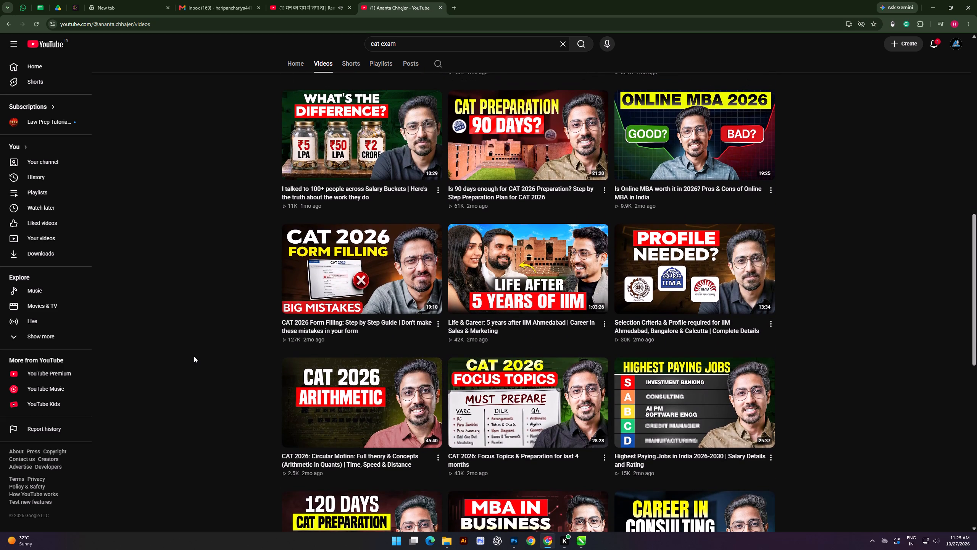
pyautogui.scroll(-2, 193, 356)
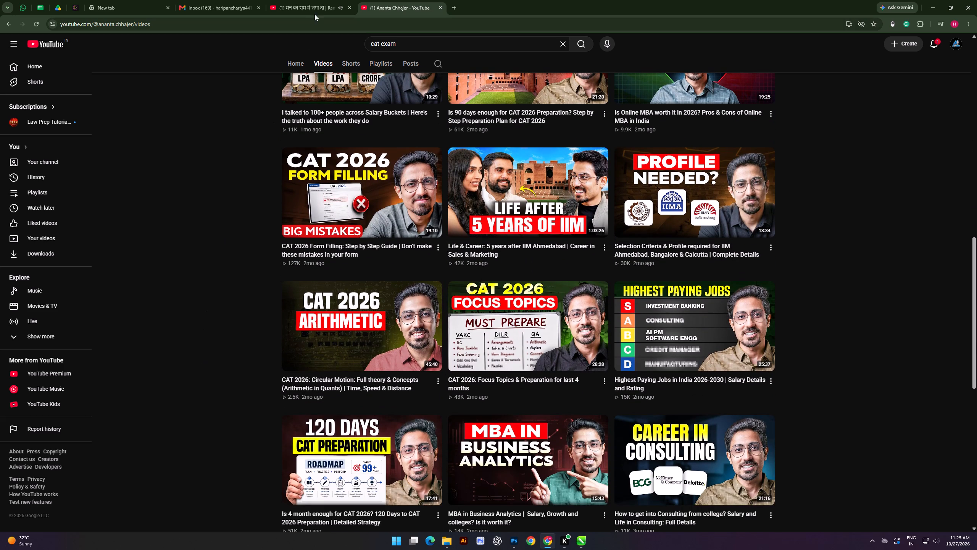
# Switch to the tab playing the Ram bhajan, search YouTube for KRISHNA and browse the results.
pyautogui.click(336, 0)
pyautogui.click(388, 47)
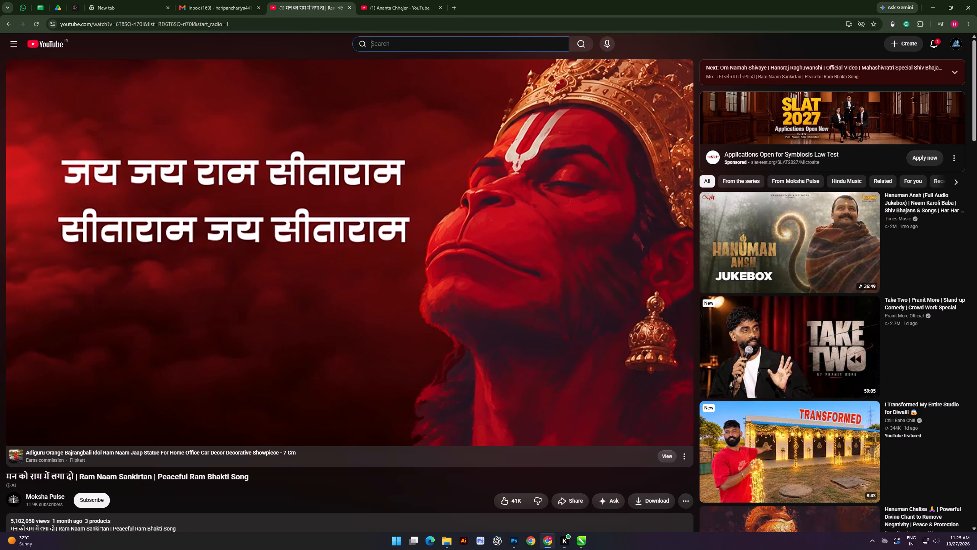
pyautogui.write('KRISHNA')
pyautogui.press('space')
pyautogui.press('Return')
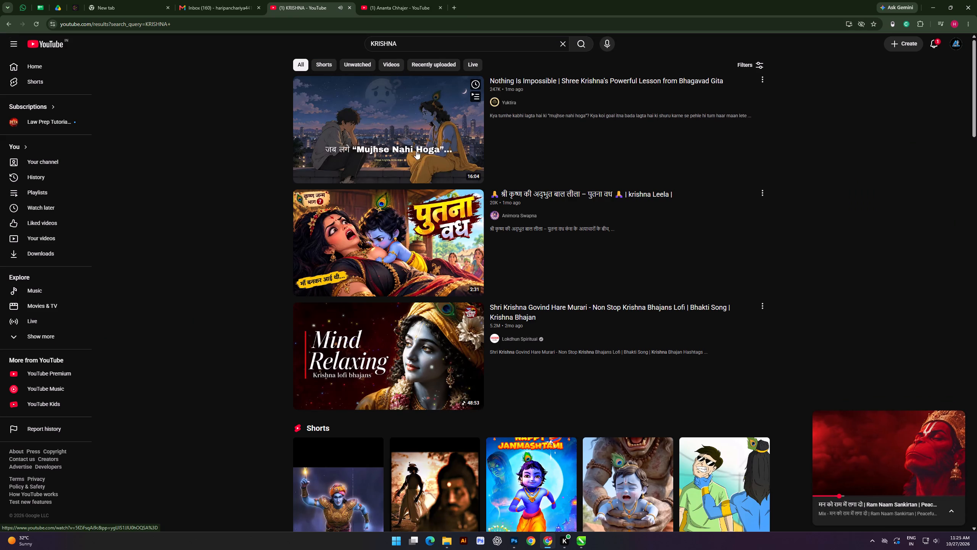
pyautogui.scroll(-4, 416, 149)
pyautogui.scroll(-19, 416, 149)
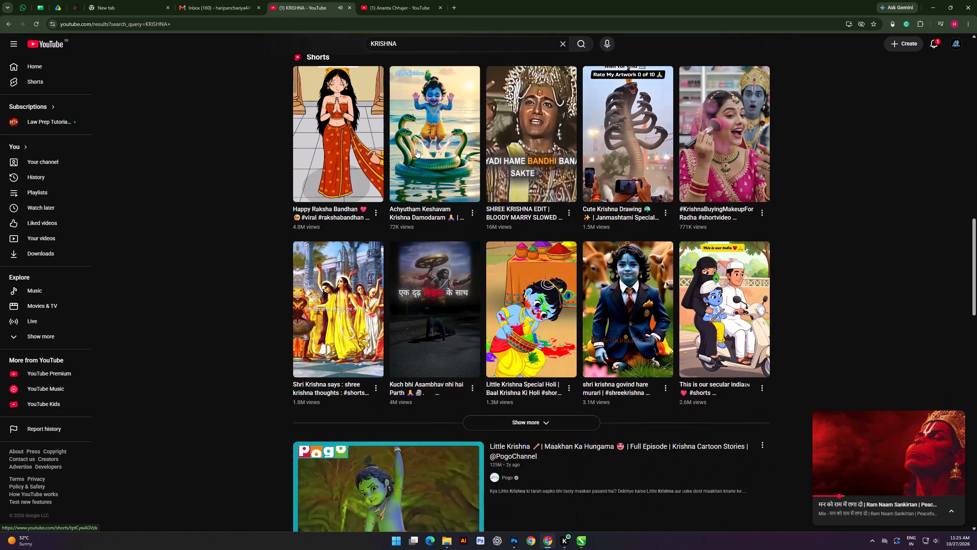
pyautogui.scroll(-20, 416, 149)
pyautogui.scroll(-6, 416, 149)
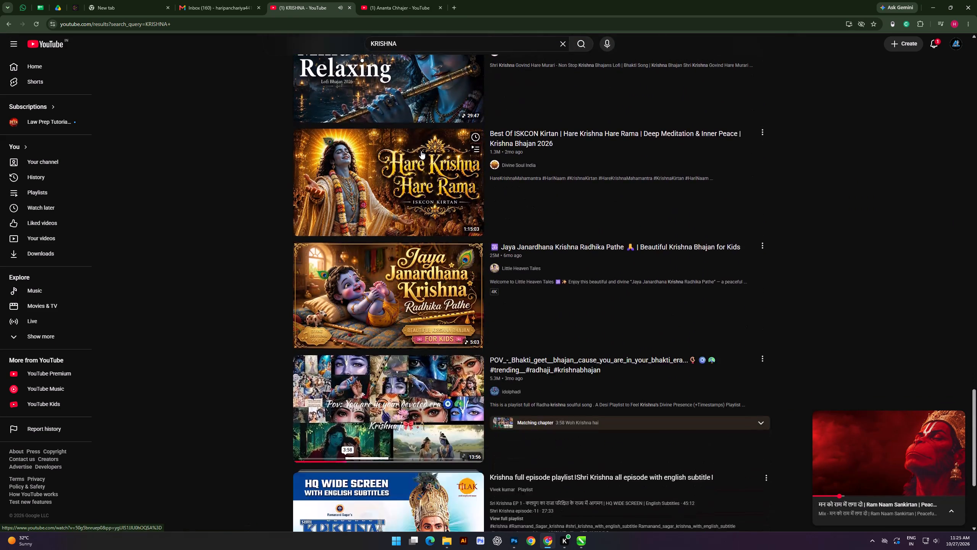
pyautogui.scroll(-10, 421, 151)
# Extend the search to KRISHNA YATRA and look through the resulting videos and Shorts.
pyautogui.click(408, 31)
pyautogui.click(411, 39)
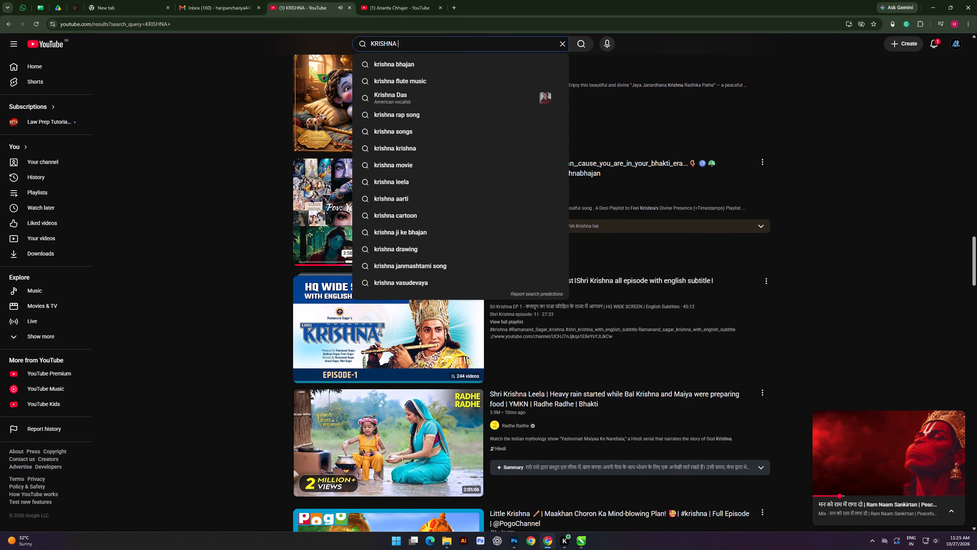
pyautogui.press('space')
pyautogui.write('YATRA')
pyautogui.press('Return')
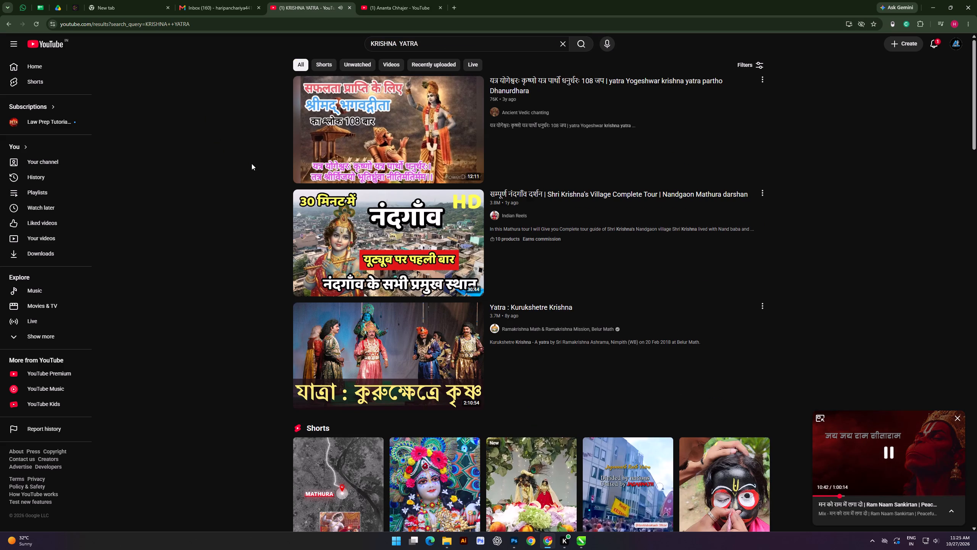
pyautogui.scroll(-16, 253, 181)
pyautogui.scroll(-5, 254, 184)
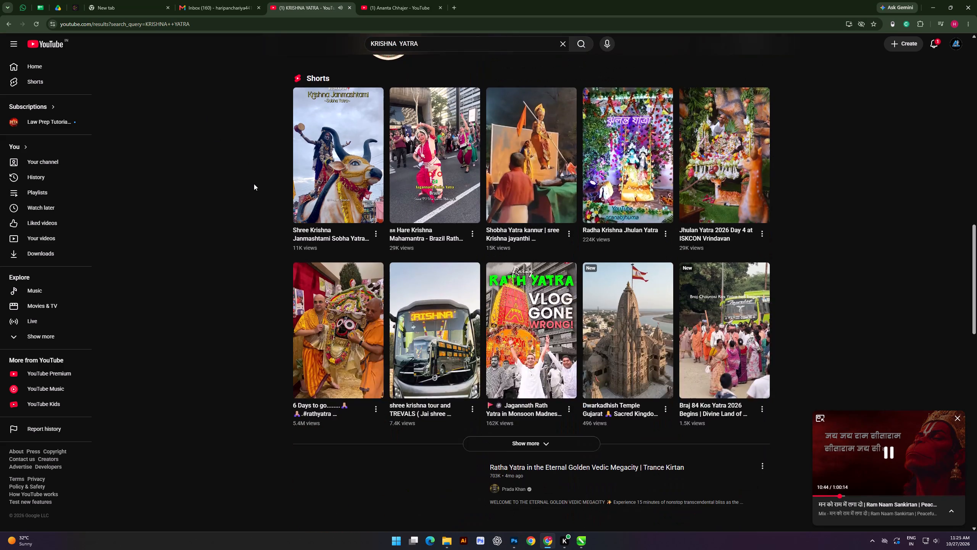
pyautogui.scroll(-11, 254, 184)
pyautogui.scroll(-19, 255, 181)
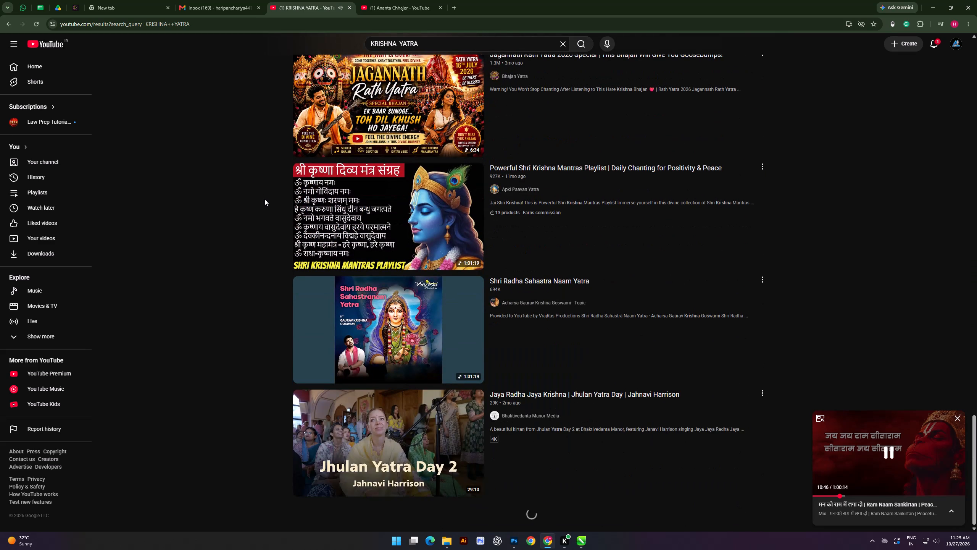
pyautogui.scroll(-16, 264, 199)
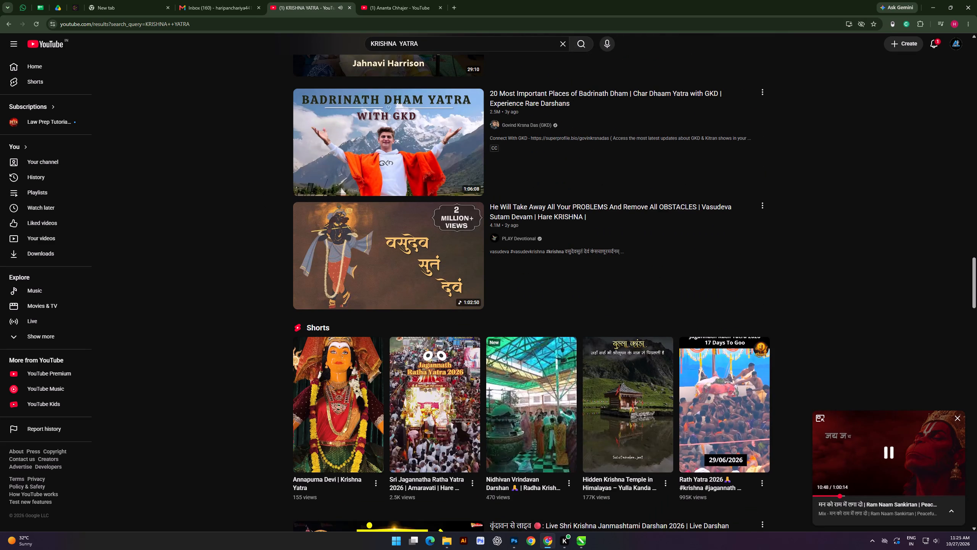
# Refine the search to the suggested query krishna yatra vrindavan.
pyautogui.click(440, 42)
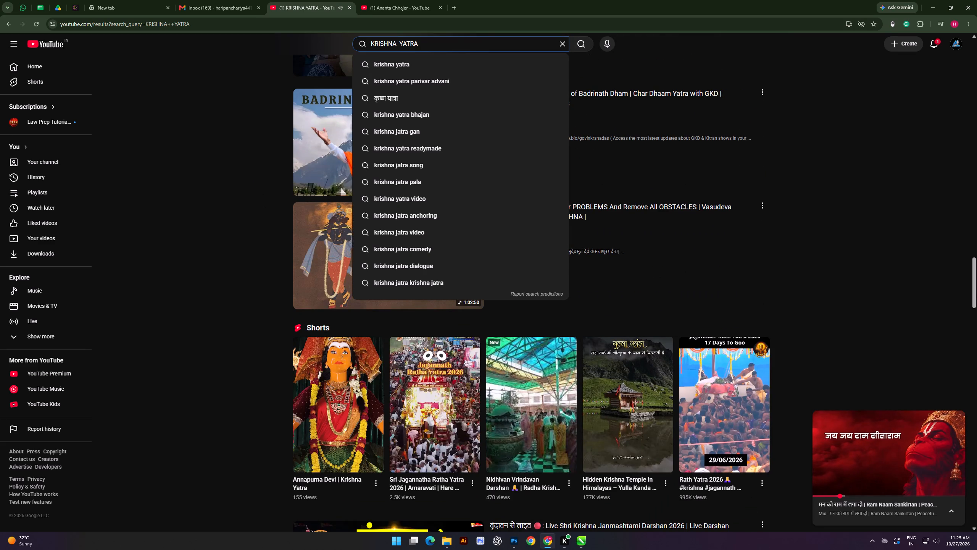
pyautogui.press('space')
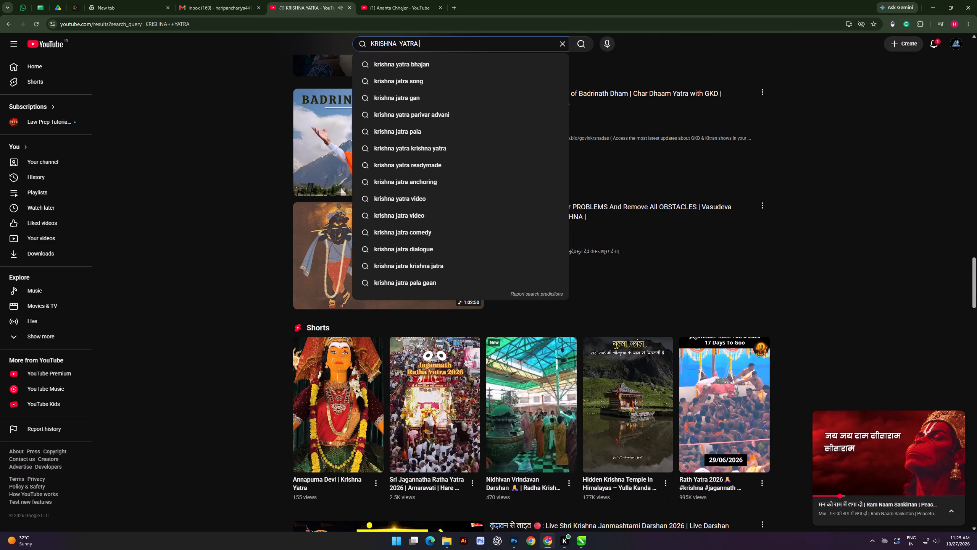
pyautogui.write('VIR')
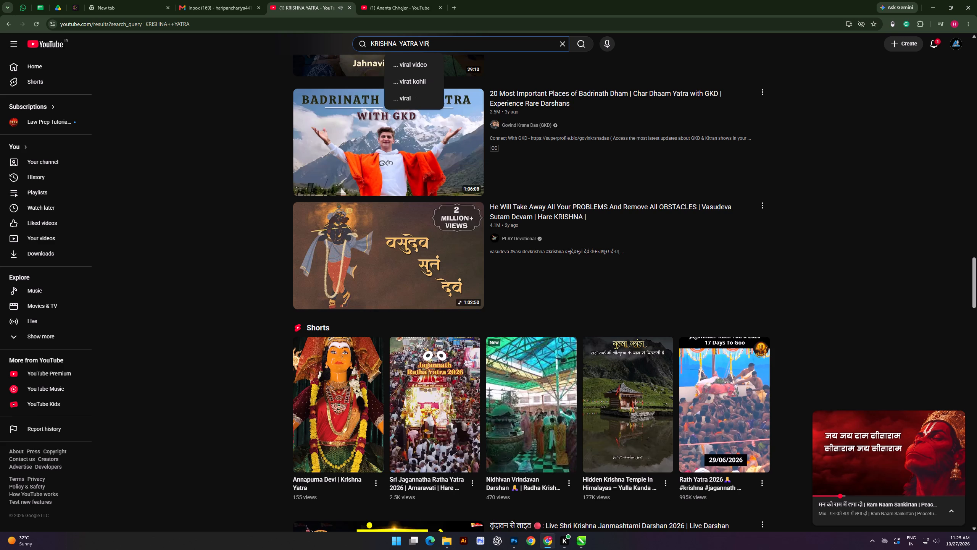
pyautogui.write('ND')
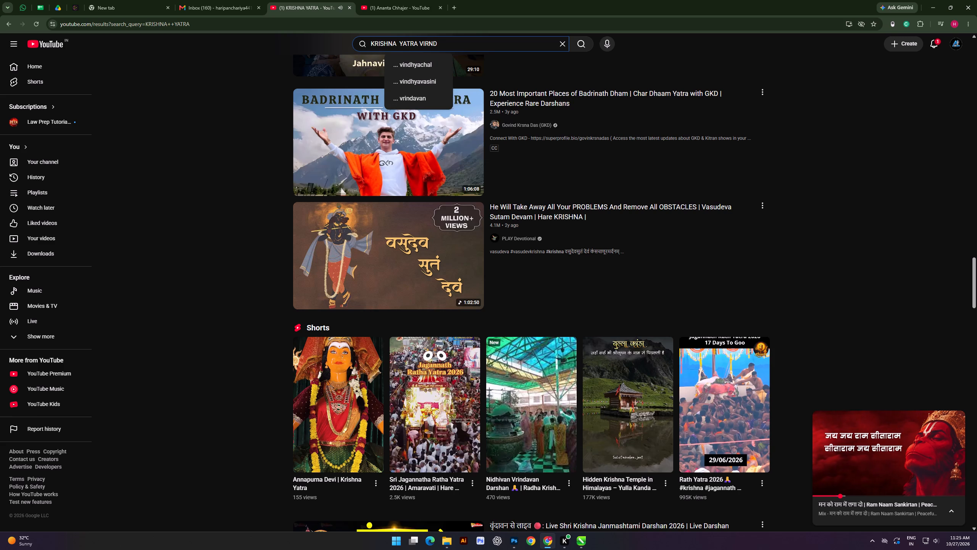
pyautogui.press('Down')
pyautogui.press('Down')
pyautogui.press('Down')
pyautogui.press('Return')
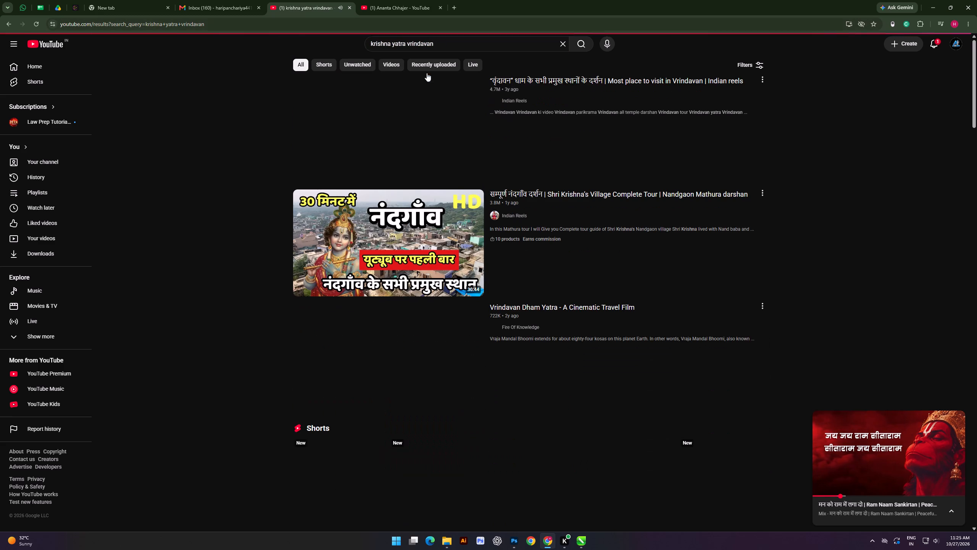
# Browse the krishna yatra vrindavan results and open the RADHE RADHE BARSANE WALI RADHE 84 KOS YATRA video from Vipul Music Bhakti.
pyautogui.scroll(-19, 368, 223)
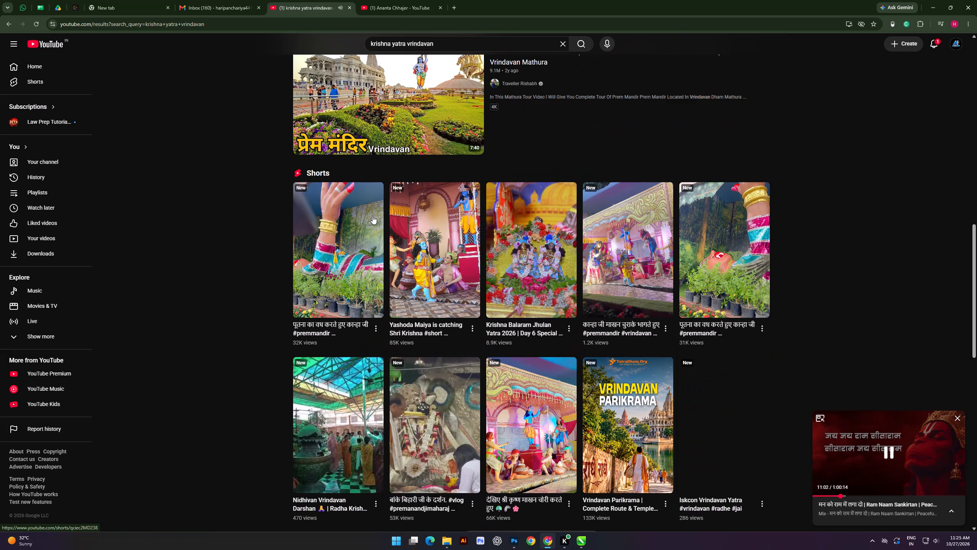
pyautogui.scroll(-11, 372, 216)
pyautogui.scroll(-14, 411, 218)
pyautogui.scroll(-2, 368, 201)
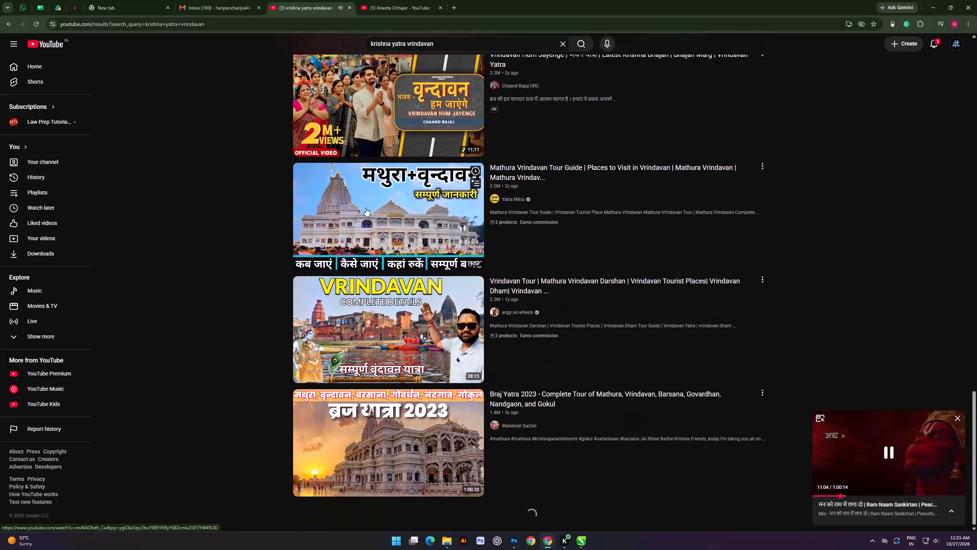
pyautogui.scroll(-3, 366, 208)
pyautogui.scroll(-7, 372, 318)
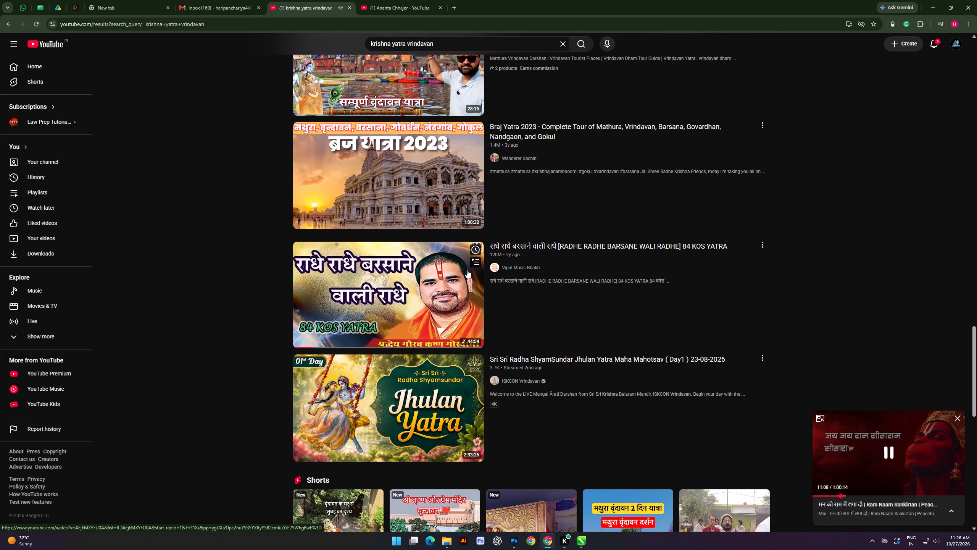
pyautogui.click(400, 298)
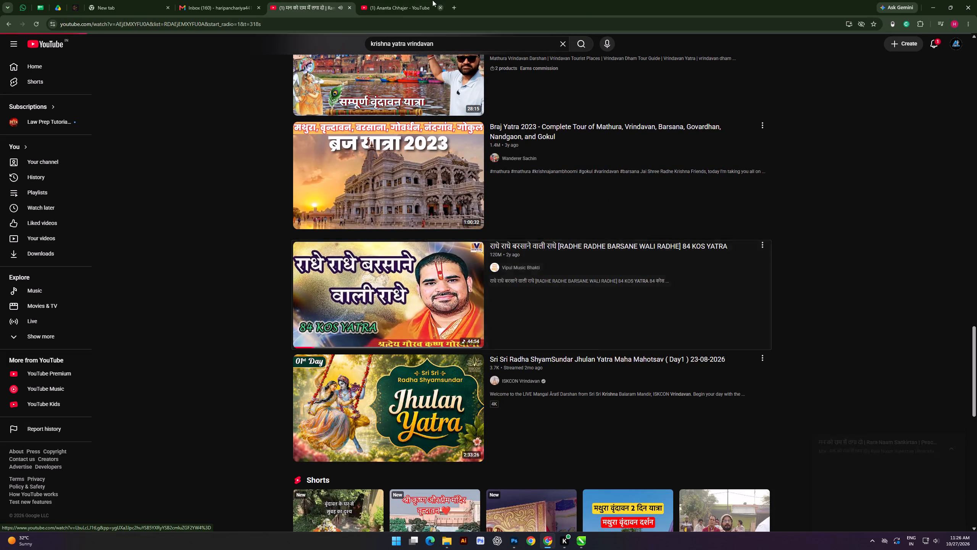
pyautogui.click(390, 0)
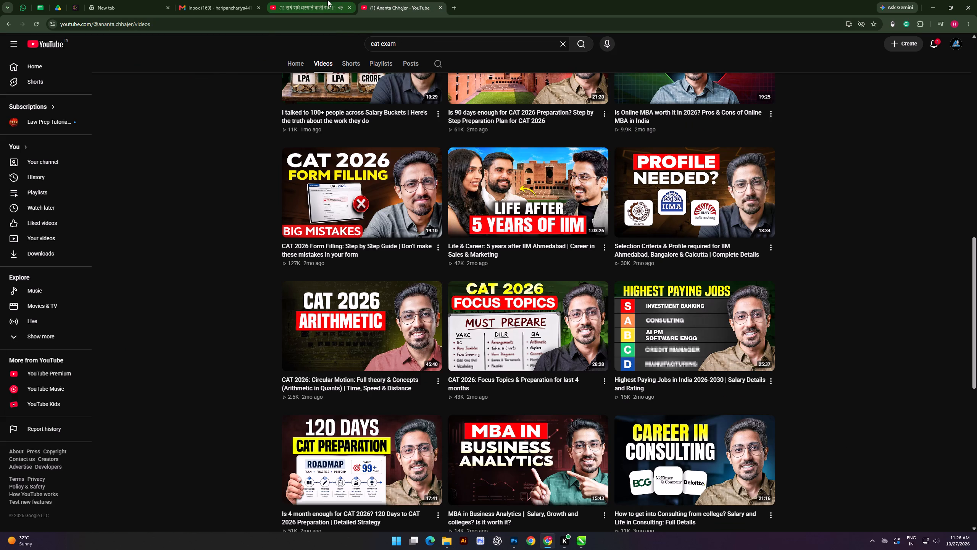
pyautogui.click(319, 0)
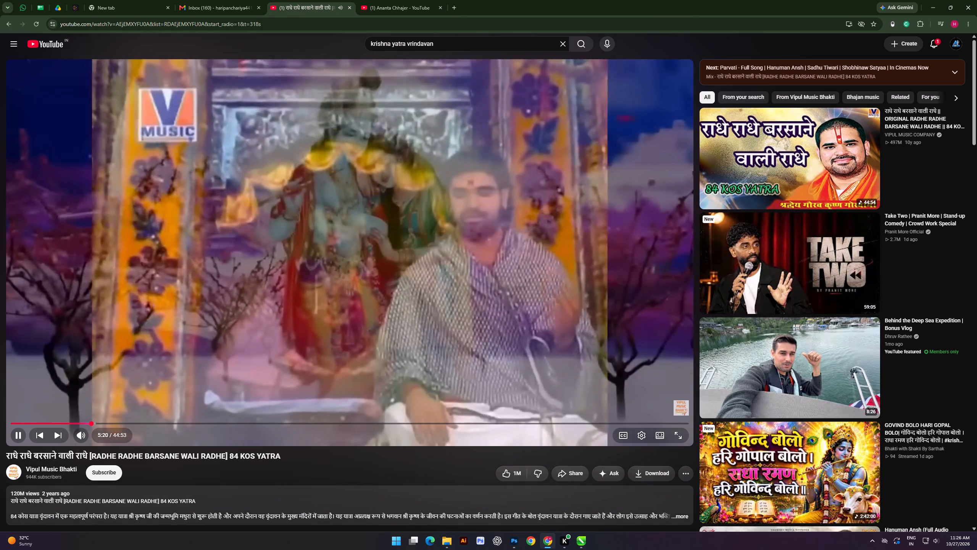
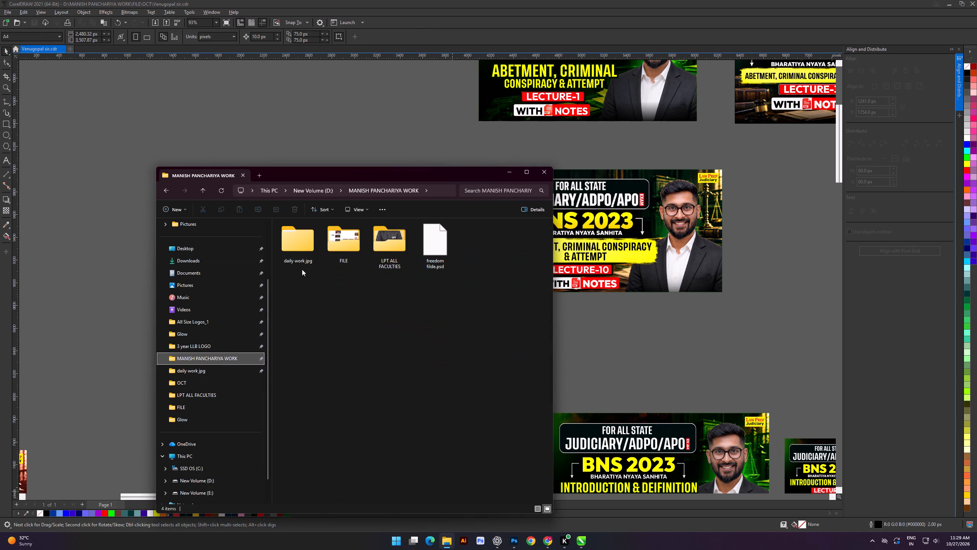
pyautogui.doubleClick(382, 243)
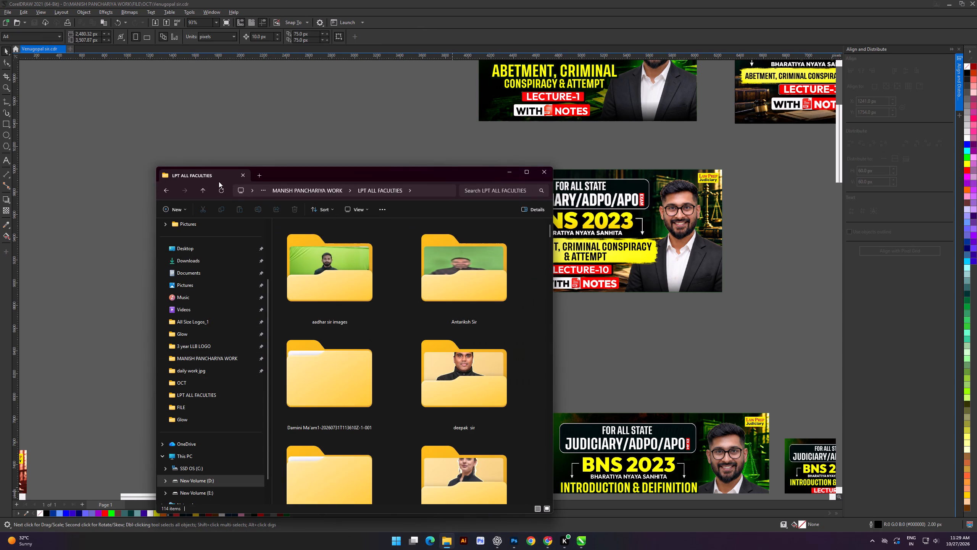
pyautogui.click(202, 193)
pyautogui.doubleClick(333, 257)
pyautogui.click(339, 290)
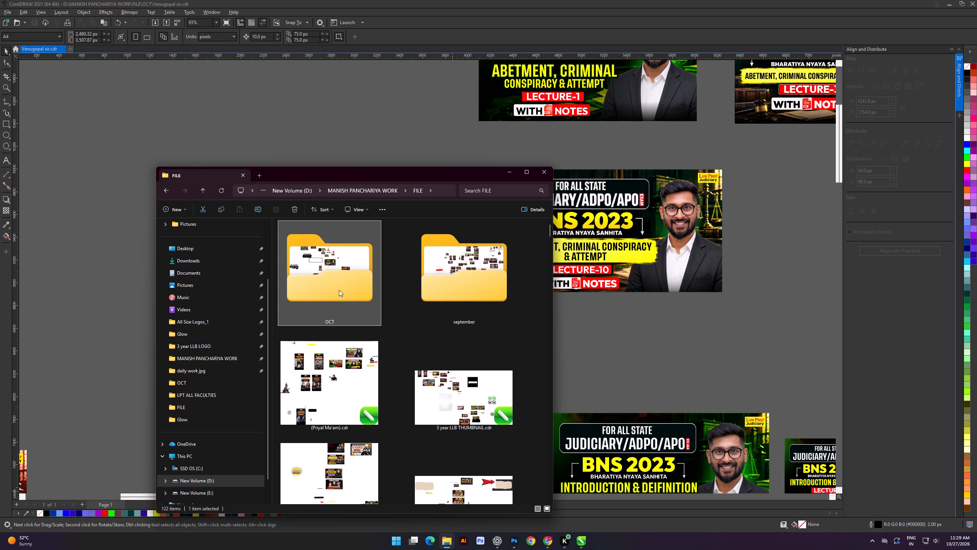
pyautogui.press('i')
pyautogui.press('i')
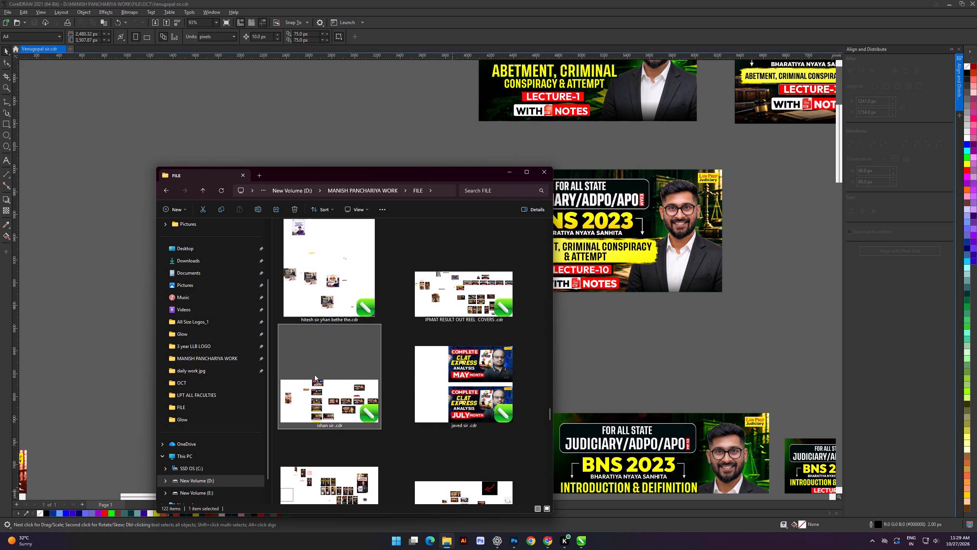
pyautogui.doubleClick(353, 392)
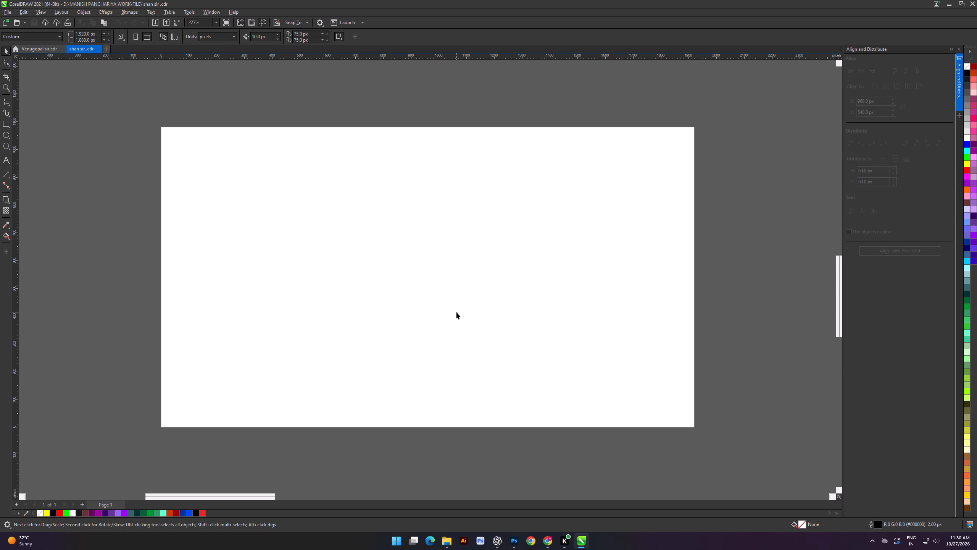
# Copy the whole CLAT PG COMPANY LAW RAPID REVISION thumbnail into the empty area above the RAPID REVISION logo.
pyautogui.scroll(-20, 463, 300)
pyautogui.scroll(-1, 463, 300)
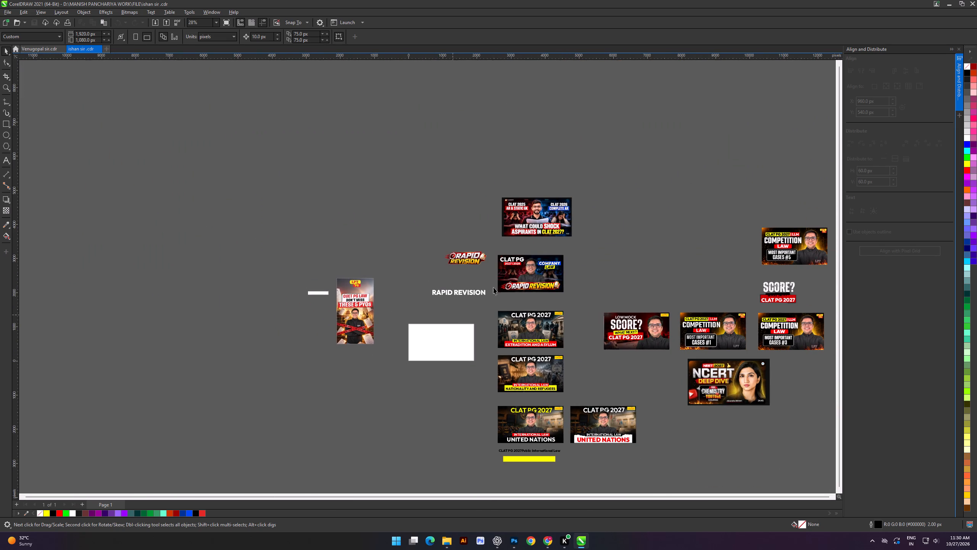
pyautogui.keyDown('alt'); pyautogui.scroll(-4, 529, 221); pyautogui.keyUp('alt')
pyautogui.click(395, 156)
pyautogui.keyDown('shift'); pyautogui.scroll(-3, 478, 216); pyautogui.keyUp('shift')
pyautogui.scroll(5, 531, 225)
pyautogui.keyDown('alt'); pyautogui.scroll(1, 519, 224); pyautogui.keyUp('alt')
pyautogui.moveTo(411, 217); pyautogui.dragTo(577, 317)
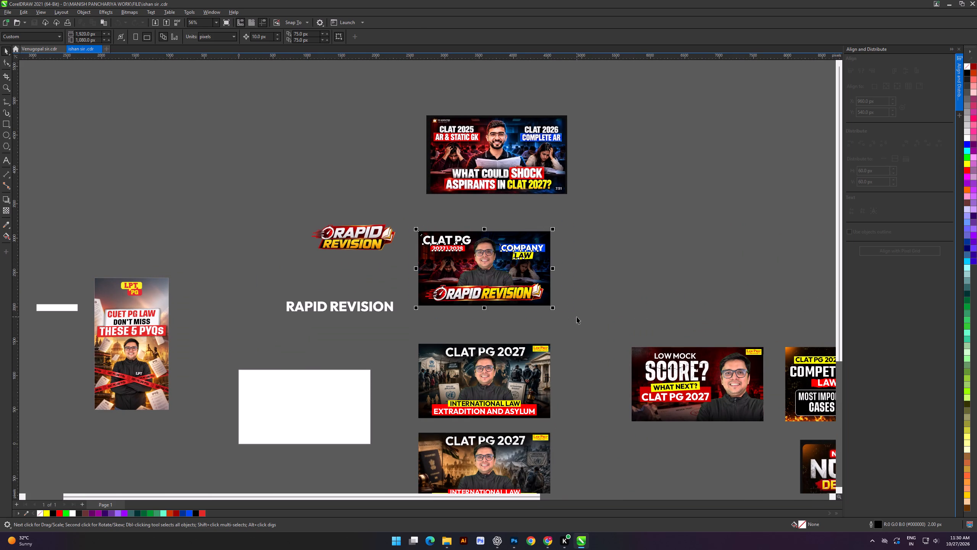
pyautogui.keyDown('alt'); pyautogui.scroll(7, 513, 298); pyautogui.keyUp('alt')
pyautogui.moveTo(517, 330); pyautogui.dragTo(305, 187, button='right')
pyautogui.click(318, 198)
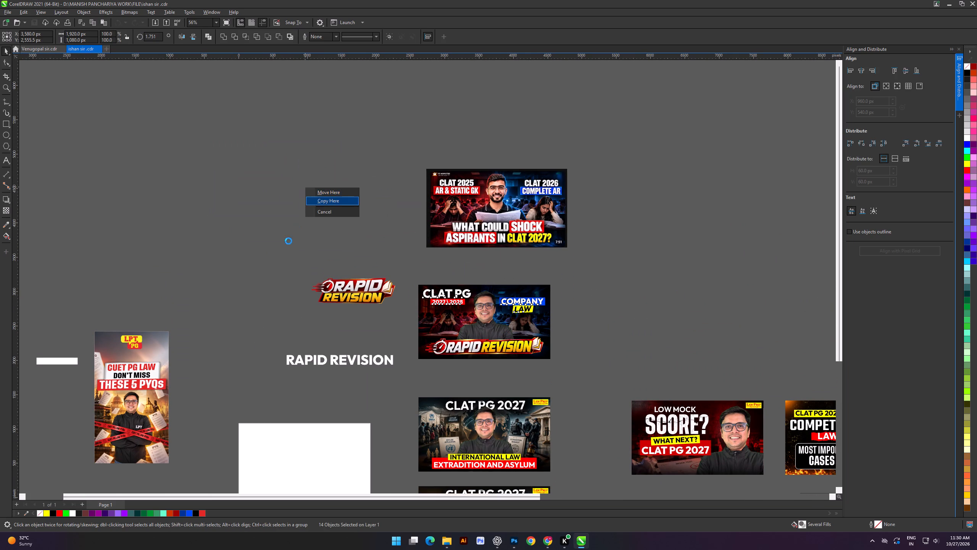
pyautogui.click(284, 245)
pyautogui.keyDown('shift'); pyautogui.scroll(19, 282, 244); pyautogui.keyUp('shift')
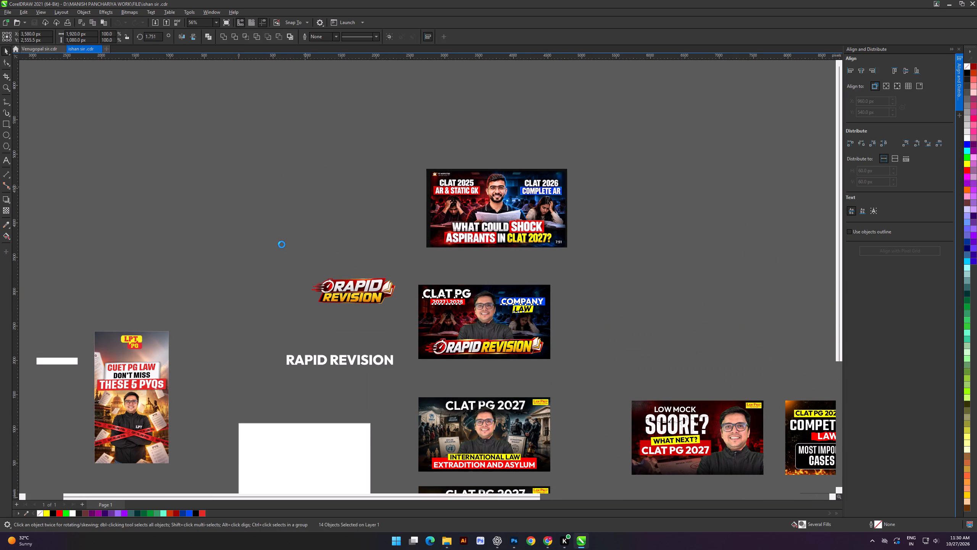
pyautogui.keyDown('shift'); pyautogui.scroll(1, 282, 244); pyautogui.keyUp('shift')
pyautogui.click(282, 244)
pyautogui.keyDown('shift'); pyautogui.scroll(7, 282, 244); pyautogui.keyUp('shift')
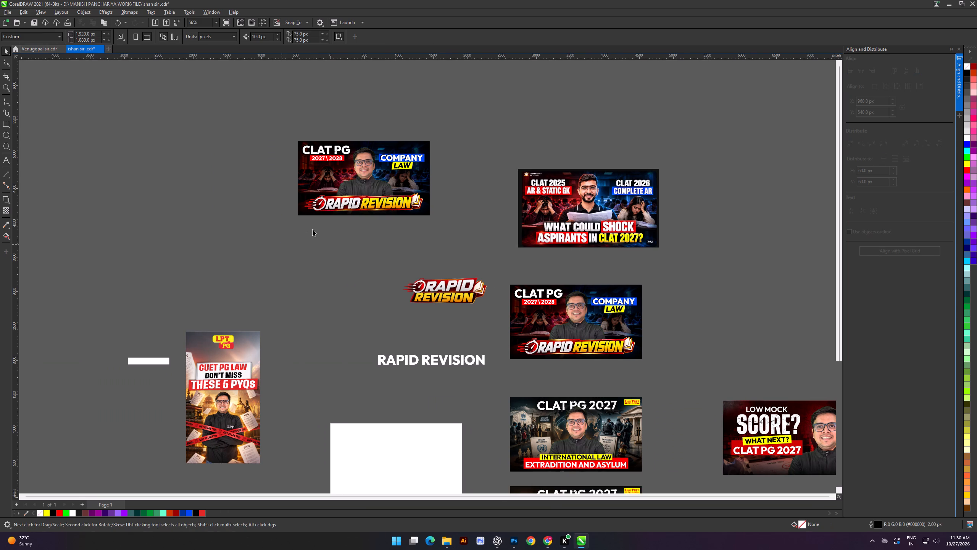
# Examine the copied COMPANY LAW thumbnail's background, faculty photo and text layout up close.
pyautogui.keyDown('shift'); pyautogui.scroll(11, 313, 229); pyautogui.keyUp('shift')
pyautogui.click(198, 156)
pyautogui.keyDown('shift'); pyautogui.scroll(6, 437, 216); pyautogui.keyUp('shift')
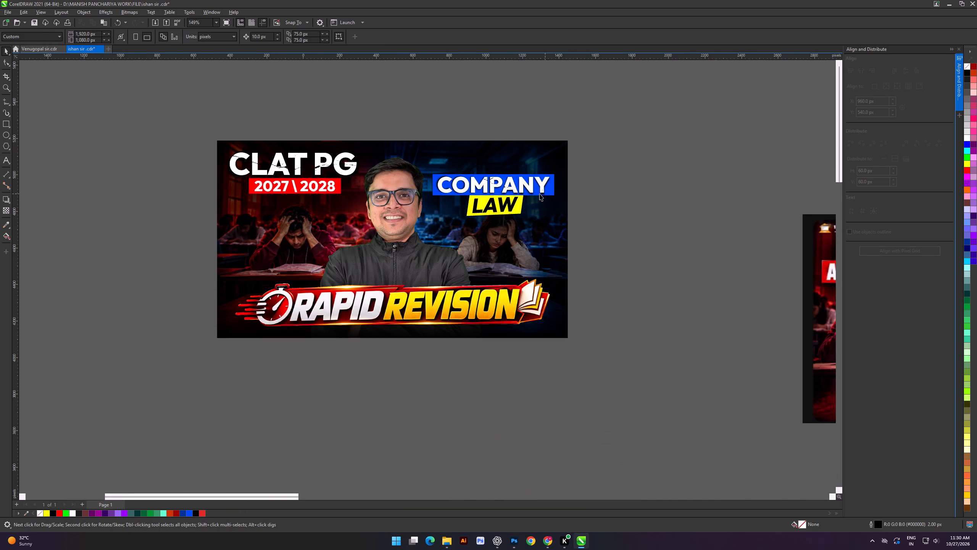
pyautogui.keyDown('alt'); pyautogui.scroll(1, 534, 195); pyautogui.keyUp('alt')
pyautogui.scroll(-4, 527, 197)
pyautogui.keyDown('alt'); pyautogui.scroll(2, 464, 187); pyautogui.keyUp('alt')
pyautogui.click(441, 170)
pyautogui.scroll(1, 437, 193)
pyautogui.keyDown('alt'); pyautogui.scroll(1, 440, 181); pyautogui.keyUp('alt')
pyautogui.click(442, 152)
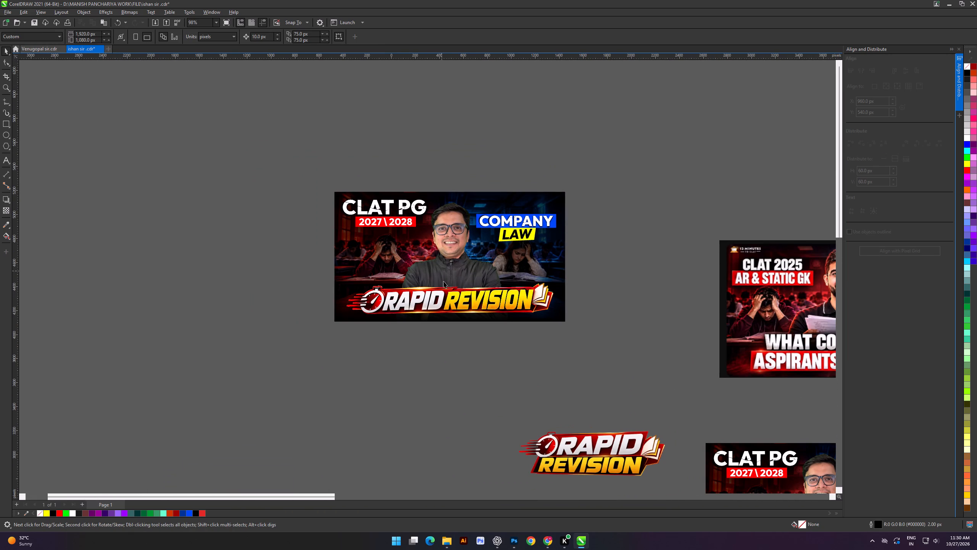
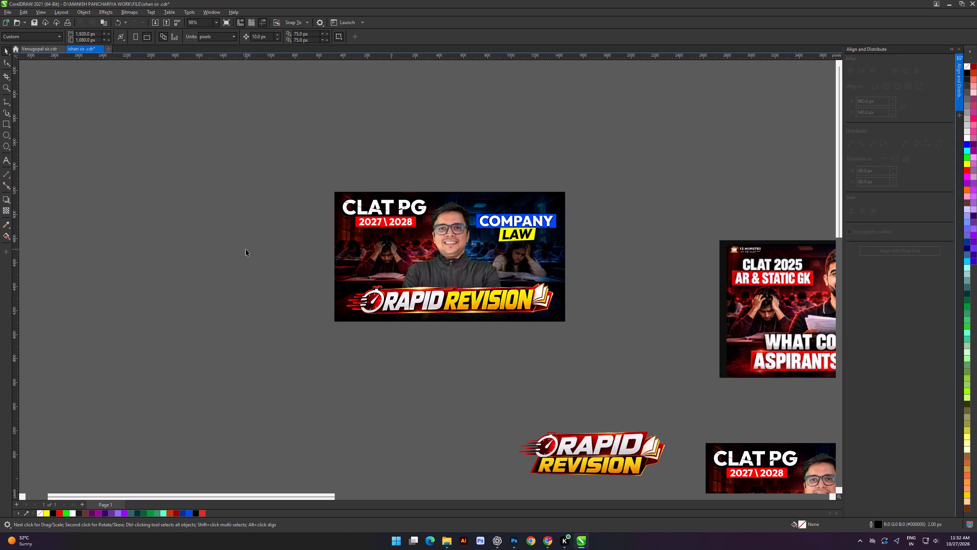
pyautogui.scroll(-6, 466, 245)
pyautogui.keyDown('shift'); pyautogui.scroll(19, 487, 246); pyautogui.keyUp('shift')
pyautogui.click(356, 231)
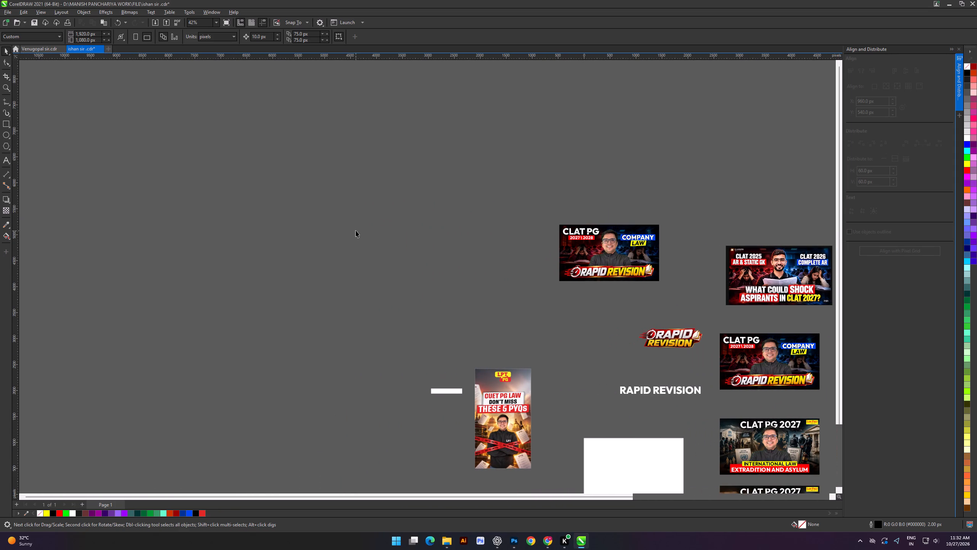
pyautogui.keyDown('ctrl'); pyautogui.scroll(-1, 426, 218); pyautogui.keyUp('ctrl')
pyautogui.hotkey('ctrl', 'v')
pyautogui.scroll(-4, 426, 218)
pyautogui.click(402, 241)
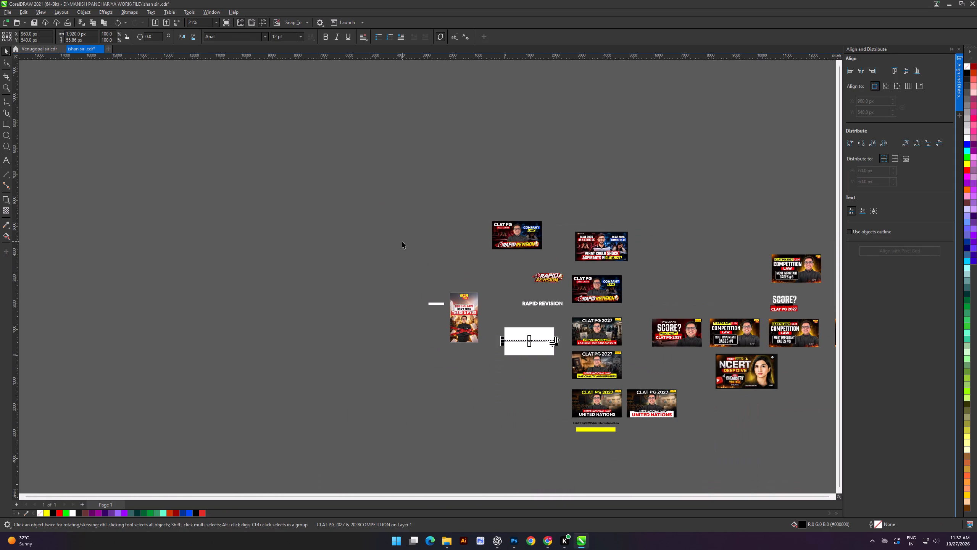
# Import the newly saved background image from Downloads at about 2,780 px wide and place it beside the upper COMPANY LAW thumbnail.
pyautogui.hotkey('ctrl', 'i')
pyautogui.doubleClick(427, 247)
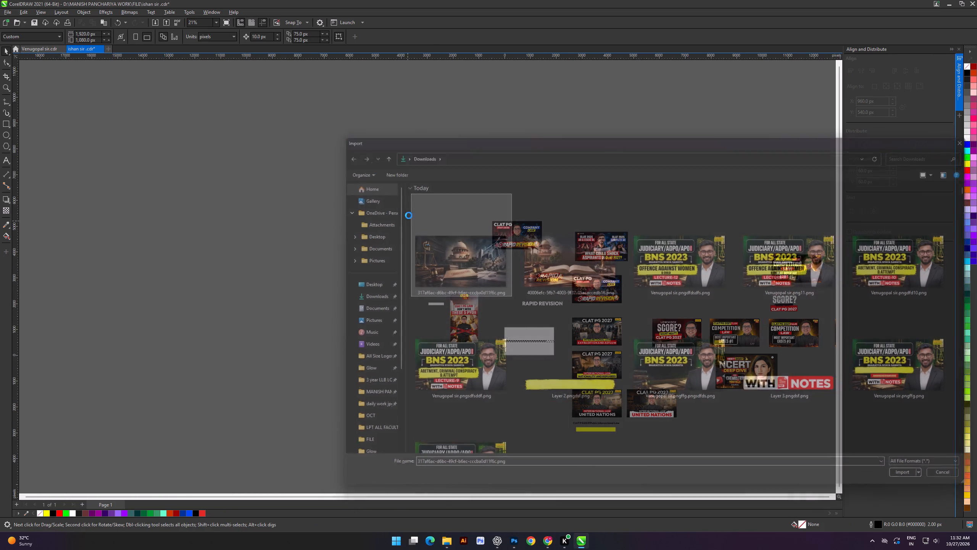
pyautogui.moveTo(364, 160); pyautogui.dragTo(434, 257)
pyautogui.click(426, 257)
pyautogui.scroll(9, 463, 195)
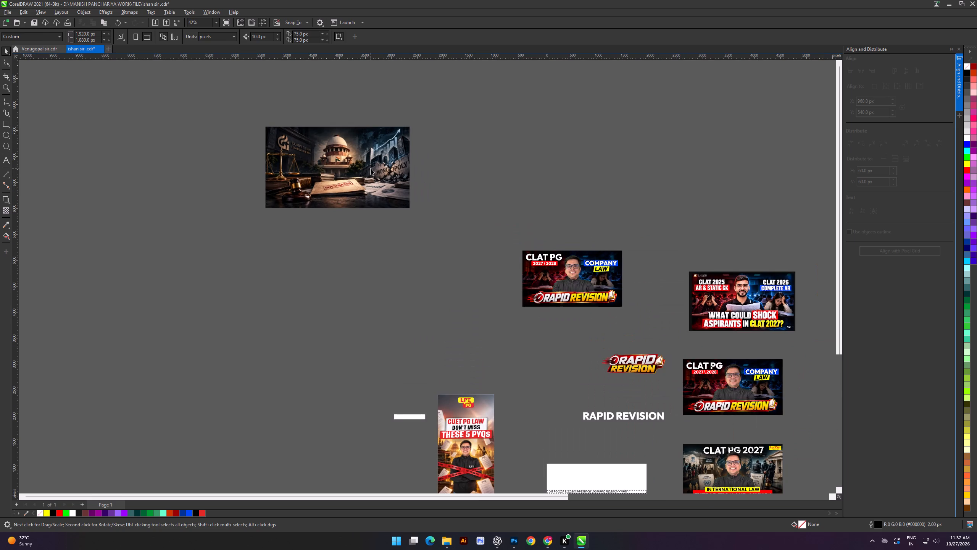
pyautogui.moveTo(371, 168); pyautogui.dragTo(447, 275)
pyautogui.click(482, 335)
# Duplicate the complete COMPANY LAW thumbnail beside the imported image, placing the copy just above the original.
pyautogui.keyDown('shift'); pyautogui.scroll(-1, 561, 257); pyautogui.keyUp('shift')
pyautogui.moveTo(492, 228); pyautogui.dragTo(613, 329)
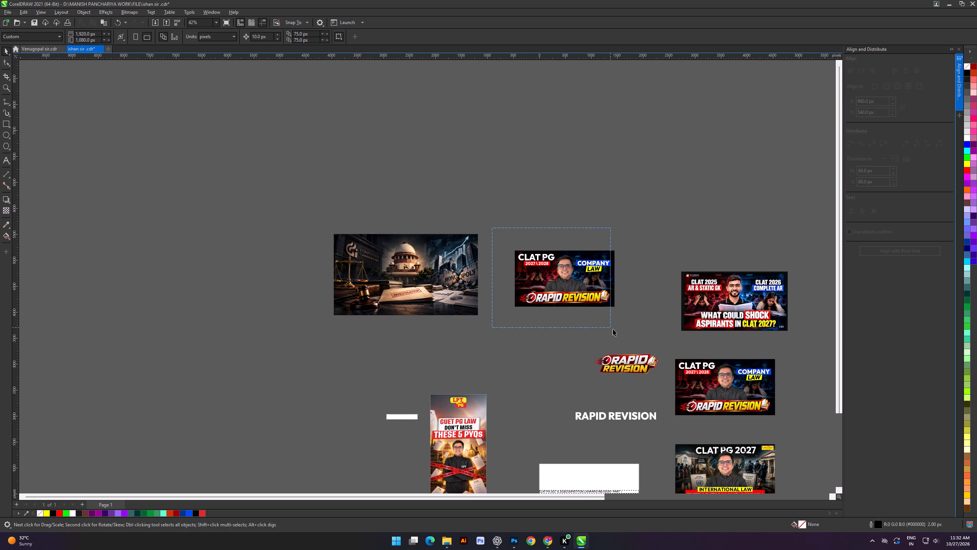
pyautogui.moveTo(613, 329); pyautogui.dragTo(622, 333)
pyautogui.moveTo(601, 296); pyautogui.dragTo(593, 221, button='right')
pyautogui.click(608, 231)
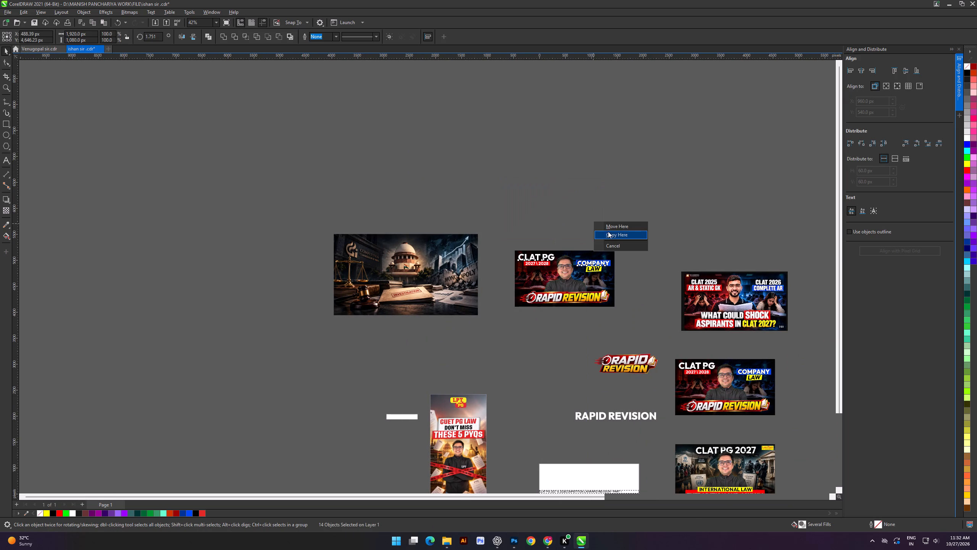
pyautogui.click(566, 357)
pyautogui.keyDown('shift'); pyautogui.scroll(-19, 558, 296); pyautogui.keyUp('shift')
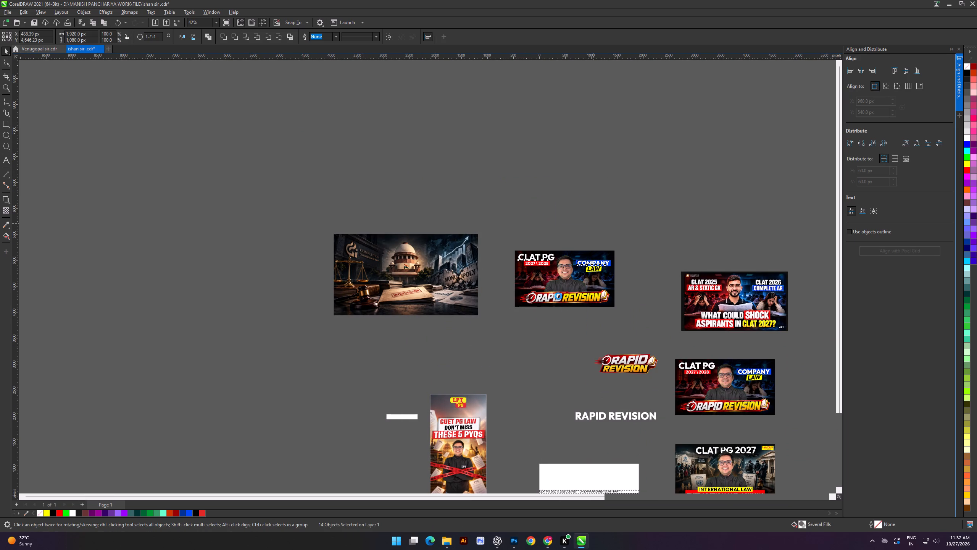
pyautogui.keyDown('shift'); pyautogui.scroll(-8, 558, 296); pyautogui.keyUp('shift')
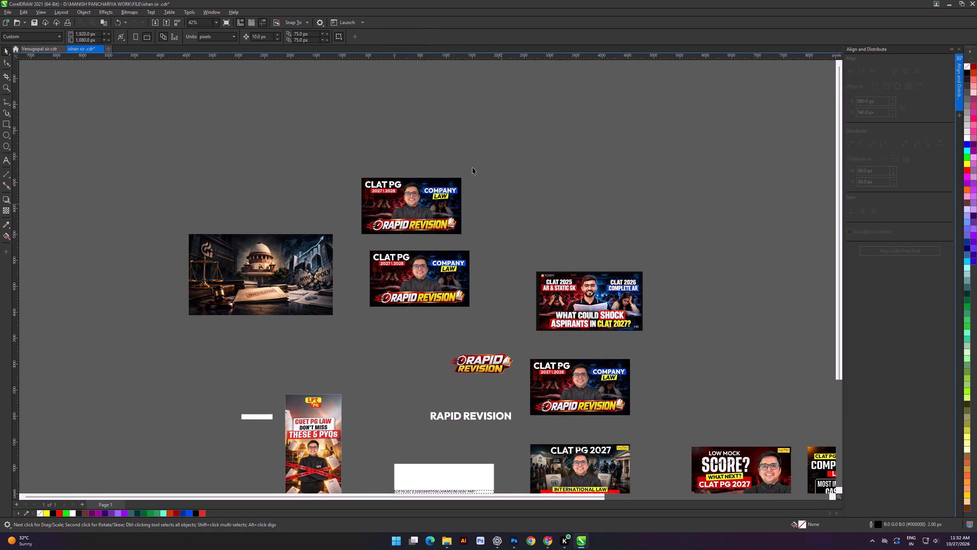
# Move the imported background image up near the copied thumbnail and PowerClip it inside that thumbnail's frame.
pyautogui.click(318, 155)
pyautogui.scroll(3, 329, 189)
pyautogui.moveTo(292, 333); pyautogui.dragTo(331, 148)
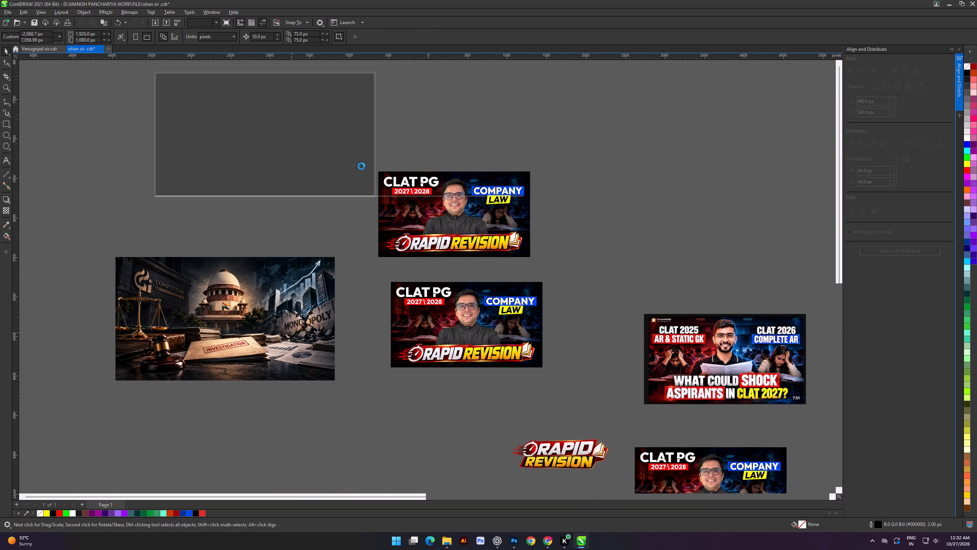
pyautogui.moveTo(322, 141); pyautogui.dragTo(297, 146)
pyautogui.keyDown('shift'); pyautogui.scroll(2, 467, 212); pyautogui.keyUp('shift')
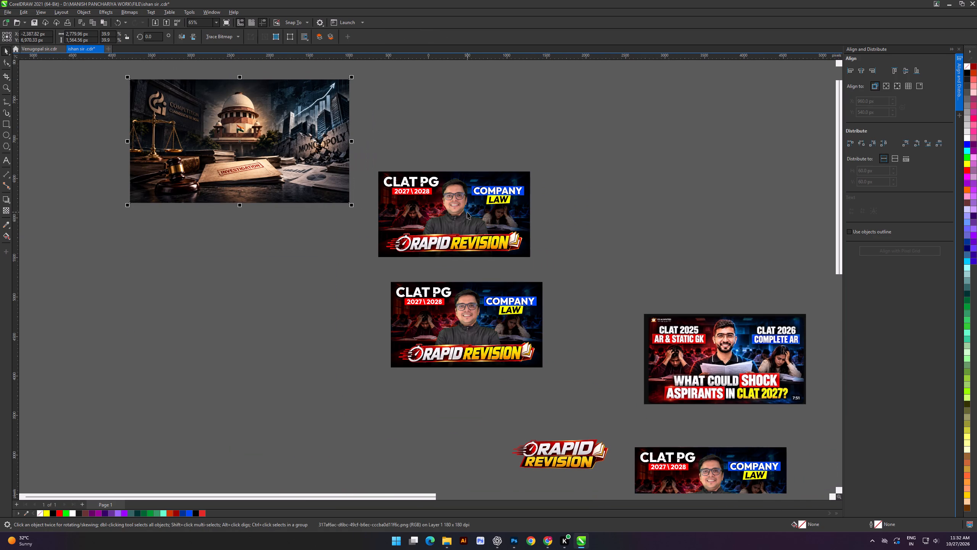
pyautogui.keyDown('shift'); pyautogui.scroll(2, 467, 212); pyautogui.keyUp('shift')
pyautogui.click(293, 159)
pyautogui.press('d')
pyautogui.click(469, 199)
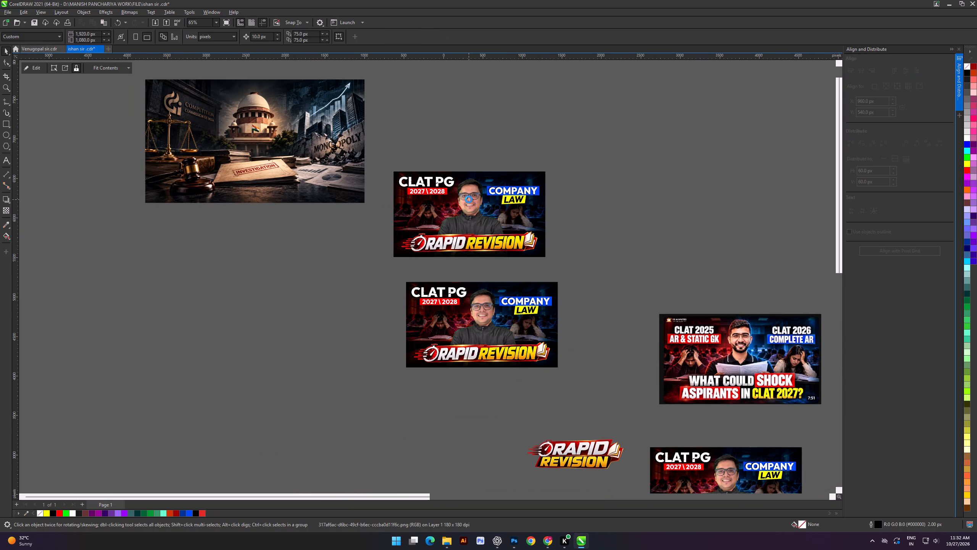
pyautogui.click(342, 222)
# Open the copy's PowerClip contents, scale the new background to about 2,034 x 1,145 px and nudge it 30 px down.
pyautogui.doubleClick(437, 218)
pyautogui.scroll(3, 445, 210)
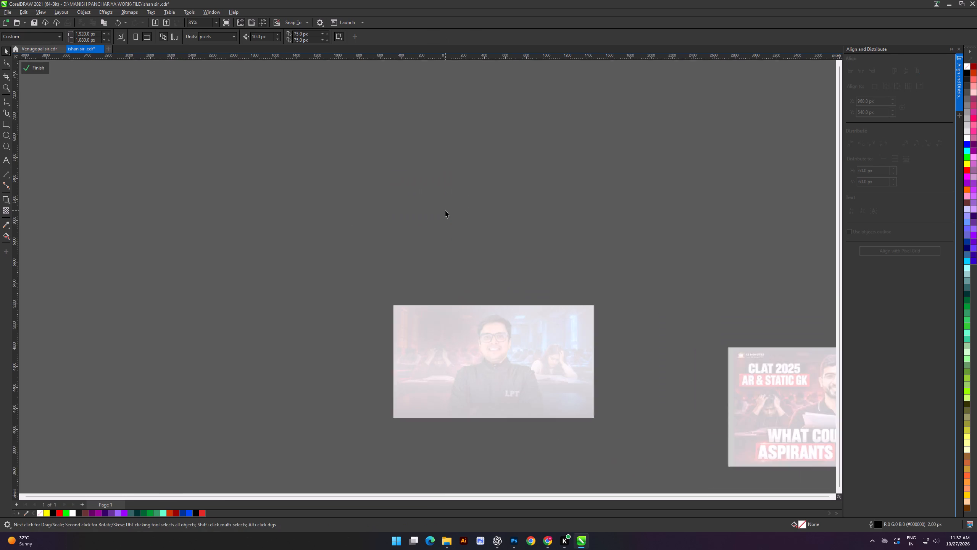
pyautogui.click(466, 229)
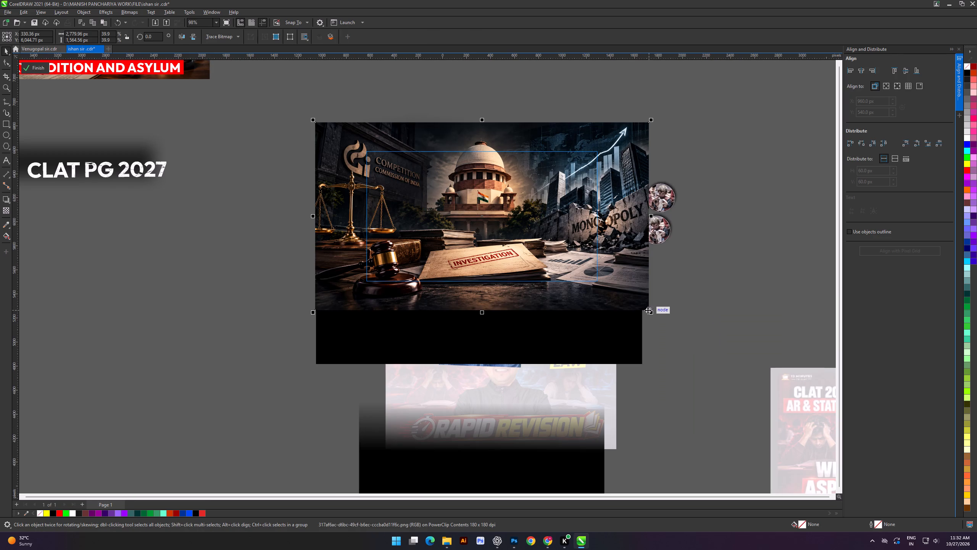
pyautogui.keyDown('shift'); pyautogui.moveTo(651, 313); pyautogui.dragTo(601, 318); pyautogui.keyUp('shift')
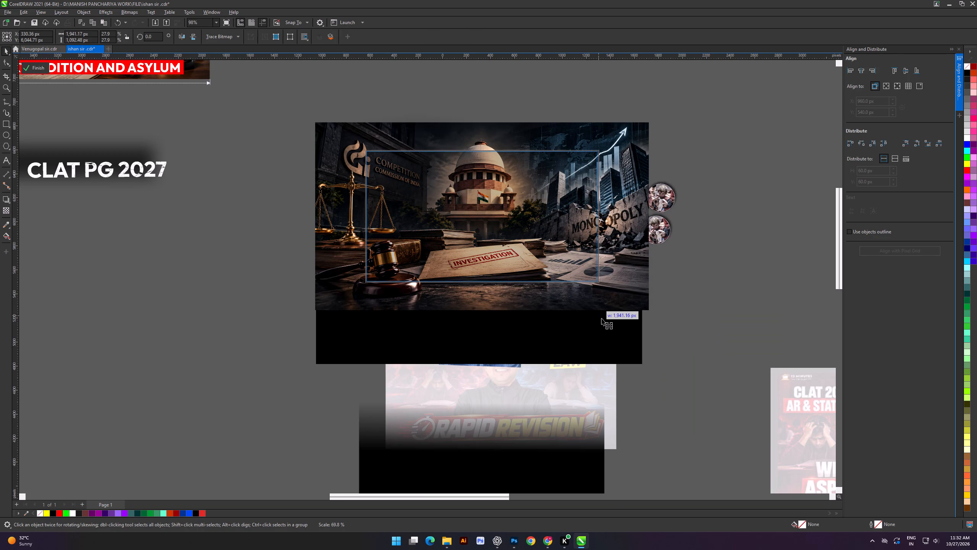
pyautogui.keyDown('shift'); pyautogui.moveTo(601, 318); pyautogui.dragTo(603, 318); pyautogui.keyUp('shift')
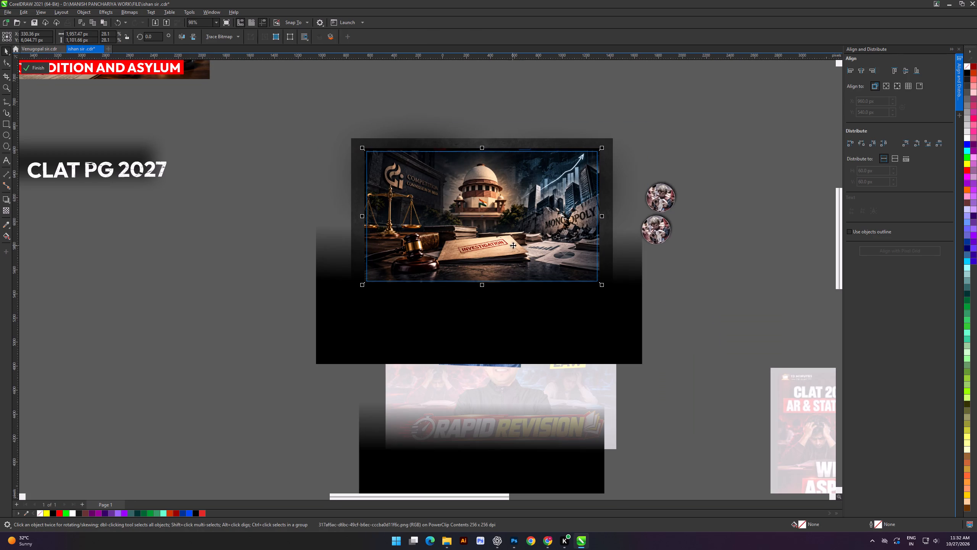
pyautogui.keyDown('shift'); pyautogui.moveTo(603, 288); pyautogui.dragTo(613, 292); pyautogui.keyUp('shift')
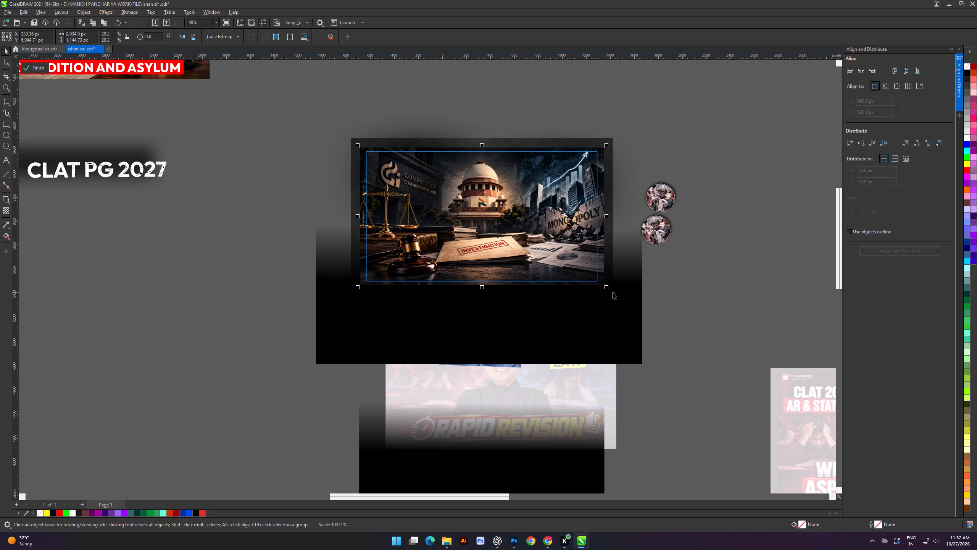
pyautogui.press('Left')
pyautogui.press('Down')
pyautogui.press('Down')
pyautogui.press('Down')
pyautogui.press('Right')
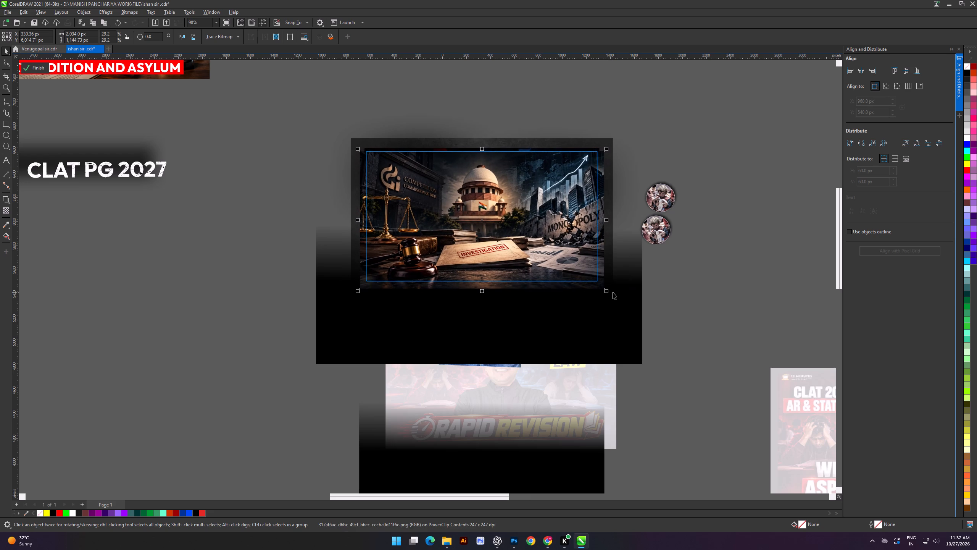
# Cut the new background from the PowerClip contents and send the grey textured image to the back.
pyautogui.hotkey('ctrl', 'c')
pyautogui.hotkey('ctrl', 'x')
pyautogui.scroll(3, 358, 155)
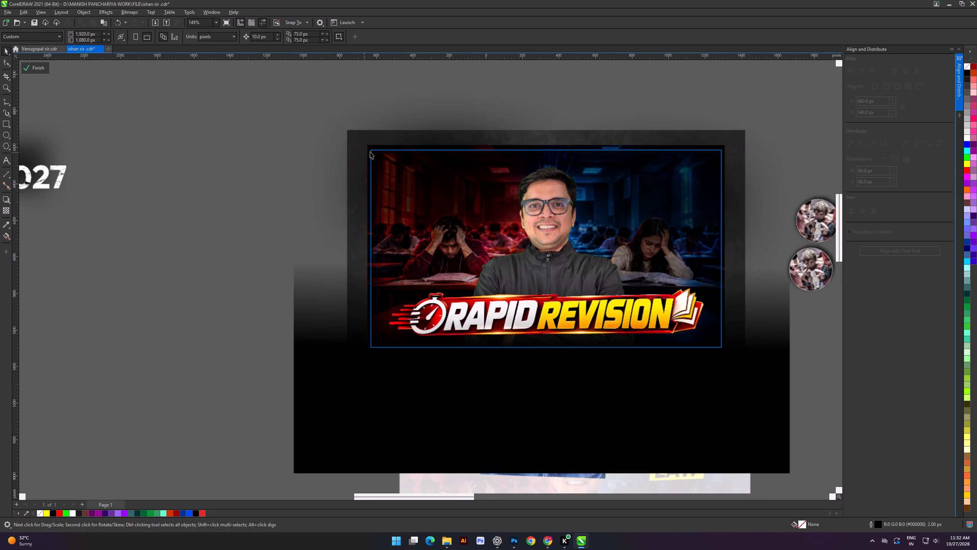
pyautogui.click(371, 135)
pyautogui.hotkey('ctrl', 'pagedown')
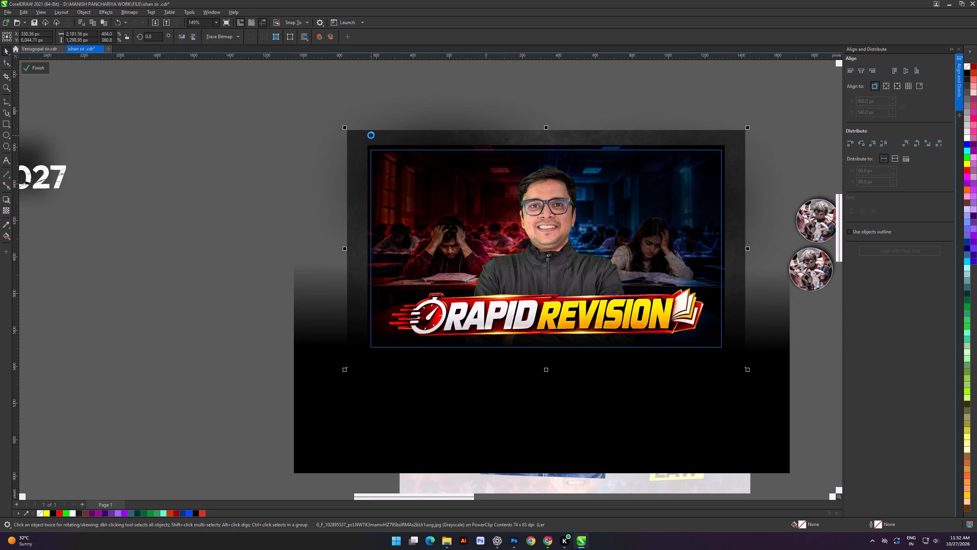
pyautogui.hotkey('shift', 'pagedown')
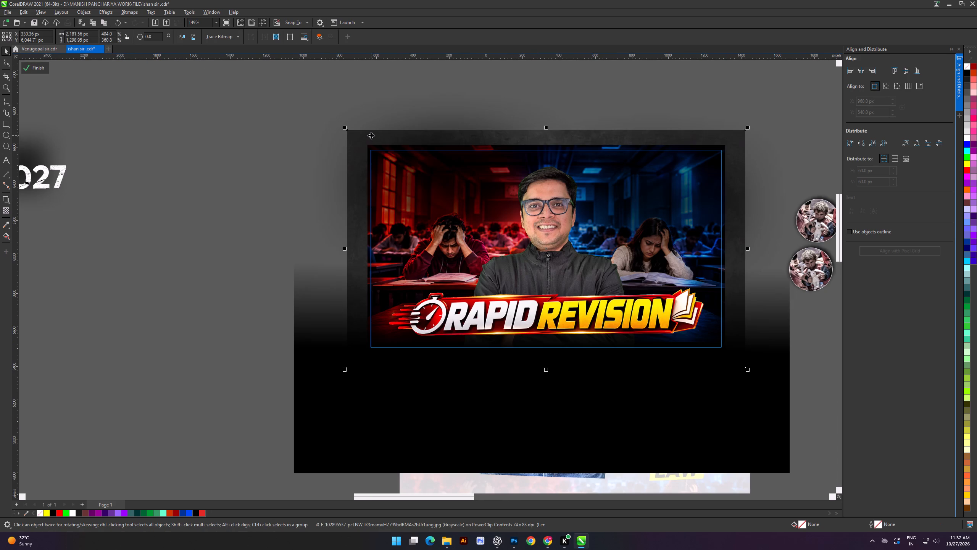
pyautogui.click(208, 145)
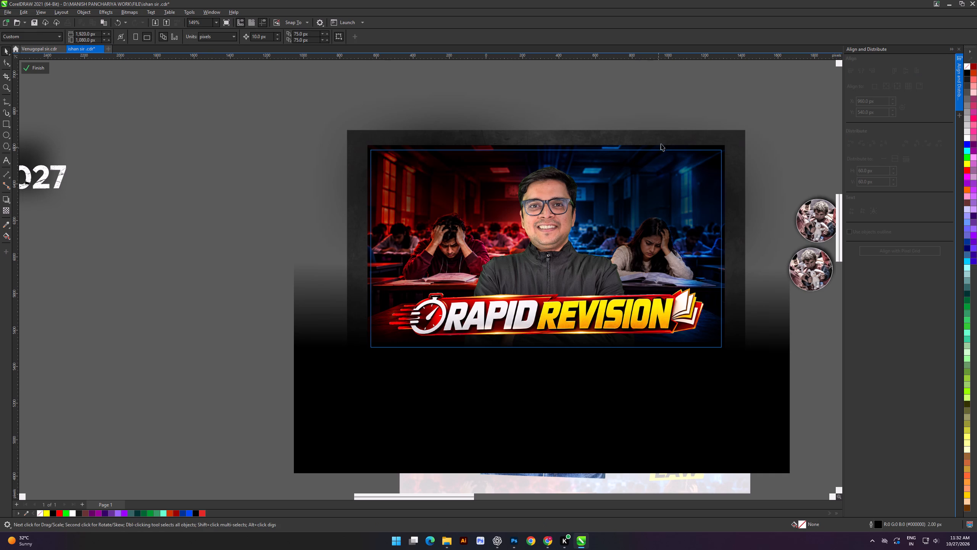
pyautogui.click(664, 137)
pyautogui.hotkey('shift', 'pagedown')
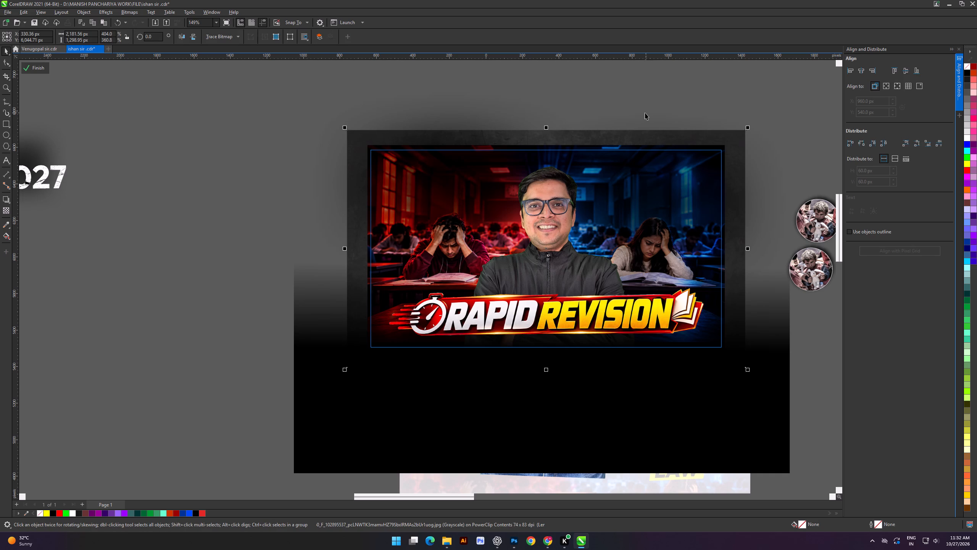
pyautogui.click(640, 95)
# Move the red-and-blue classroom background out of the frame and paste the cut background in one level above the back.
pyautogui.click(675, 162)
pyautogui.moveTo(693, 159); pyautogui.dragTo(287, 153)
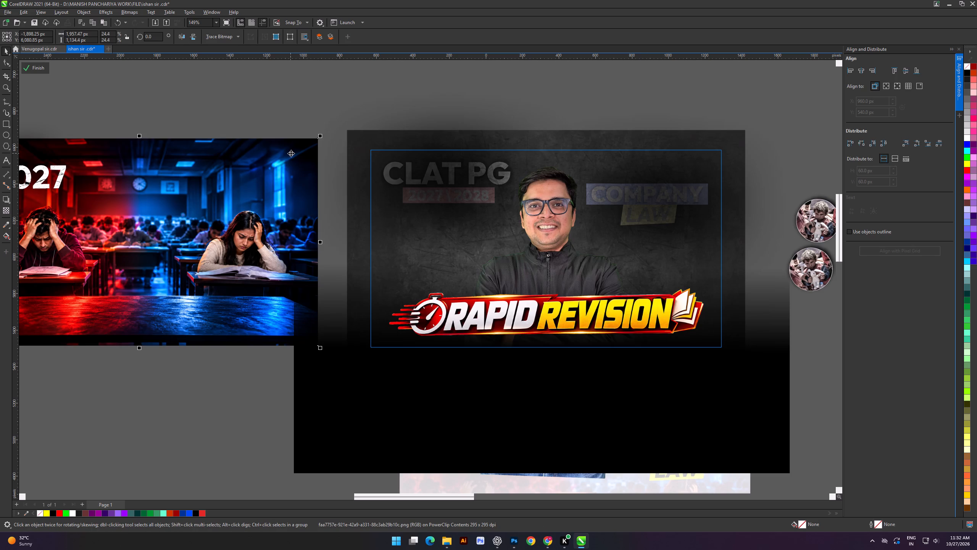
pyautogui.hotkey('ctrl', 'v')
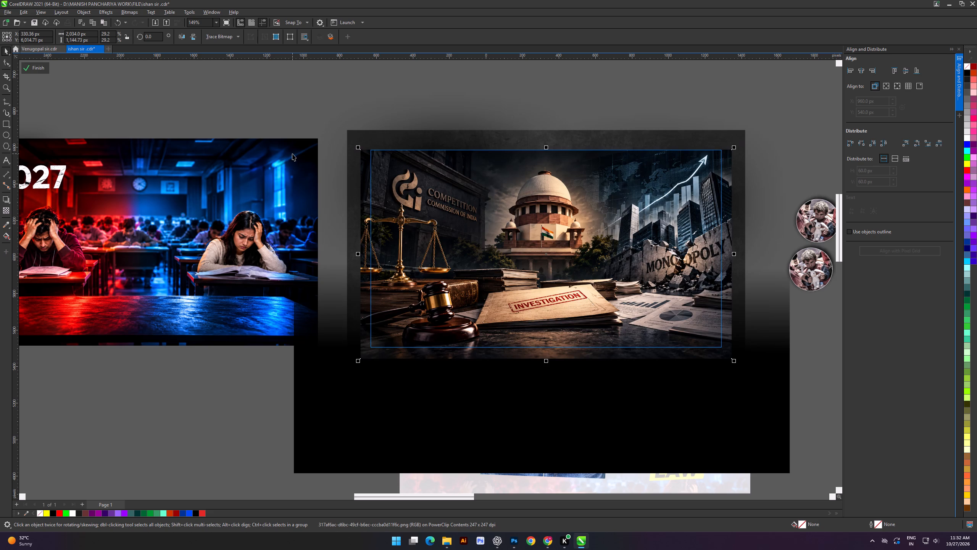
pyautogui.hotkey('shift', 'pagedown')
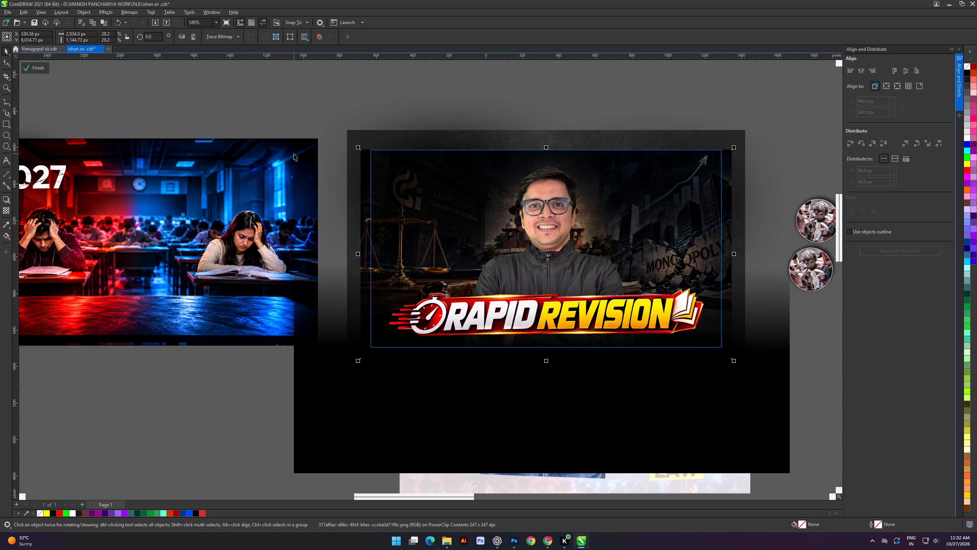
pyautogui.hotkey('ctrl', 'pageup')
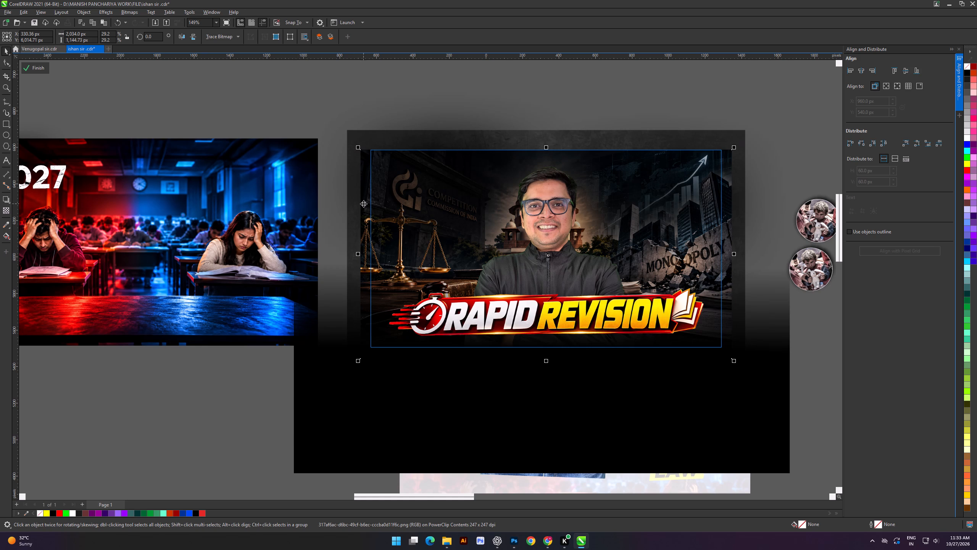
# Enlarge the new background to about 2,358 x 1,327 px and nudge it 30 px to the right behind the faculty photo.
pyautogui.keyDown('shift'); pyautogui.moveTo(735, 361); pyautogui.dragTo(759, 377); pyautogui.keyUp('shift')
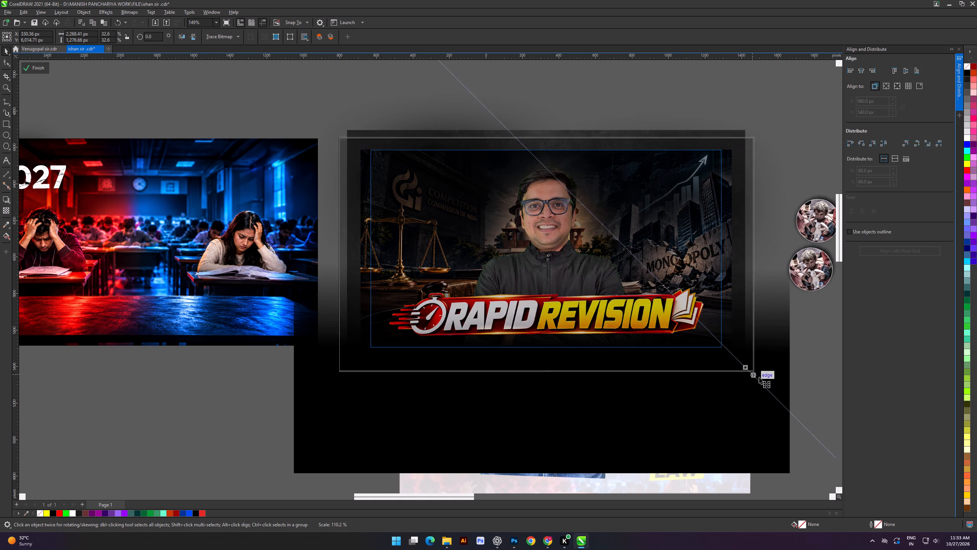
pyautogui.keyDown('shift'); pyautogui.moveTo(759, 377); pyautogui.dragTo(765, 379); pyautogui.keyUp('shift')
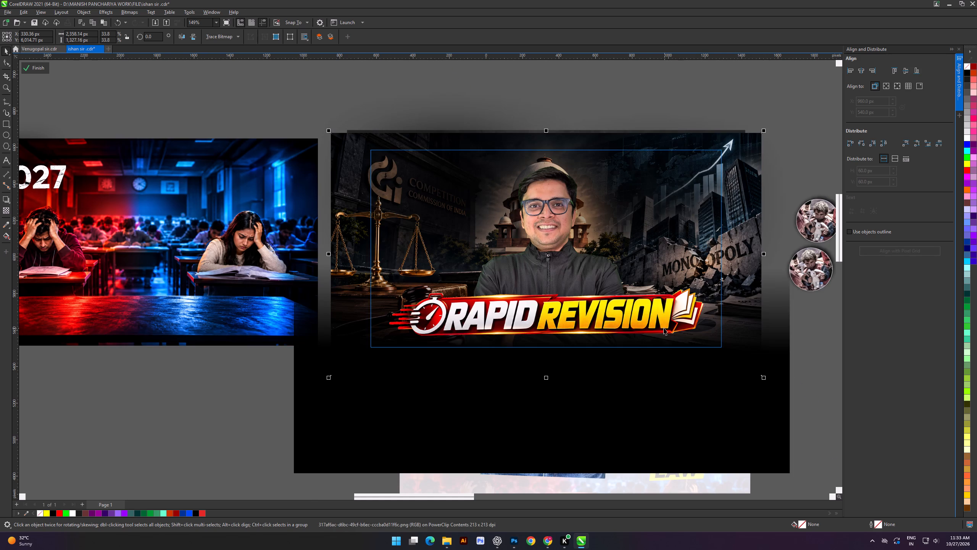
pyautogui.press('Right')
pyautogui.press('Right')
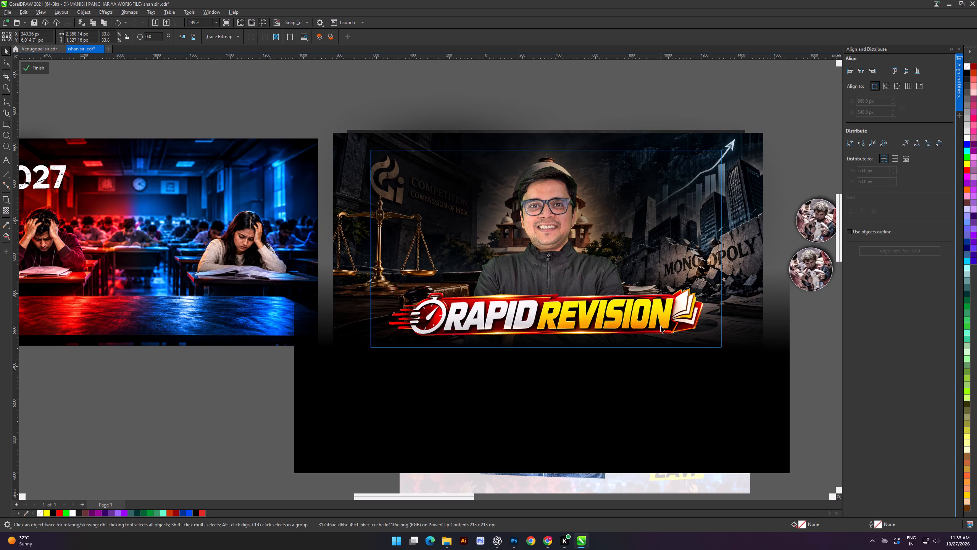
pyautogui.press('Right')
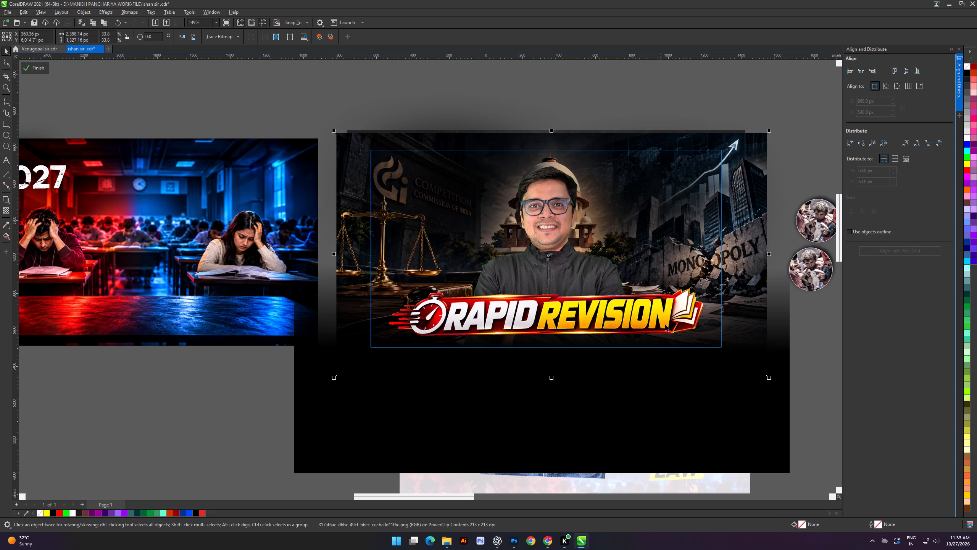
# Scale the new background down to about 2,029 x 1,142 px to fit the frame and finish editing the PowerClip contents.
pyautogui.keyDown('shift'); pyautogui.moveTo(772, 379); pyautogui.dragTo(744, 382); pyautogui.keyUp('shift')
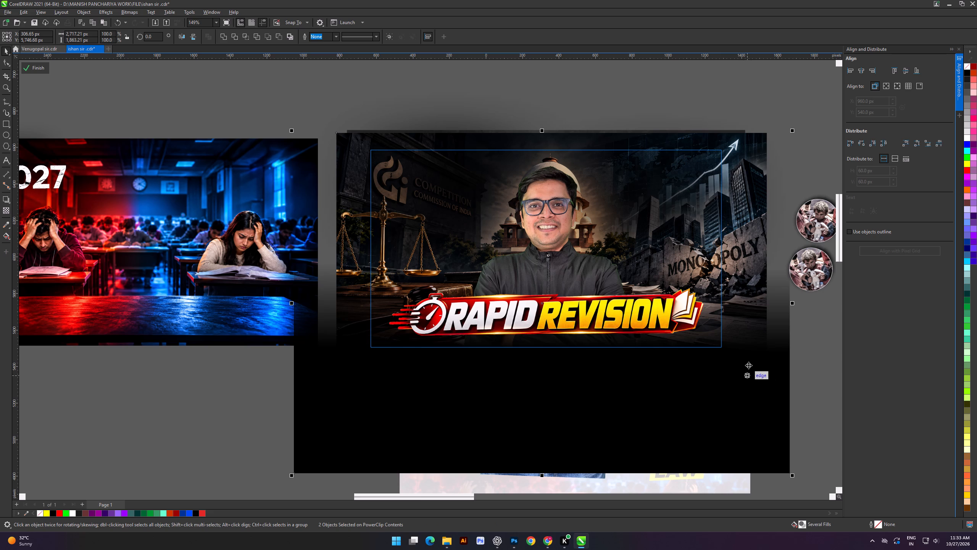
pyautogui.click(745, 102)
pyautogui.click(766, 137)
pyautogui.keyDown('shift'); pyautogui.moveTo(772, 377); pyautogui.dragTo(743, 380); pyautogui.keyUp('shift')
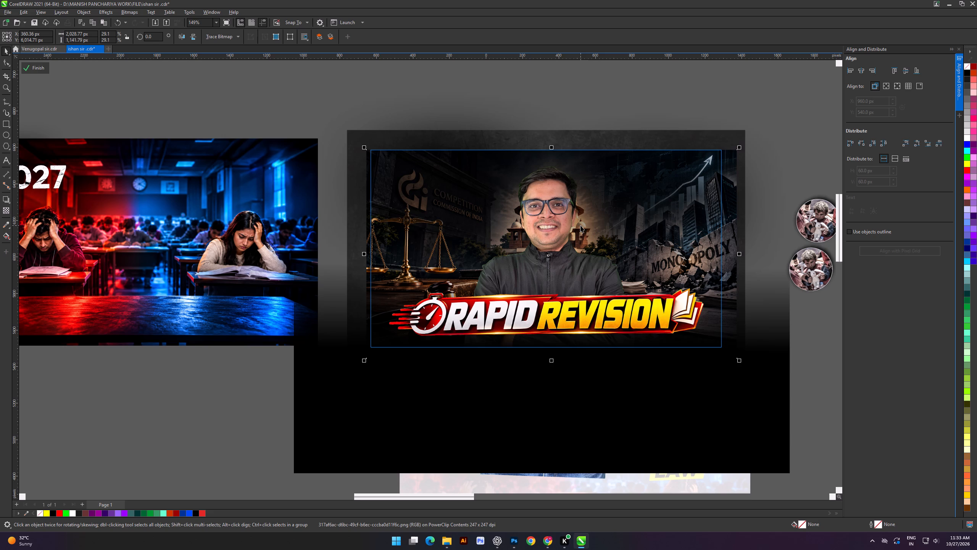
pyautogui.click(31, 68)
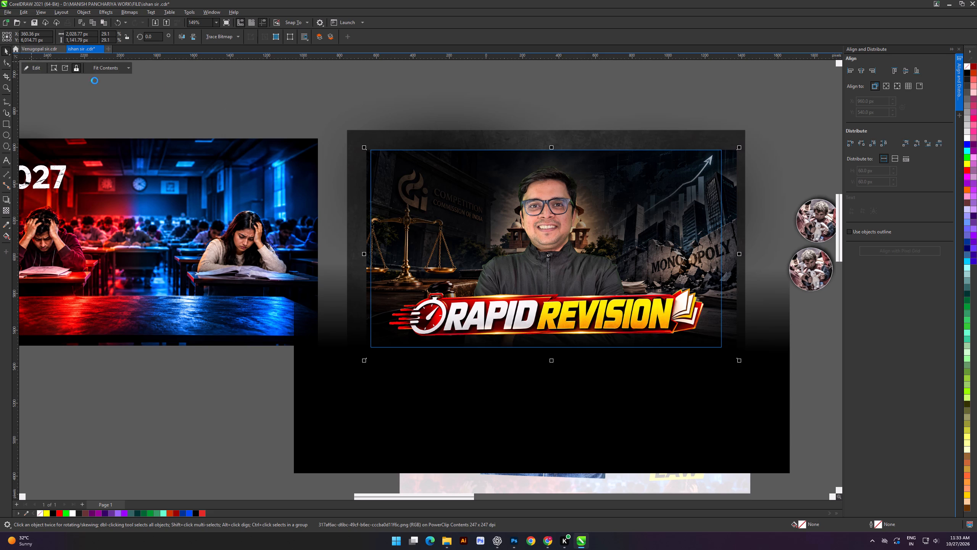
pyautogui.click(209, 94)
pyautogui.click(289, 149)
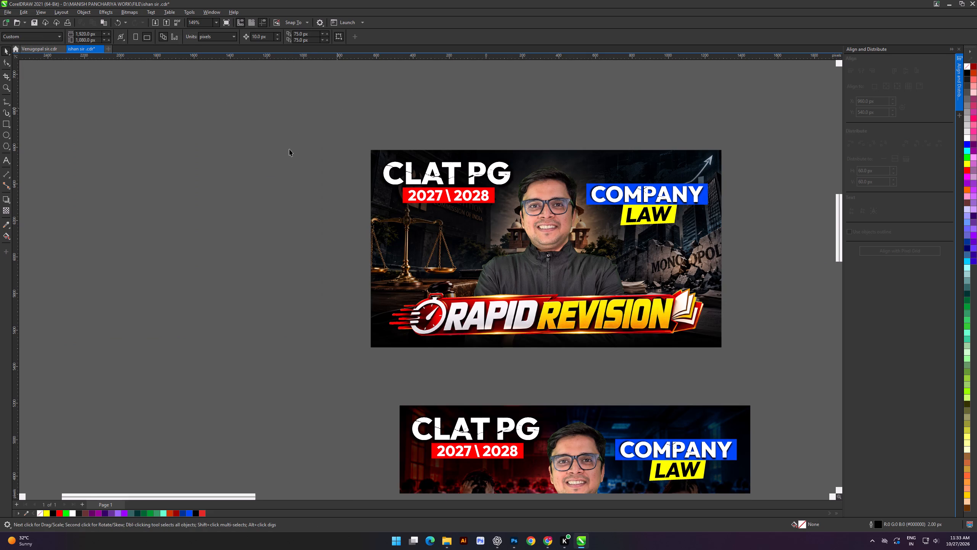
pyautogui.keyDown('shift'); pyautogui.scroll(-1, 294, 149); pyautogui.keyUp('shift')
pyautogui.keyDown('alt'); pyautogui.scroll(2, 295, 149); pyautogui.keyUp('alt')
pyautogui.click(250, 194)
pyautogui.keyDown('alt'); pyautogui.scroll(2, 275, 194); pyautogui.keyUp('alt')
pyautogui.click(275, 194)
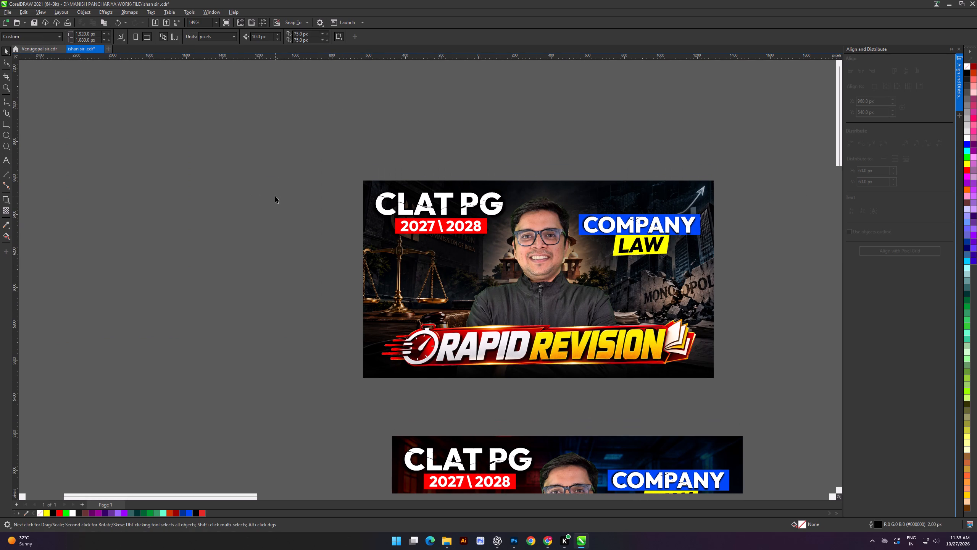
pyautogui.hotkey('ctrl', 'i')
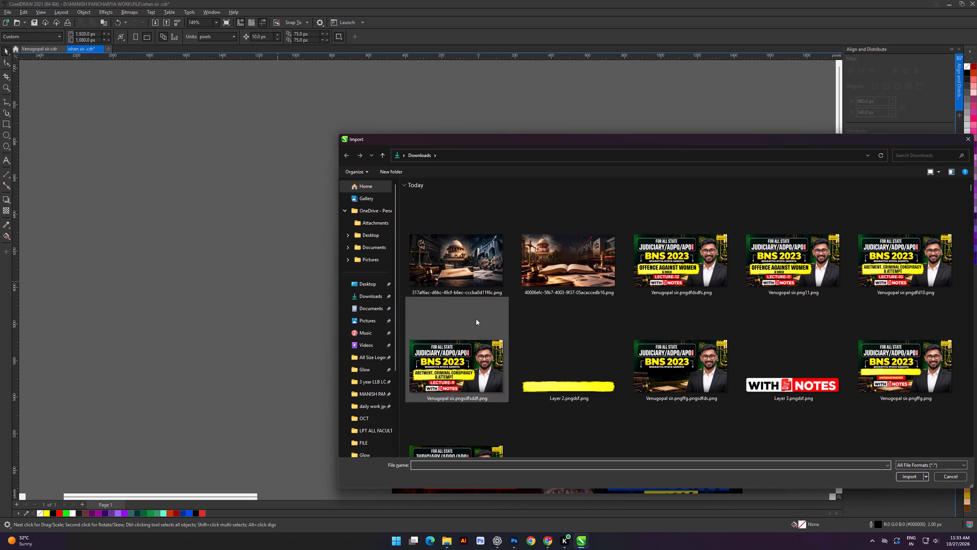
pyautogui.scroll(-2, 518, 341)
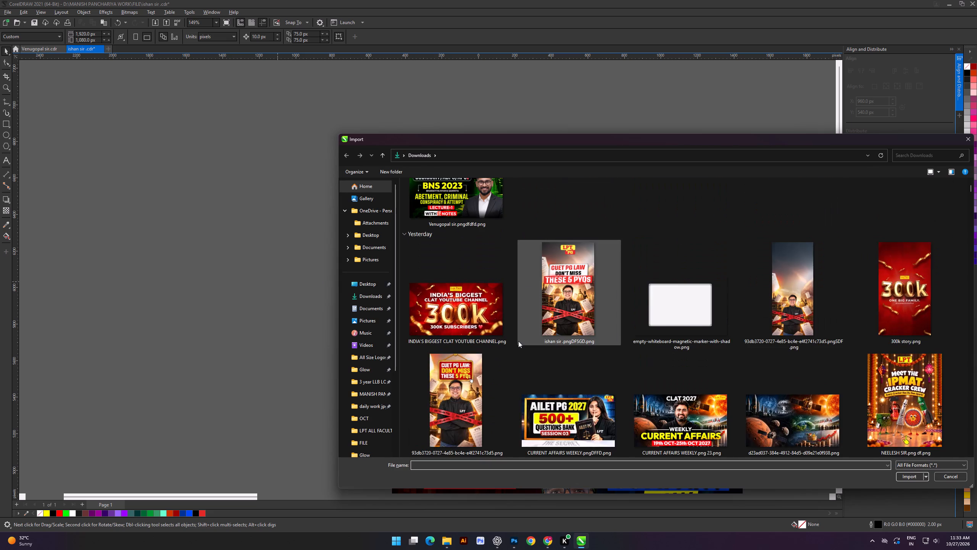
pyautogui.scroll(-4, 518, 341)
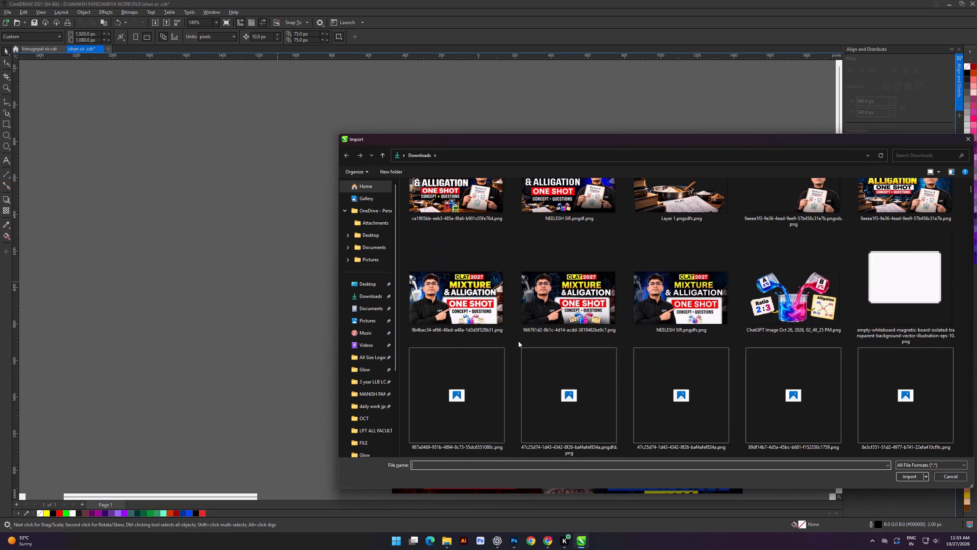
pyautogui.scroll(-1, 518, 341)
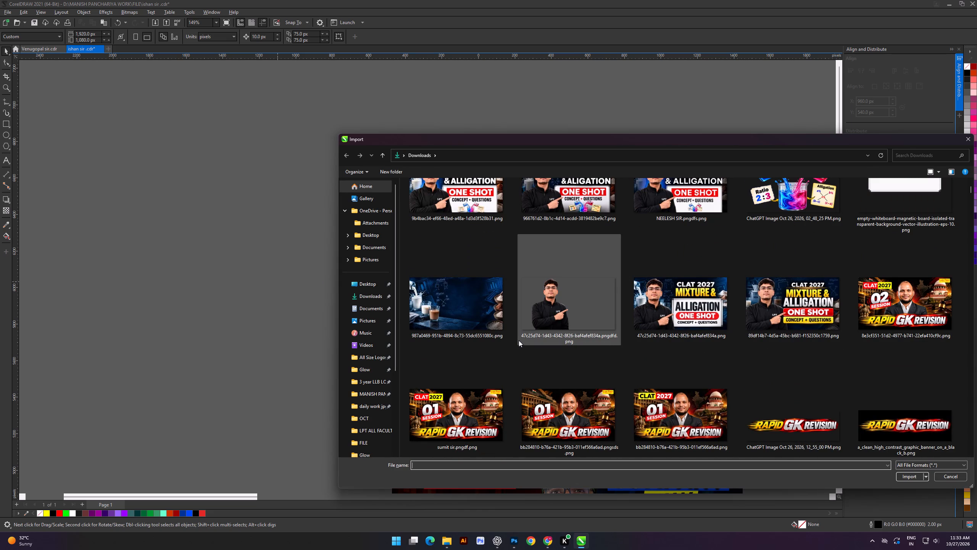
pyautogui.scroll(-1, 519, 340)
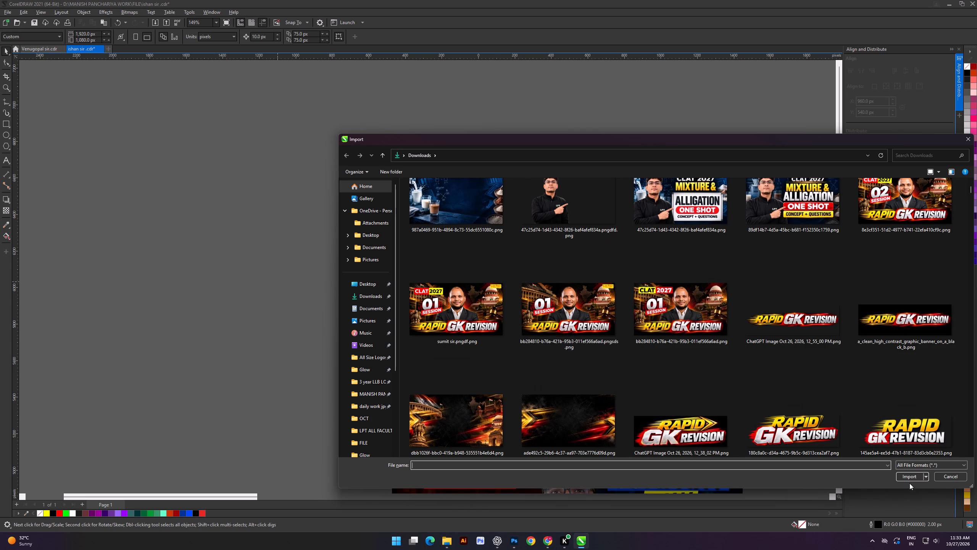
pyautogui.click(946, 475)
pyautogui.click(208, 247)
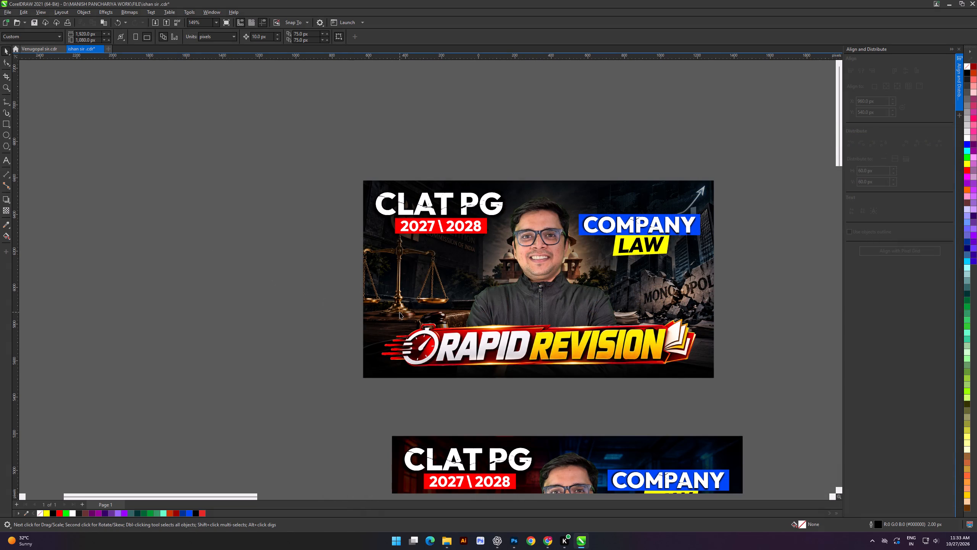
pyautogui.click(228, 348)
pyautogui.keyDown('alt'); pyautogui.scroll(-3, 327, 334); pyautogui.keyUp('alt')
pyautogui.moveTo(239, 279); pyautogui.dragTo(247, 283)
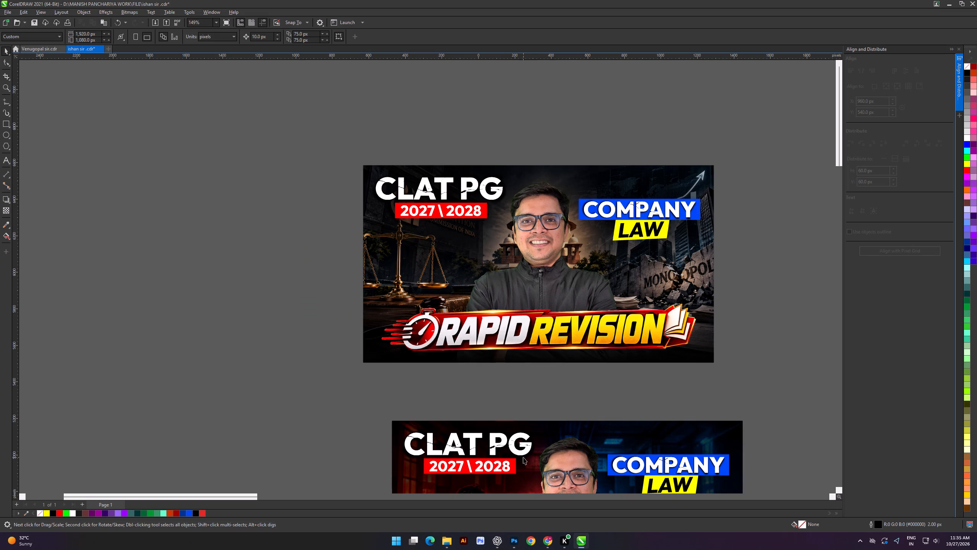
pyautogui.click(359, 398)
pyautogui.hotkey('ctrl', 'i')
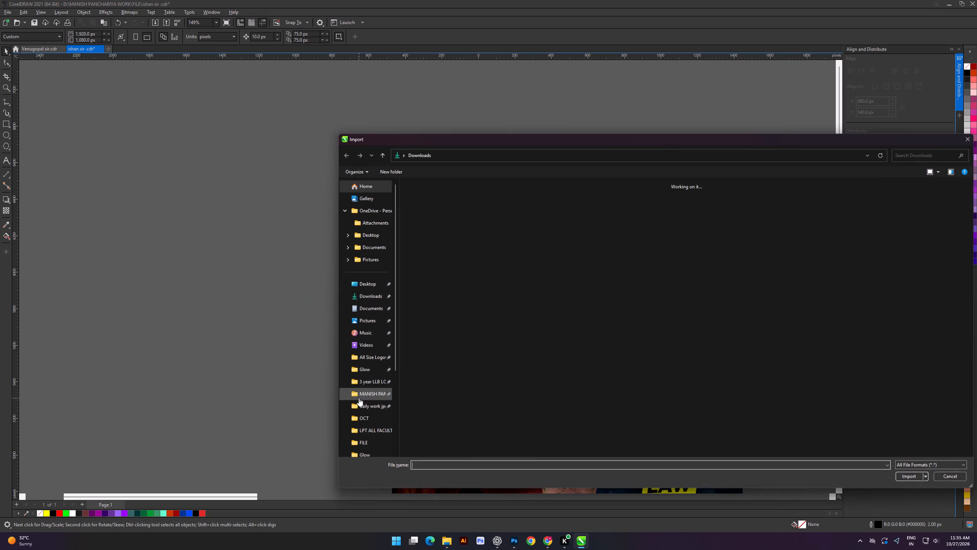
pyautogui.doubleClick(465, 261)
pyautogui.moveTo(137, 262); pyautogui.dragTo(245, 442)
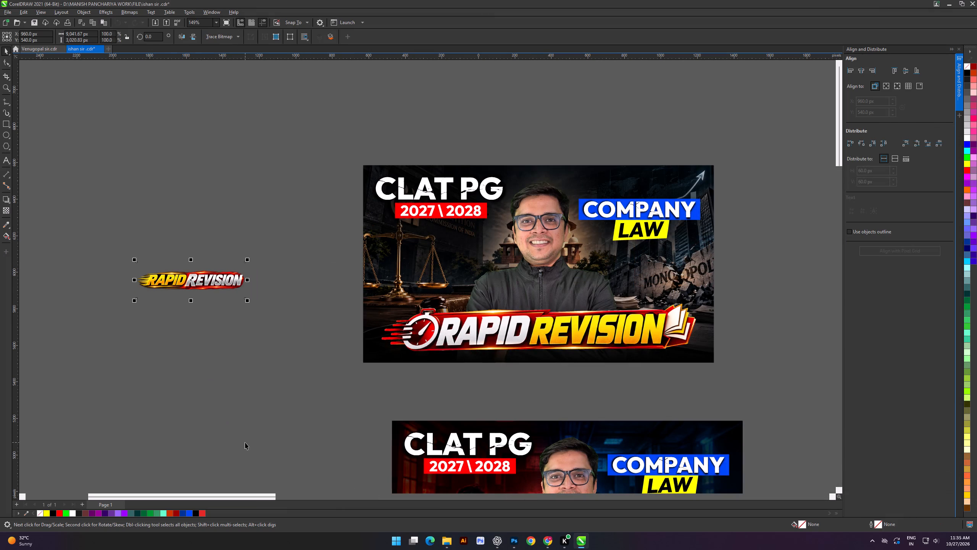
# Delete the old stopwatch-and-book RAPID REVISION title from the upper thumbnail's PowerClip and finish editing the clip.
pyautogui.click(226, 409)
pyautogui.doubleClick(500, 346)
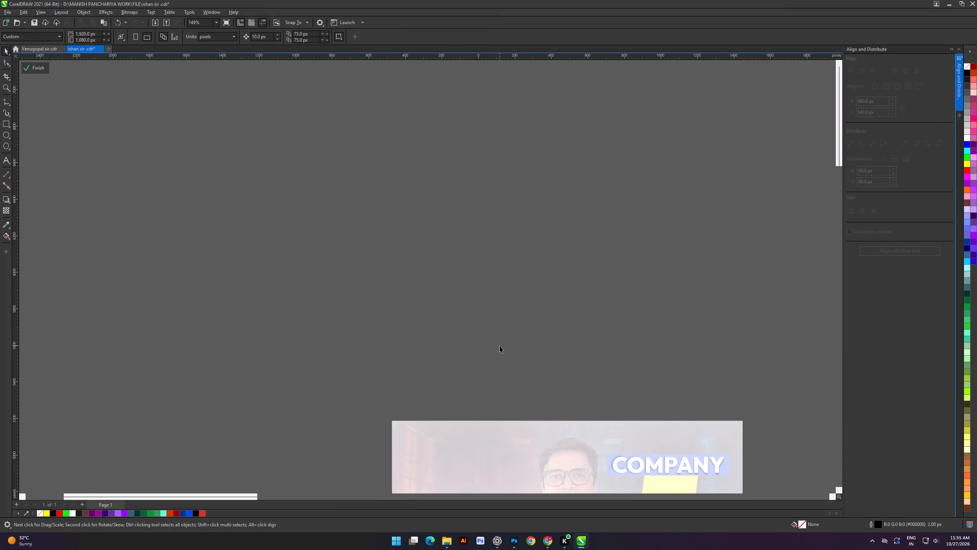
pyautogui.click(500, 346)
pyautogui.press('Delete')
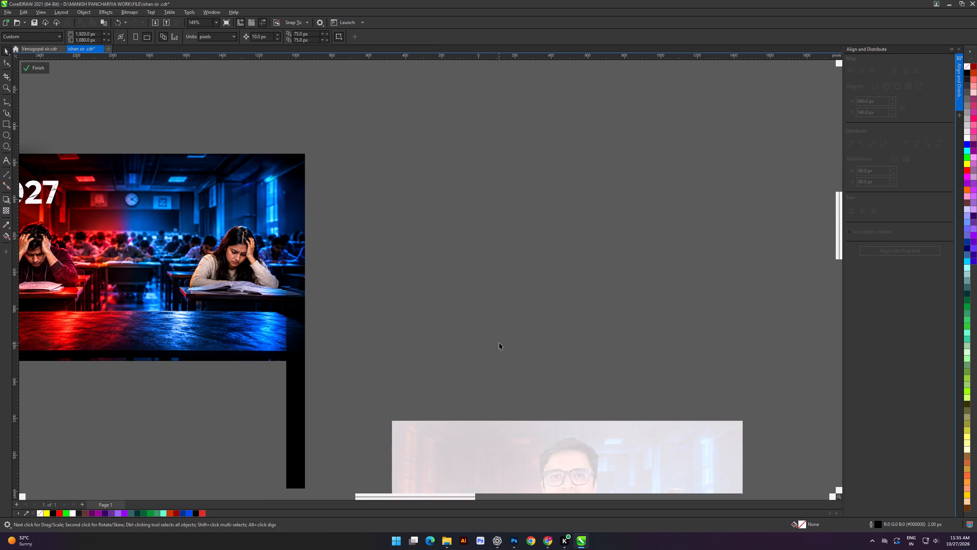
pyautogui.click(19, 68)
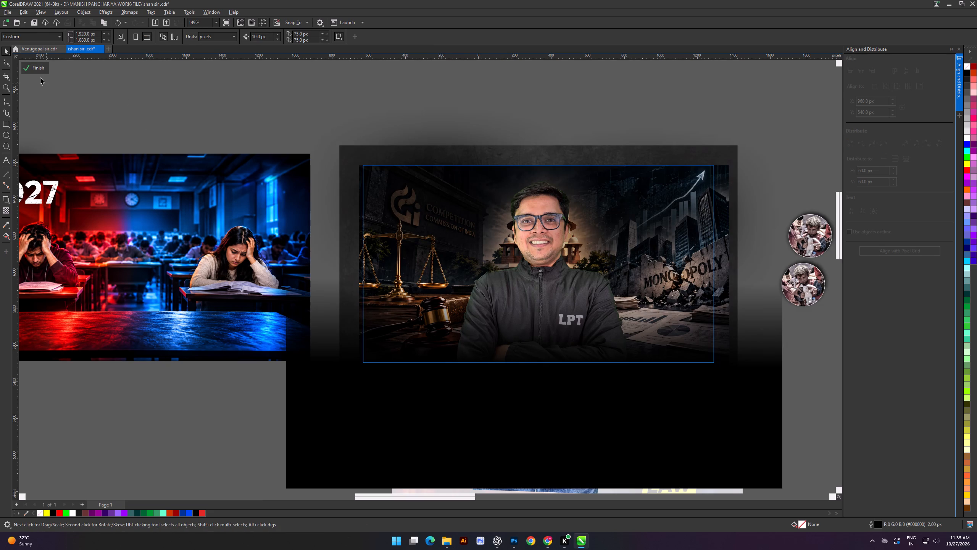
pyautogui.click(34, 67)
pyautogui.click(298, 101)
pyautogui.click(297, 100)
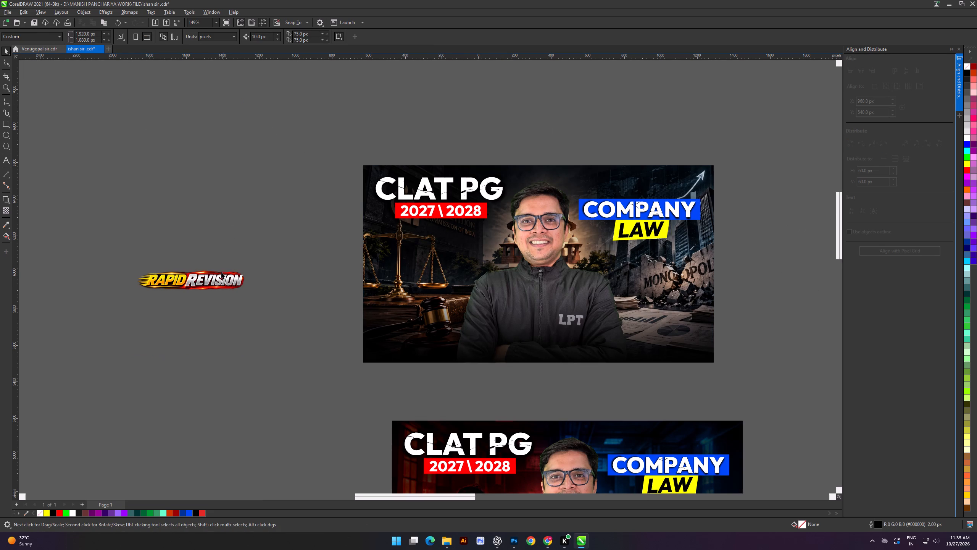
# Place the new RAPID REVISION graphic across the upper thumbnail's bottom, enlarged to about 1,505 px wide and roughly centred.
pyautogui.moveTo(221, 272); pyautogui.dragTo(579, 314)
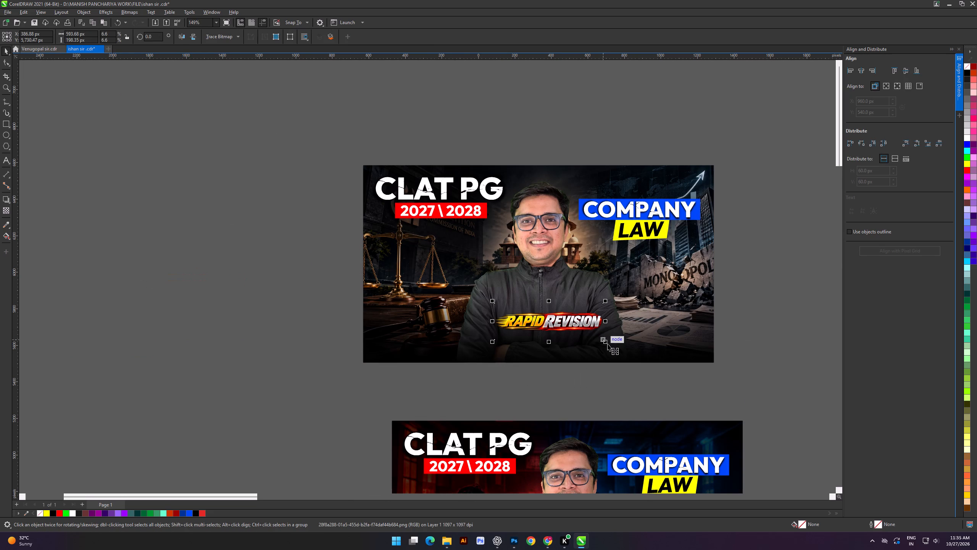
pyautogui.keyDown('shift'); pyautogui.moveTo(608, 344); pyautogui.dragTo(691, 385); pyautogui.keyUp('shift')
pyautogui.moveTo(605, 328); pyautogui.dragTo(601, 339)
pyautogui.moveTo(601, 339); pyautogui.dragTo(598, 338)
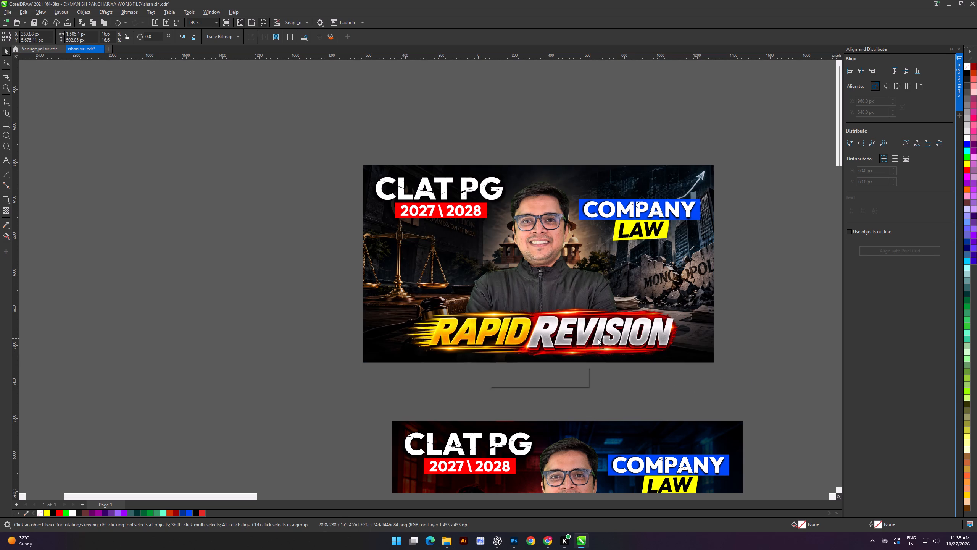
pyautogui.moveTo(598, 338); pyautogui.dragTo(597, 338)
pyautogui.click(196, 300)
pyautogui.keyDown('shift'); pyautogui.scroll(-9, 348, 277); pyautogui.keyUp('shift')
pyautogui.moveTo(61, 239); pyautogui.dragTo(76, 242)
pyautogui.keyDown('shift'); pyautogui.scroll(4, 488, 273); pyautogui.keyUp('shift')
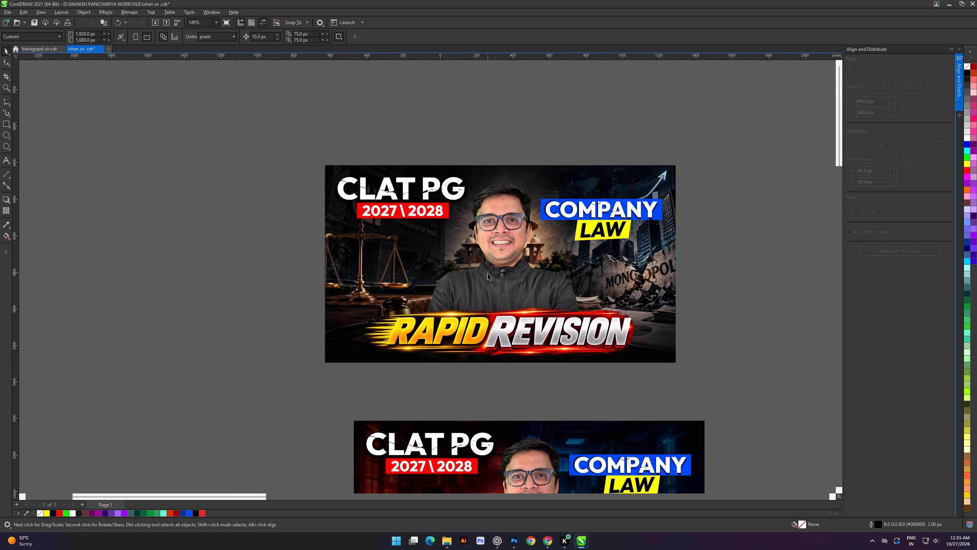
pyautogui.click(190, 274)
pyautogui.moveTo(546, 338); pyautogui.dragTo(550, 338)
pyautogui.click(550, 338)
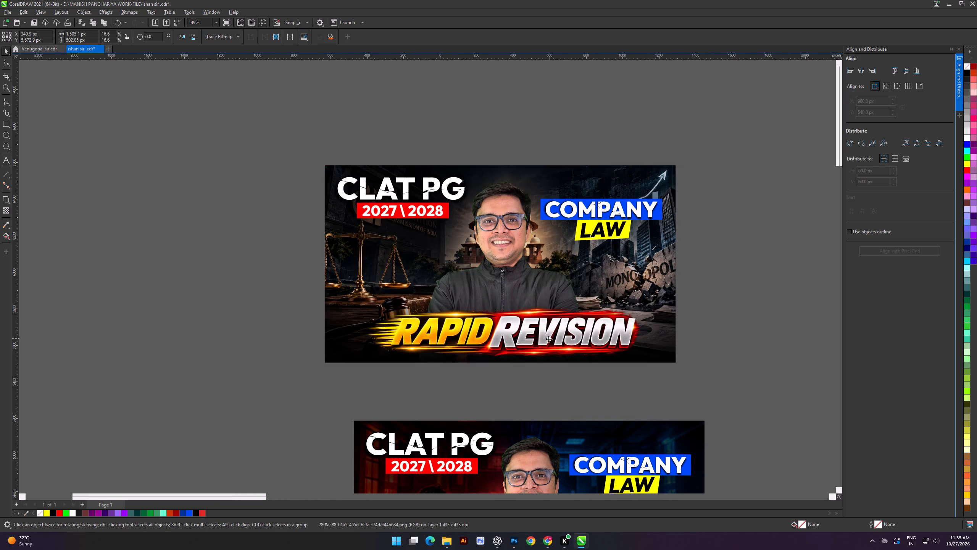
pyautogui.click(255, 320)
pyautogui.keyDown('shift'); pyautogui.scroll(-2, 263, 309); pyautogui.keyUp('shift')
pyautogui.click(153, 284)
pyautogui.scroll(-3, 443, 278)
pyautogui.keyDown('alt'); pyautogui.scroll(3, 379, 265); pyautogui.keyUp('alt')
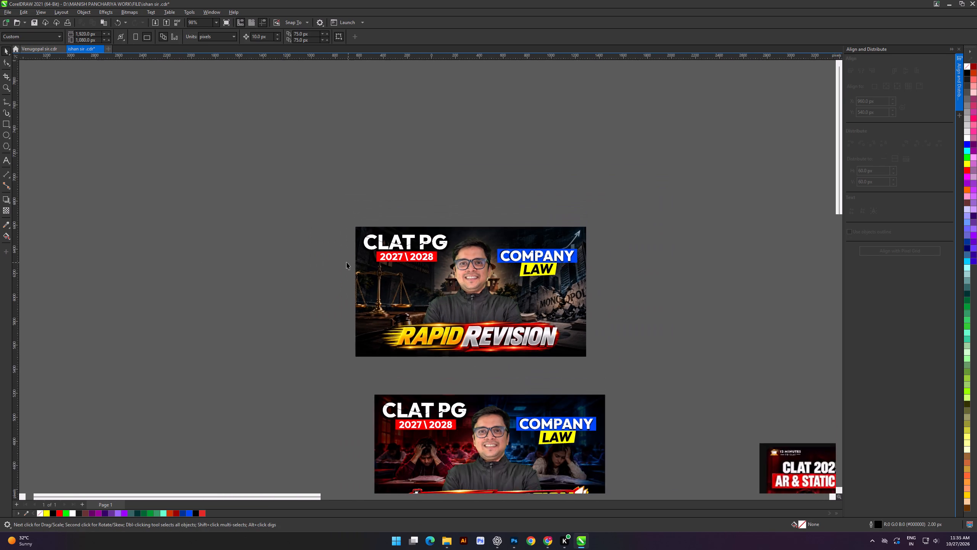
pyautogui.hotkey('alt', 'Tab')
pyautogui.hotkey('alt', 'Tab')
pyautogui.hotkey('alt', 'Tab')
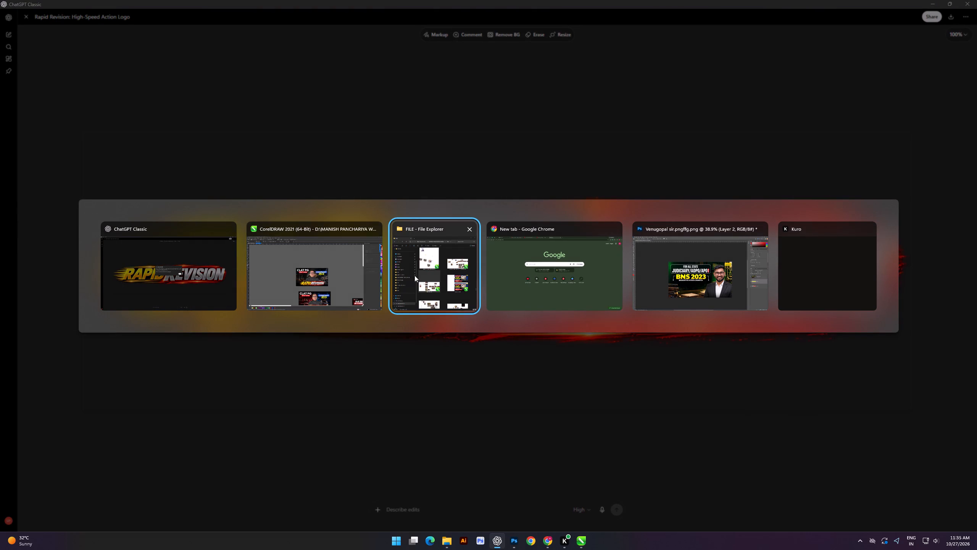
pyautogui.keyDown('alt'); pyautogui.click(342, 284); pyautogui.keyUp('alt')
# Duplicate the COMPANY text of the upper thumbnail onto the empty area above it.
pyautogui.click(228, 242)
pyautogui.click(527, 259)
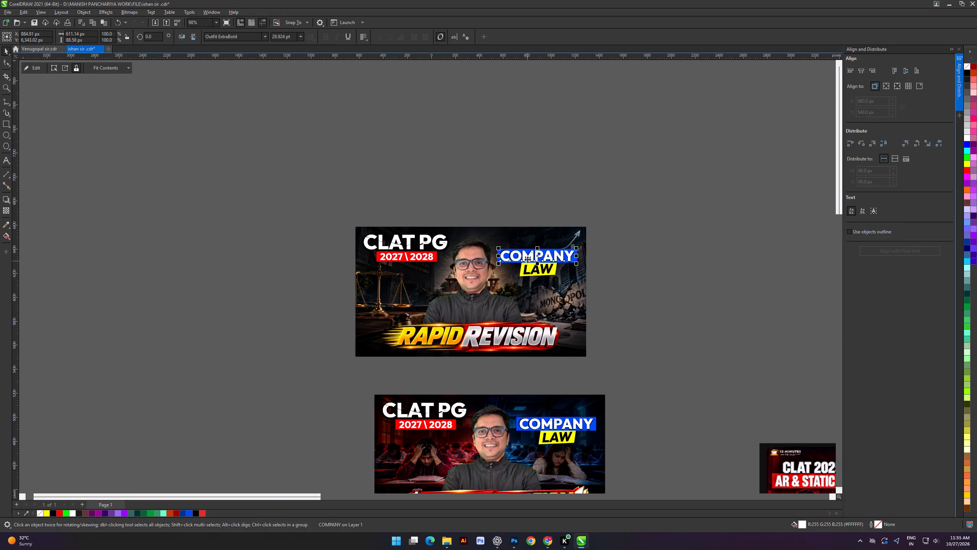
pyautogui.moveTo(527, 259); pyautogui.dragTo(512, 167, button='right')
pyautogui.click(527, 185)
pyautogui.click(399, 176)
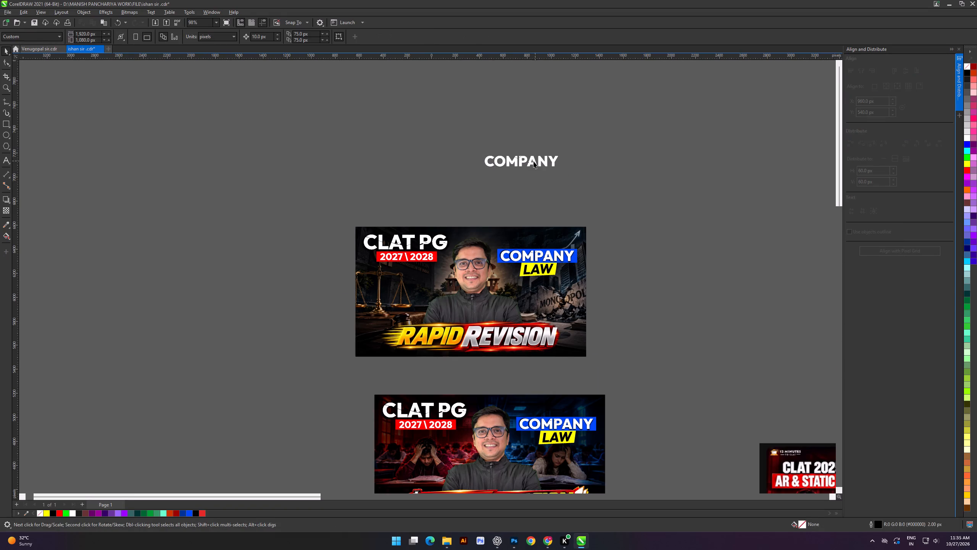
# Replace the duplicated text with the title copied in the clipboard history, trimmed down to the single word COMPETITION.
pyautogui.doubleClick(533, 161)
pyautogui.hotkey('ctrl', 'a')
pyautogui.press('super+v')
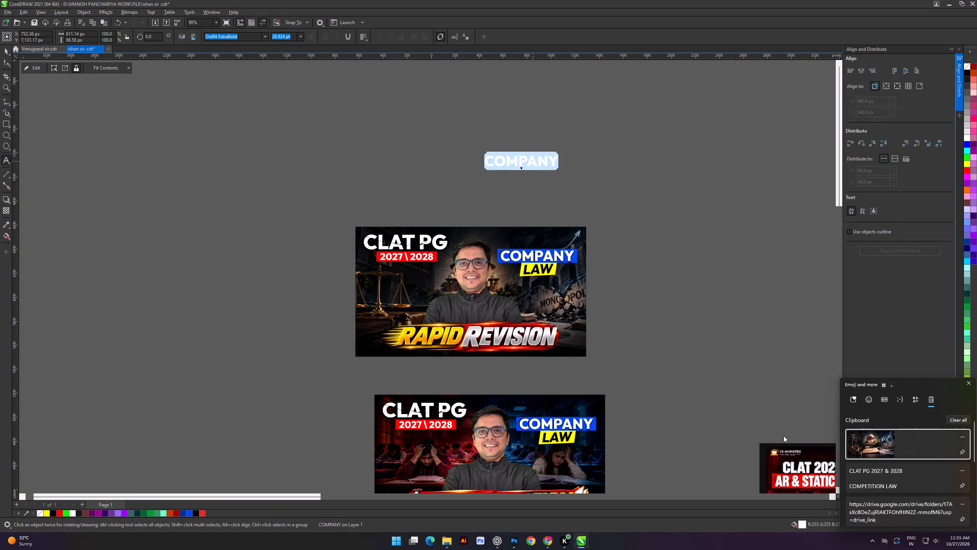
pyautogui.click(874, 477)
pyautogui.hotkey('ctrl', 'v')
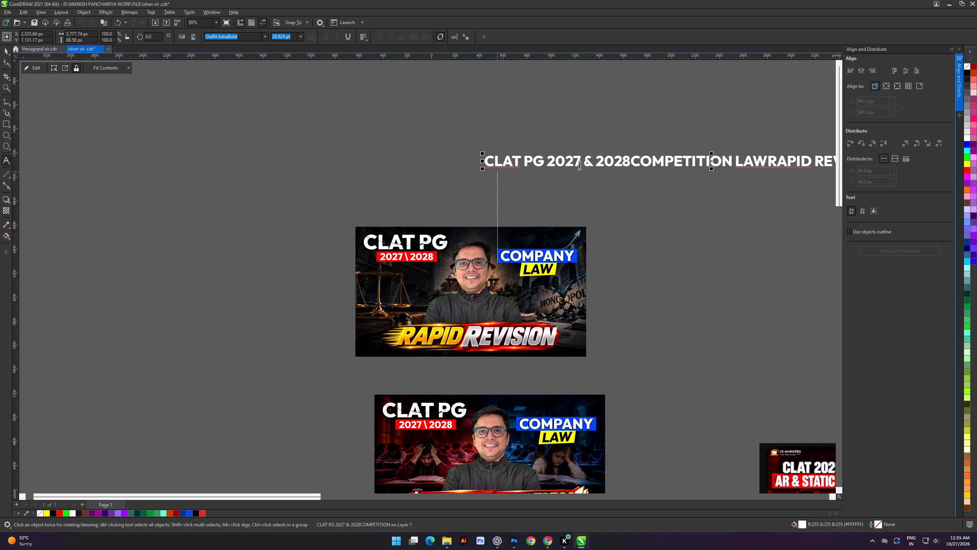
pyautogui.moveTo(630, 160); pyautogui.dragTo(620, 160)
pyautogui.moveTo(620, 160); pyautogui.dragTo(315, 186)
pyautogui.press('BackSpace')
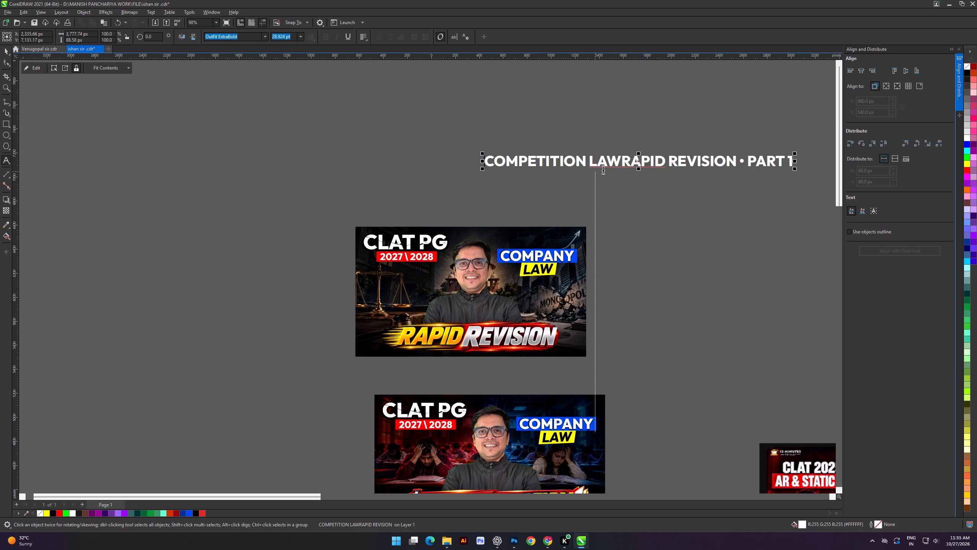
pyautogui.moveTo(591, 164); pyautogui.dragTo(822, 160)
pyautogui.press('BackSpace')
pyautogui.click(5, 50)
pyautogui.moveTo(147, 141); pyautogui.dragTo(153, 141)
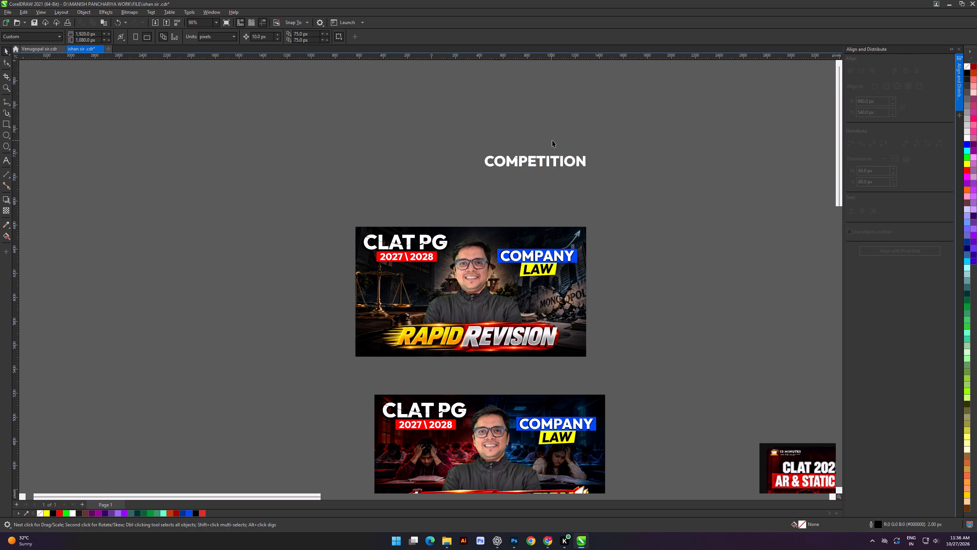
# Stretch the crack texture inside the COMPETITION text's PowerClip to about 1,250 px wide so it covers the whole word.
pyautogui.scroll(4, 552, 140)
pyautogui.click(514, 175)
pyautogui.rightClick(515, 175)
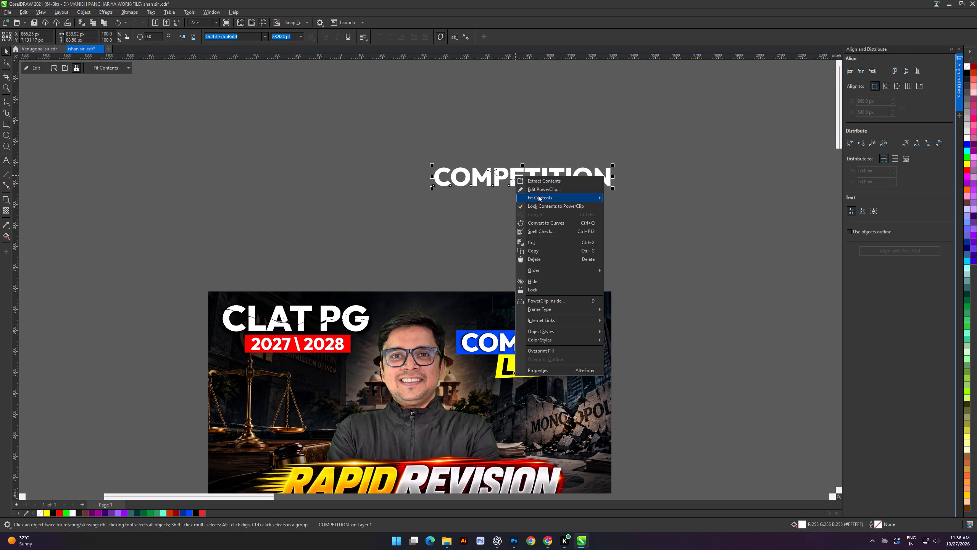
pyautogui.click(538, 190)
pyautogui.click(532, 202)
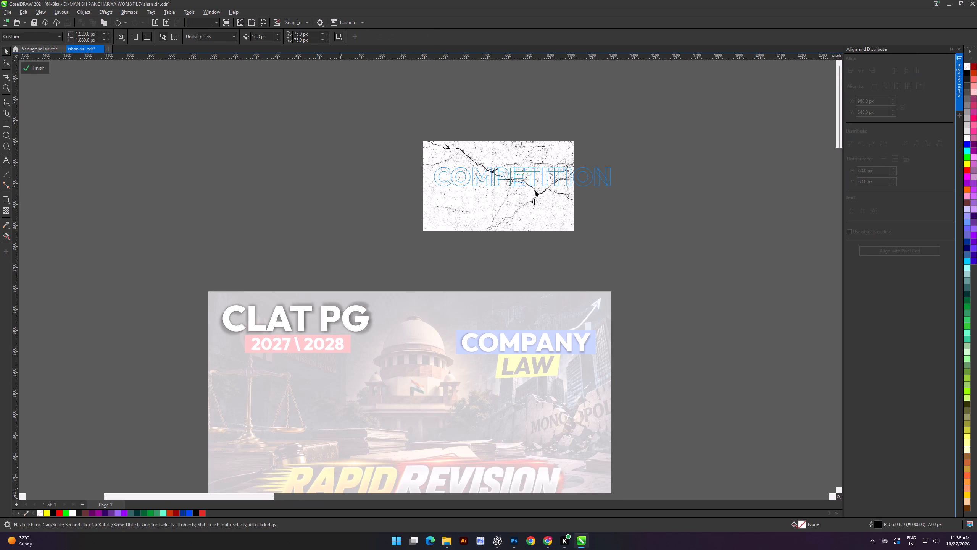
pyautogui.moveTo(577, 184); pyautogui.dragTo(689, 179)
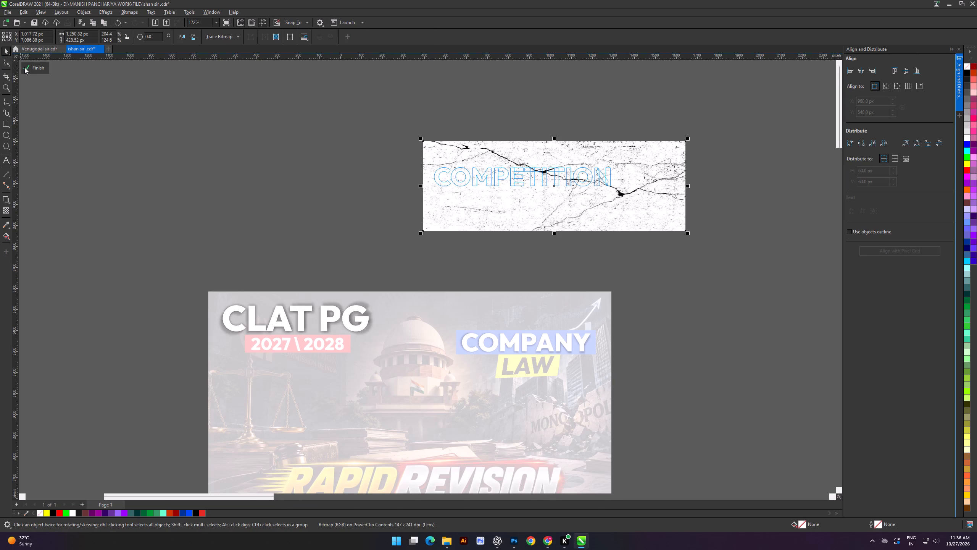
pyautogui.click(25, 67)
pyautogui.click(241, 157)
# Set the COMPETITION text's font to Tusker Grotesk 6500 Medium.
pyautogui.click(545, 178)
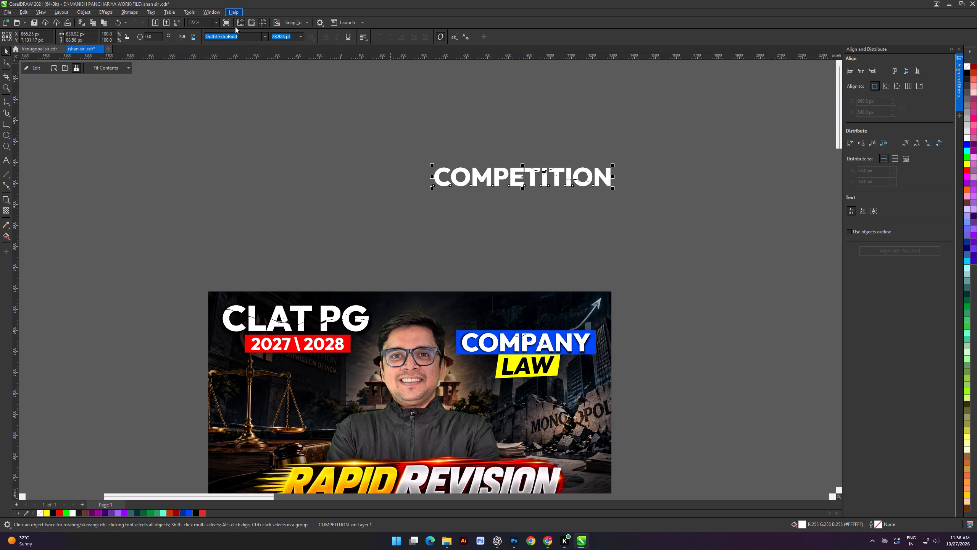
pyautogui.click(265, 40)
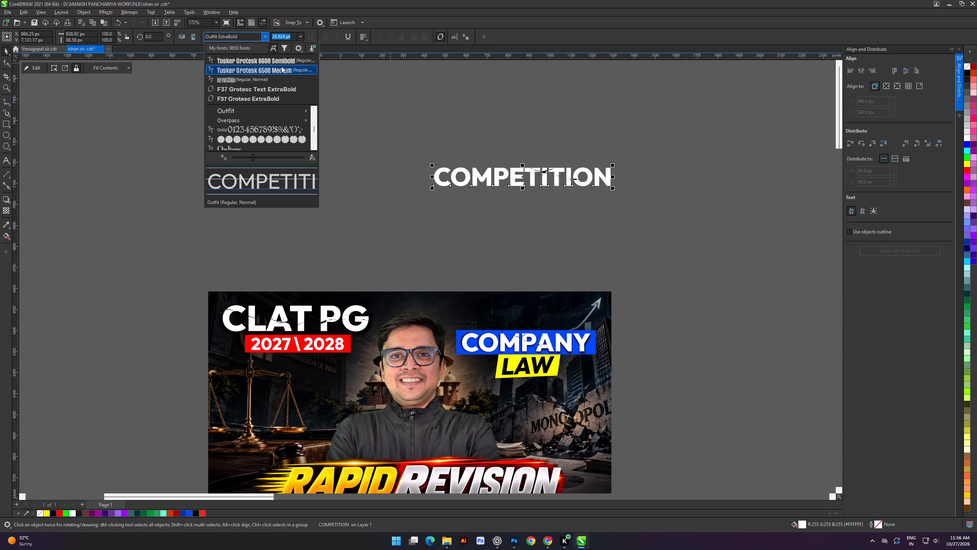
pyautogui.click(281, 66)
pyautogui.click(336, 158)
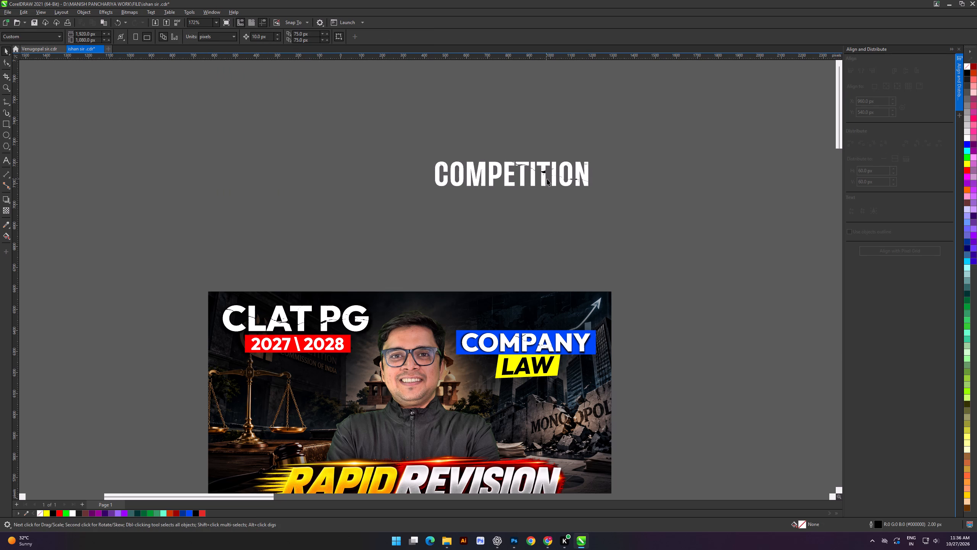
# Set the COMPETITION text's font to Tusker Grotesk 6600 Semibold.
pyautogui.click(547, 179)
pyautogui.click(543, 179)
pyautogui.click(263, 38)
pyautogui.click(266, 66)
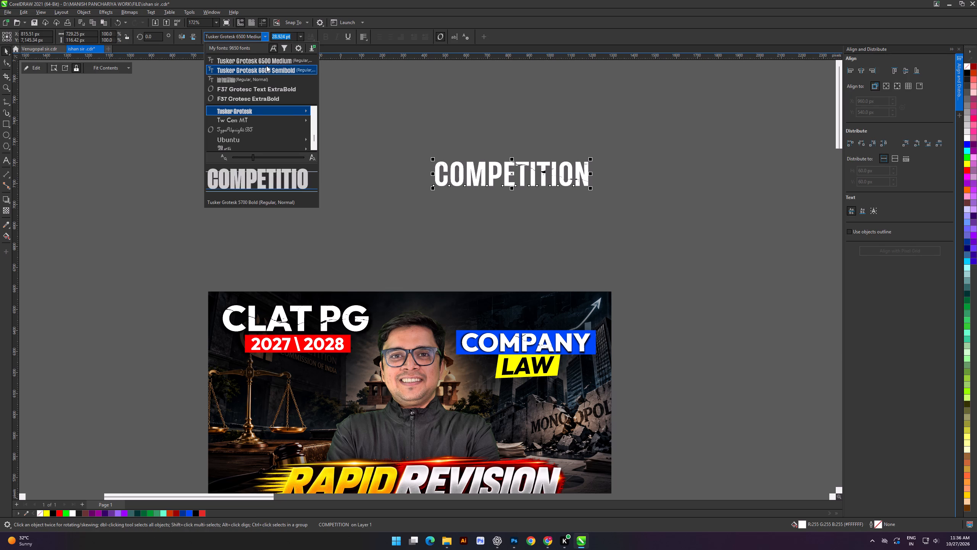
pyautogui.click(327, 88)
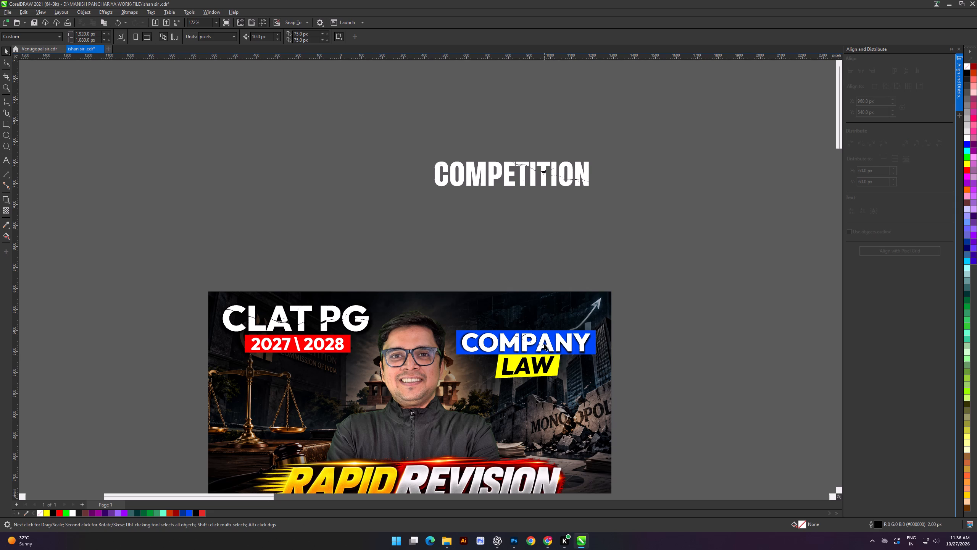
# Move the COMPANY text and its dark shadow shape off the blue box to the empty area above the thumbnail.
pyautogui.moveTo(544, 344); pyautogui.dragTo(544, 245)
pyautogui.hotkey('ctrl', 'z')
pyautogui.click(513, 252)
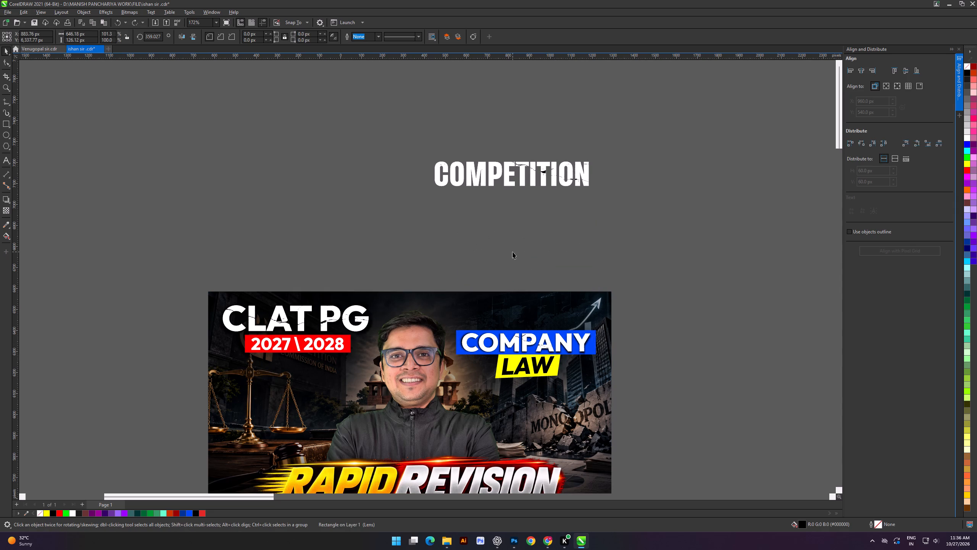
pyautogui.moveTo(531, 340); pyautogui.dragTo(521, 241)
pyautogui.moveTo(532, 338); pyautogui.dragTo(525, 242)
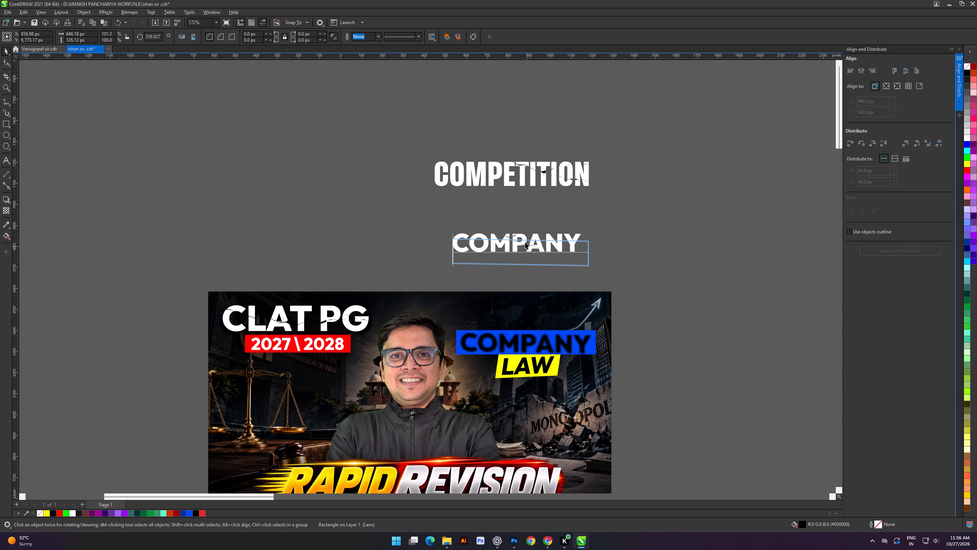
pyautogui.moveTo(525, 242); pyautogui.dragTo(526, 243)
# Make the blue box above LAW taller by extending its upper edge upward.
pyautogui.click(536, 347)
pyautogui.scroll(5, 540, 348)
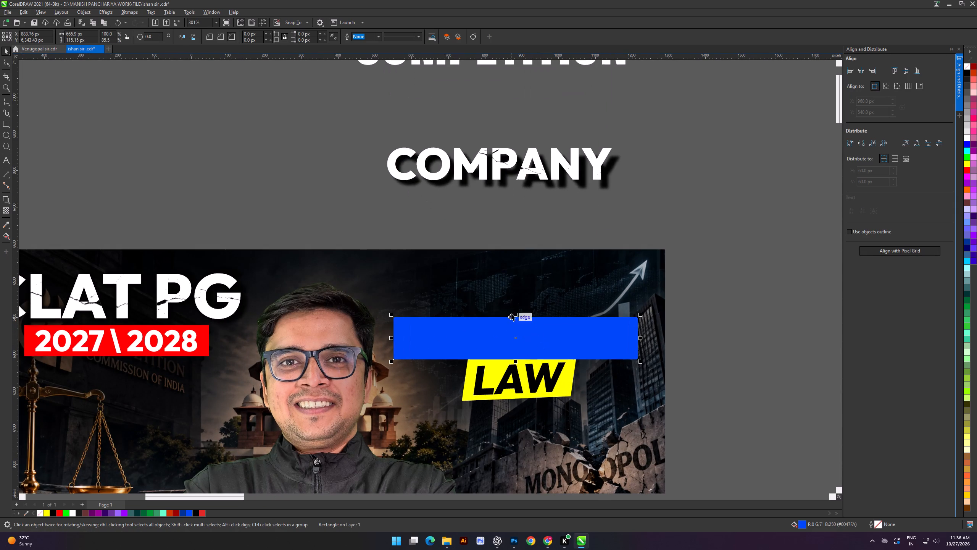
pyautogui.moveTo(516, 314); pyautogui.dragTo(513, 291)
pyautogui.moveTo(385, 240); pyautogui.dragTo(385, 236)
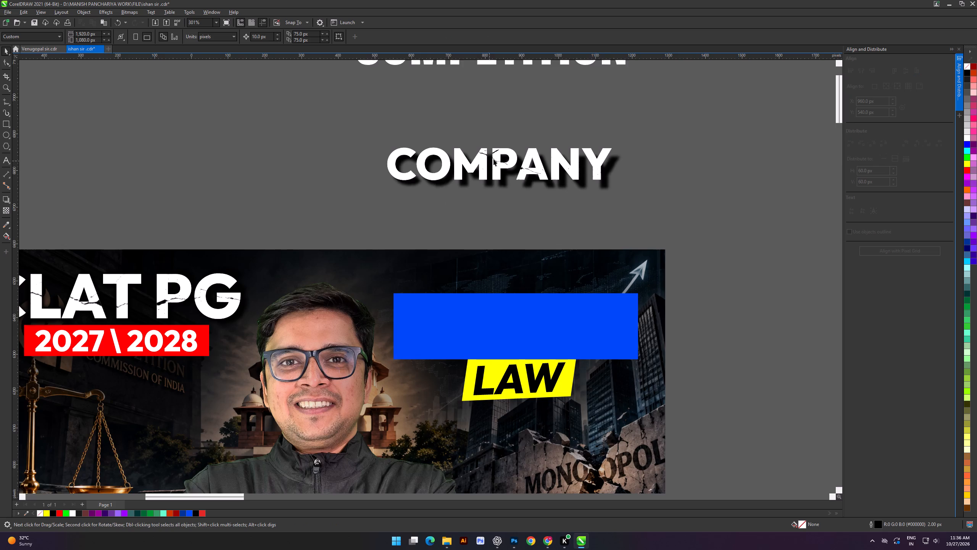
# Move the COMPETITION text onto the enlarged blue box above LAW.
pyautogui.scroll(-3, 505, 163)
pyautogui.moveTo(489, 93); pyautogui.dragTo(520, 277)
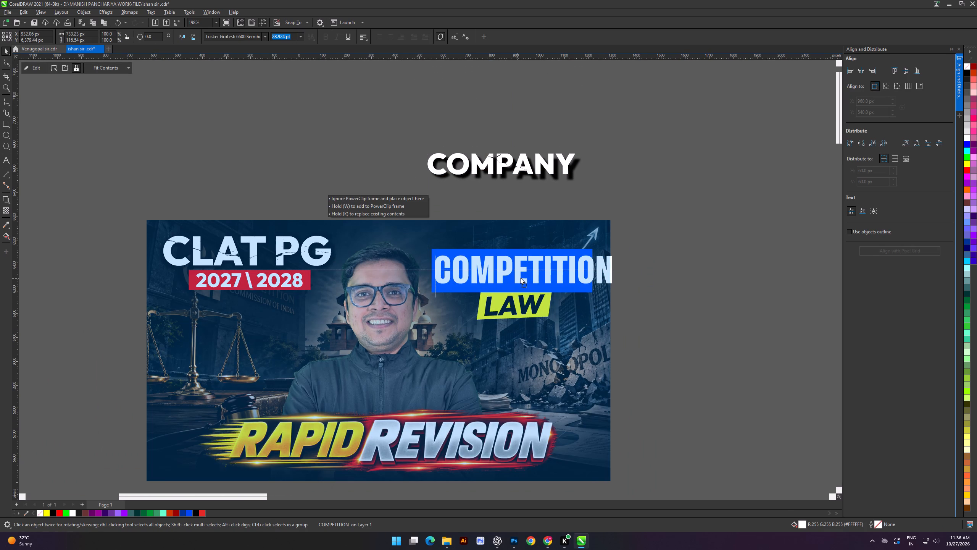
pyautogui.moveTo(520, 277); pyautogui.dragTo(521, 277)
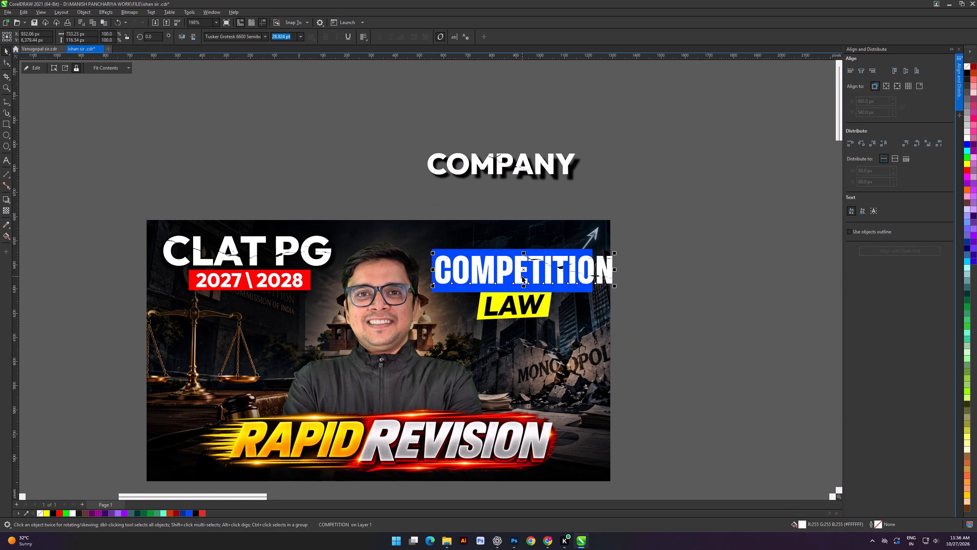
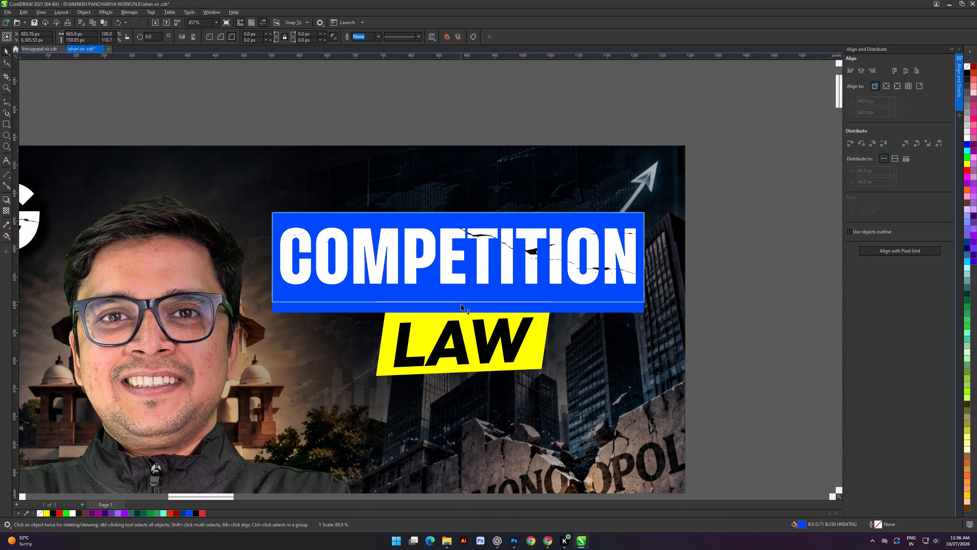
# Shorten the blue box behind COMPETITION by raising its lower edge closer to the text.
pyautogui.moveTo(461, 304); pyautogui.dragTo(460, 301)
pyautogui.click(461, 100)
# Move the LAW text and its yellow shape up together until they meet the bottom of the blue box.
pyautogui.moveTo(721, 269); pyautogui.dragTo(280, 467)
pyautogui.press('Up')
pyautogui.press('Up')
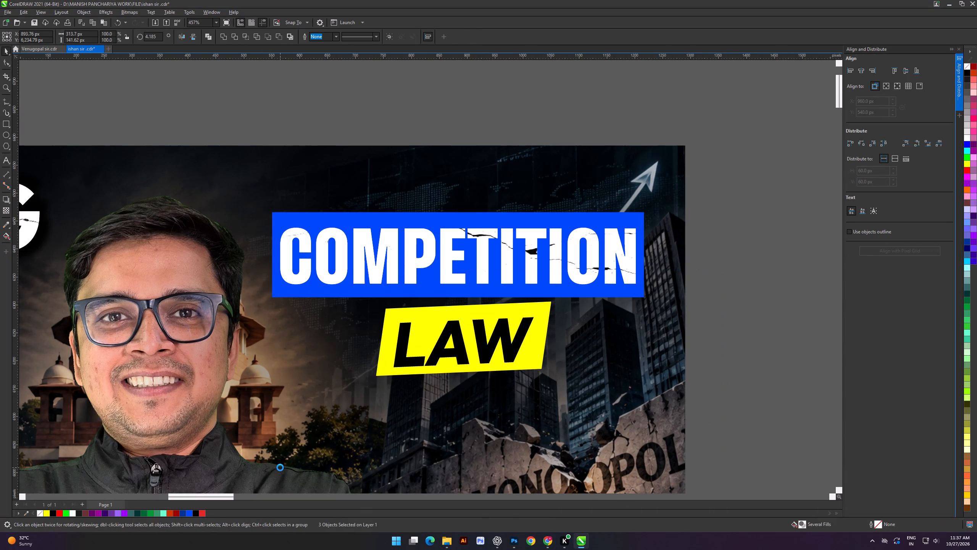
pyautogui.press('Up')
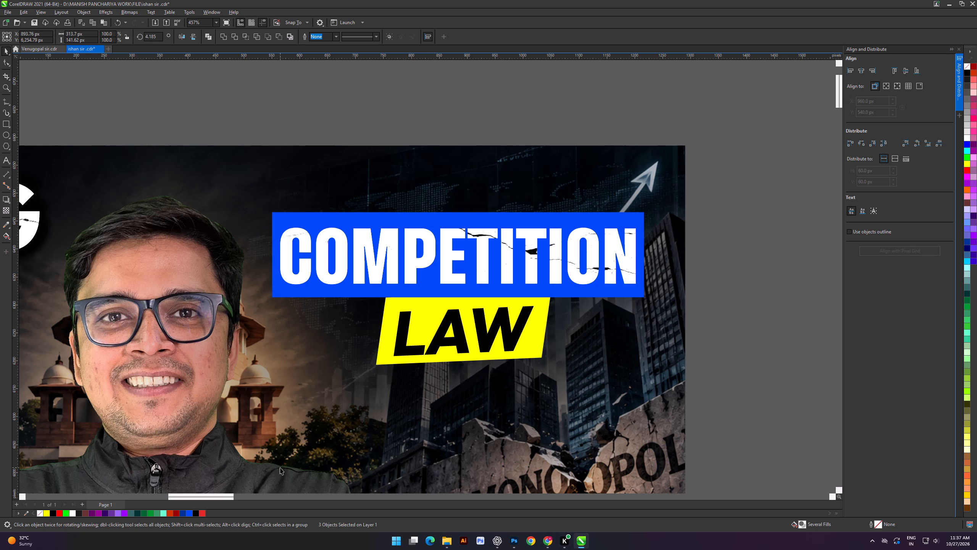
pyautogui.press('Down')
pyautogui.click(736, 281)
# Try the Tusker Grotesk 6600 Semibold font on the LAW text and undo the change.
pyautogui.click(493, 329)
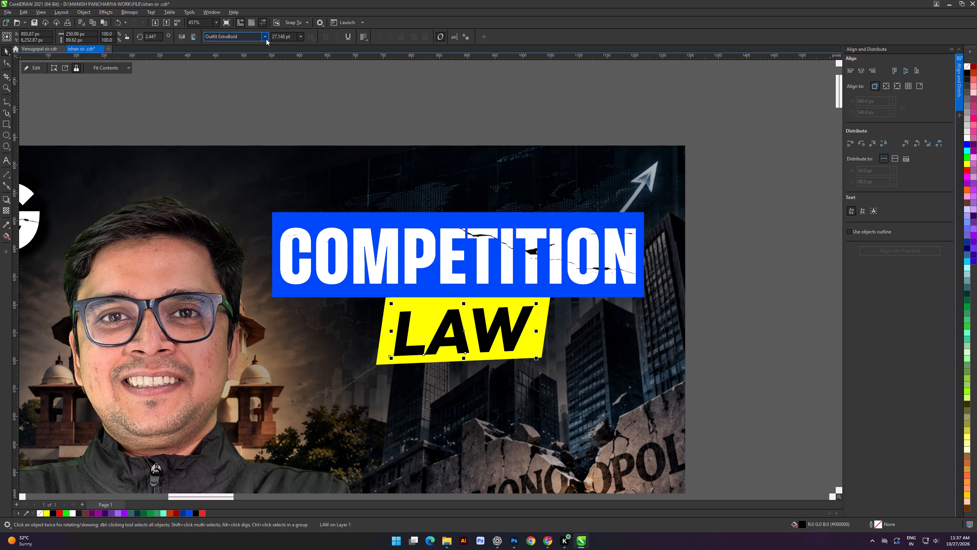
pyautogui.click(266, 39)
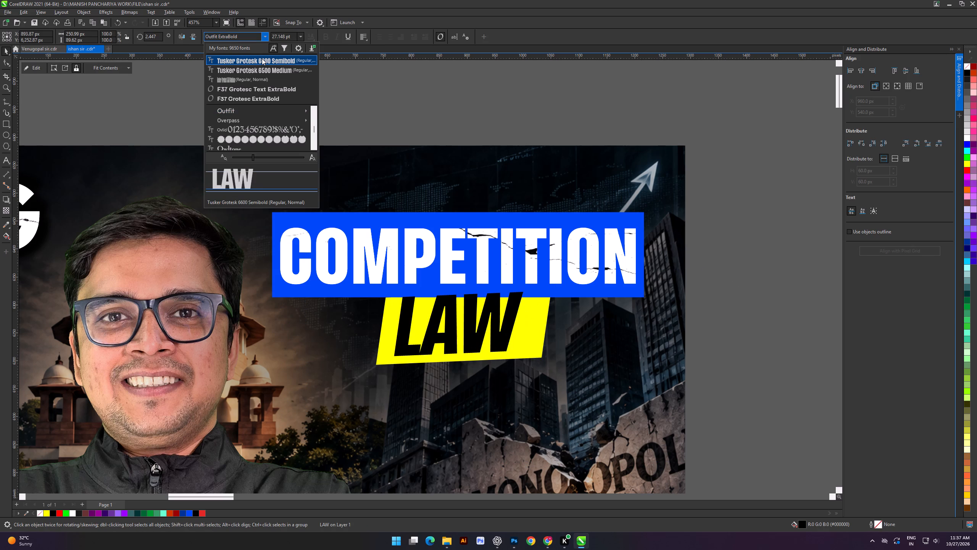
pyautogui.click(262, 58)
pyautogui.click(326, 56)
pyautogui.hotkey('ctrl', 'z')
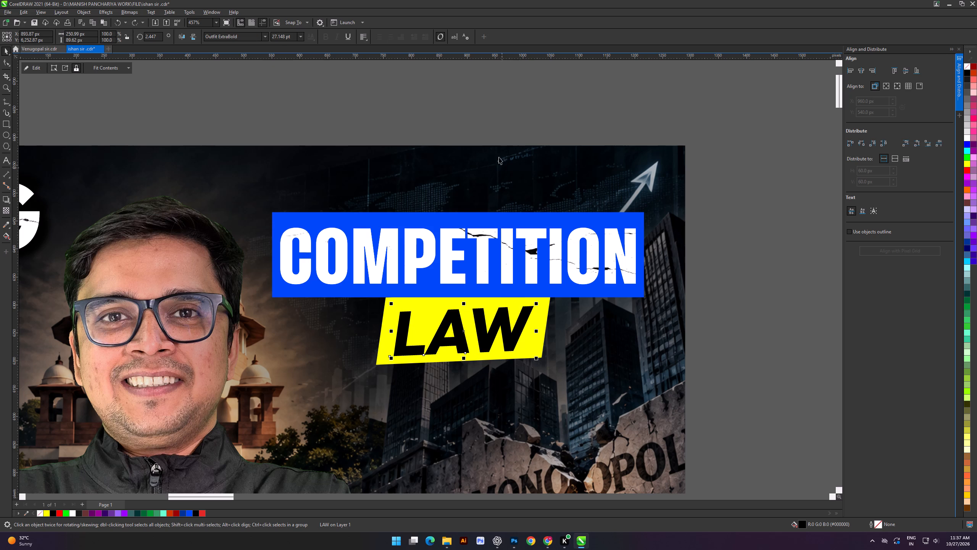
# Set the LAW text's font to Tusker Grotesk 6600 Semibold.
pyautogui.click(495, 146)
pyautogui.click(466, 108)
pyautogui.click(506, 321)
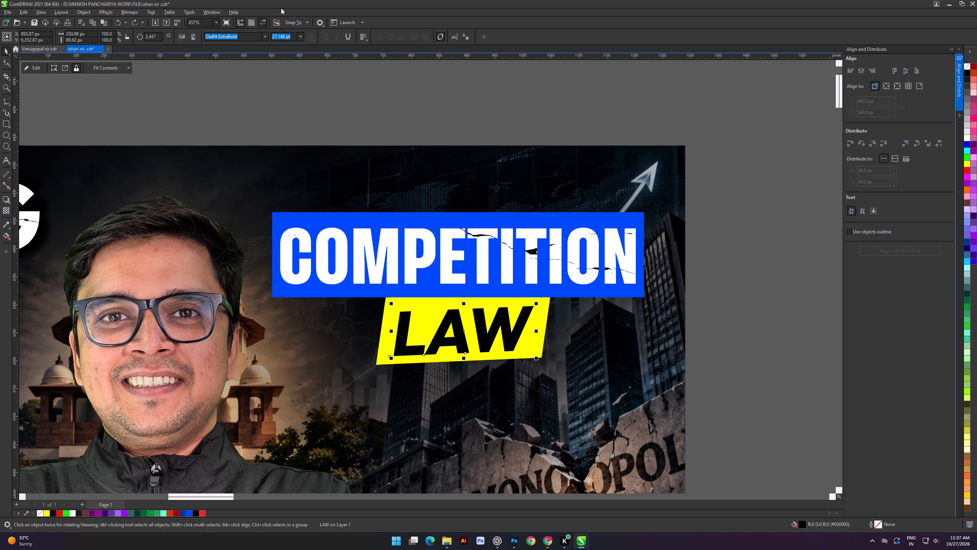
pyautogui.click(265, 36)
pyautogui.click(244, 58)
pyautogui.click(372, 68)
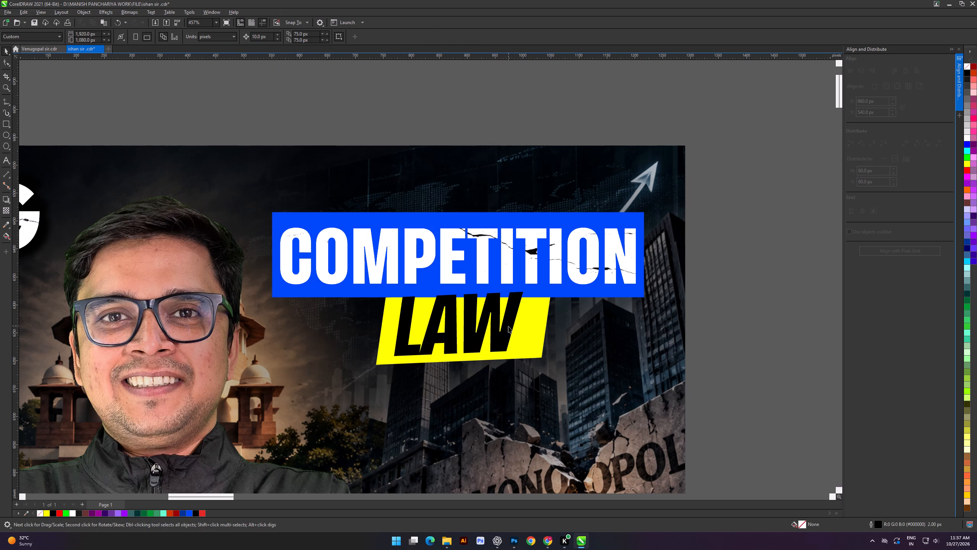
# Reduce the LAW text's height to about 89 px and position it centrally on the yellow shape.
pyautogui.click(508, 326)
pyautogui.moveTo(510, 328); pyautogui.dragTo(515, 330)
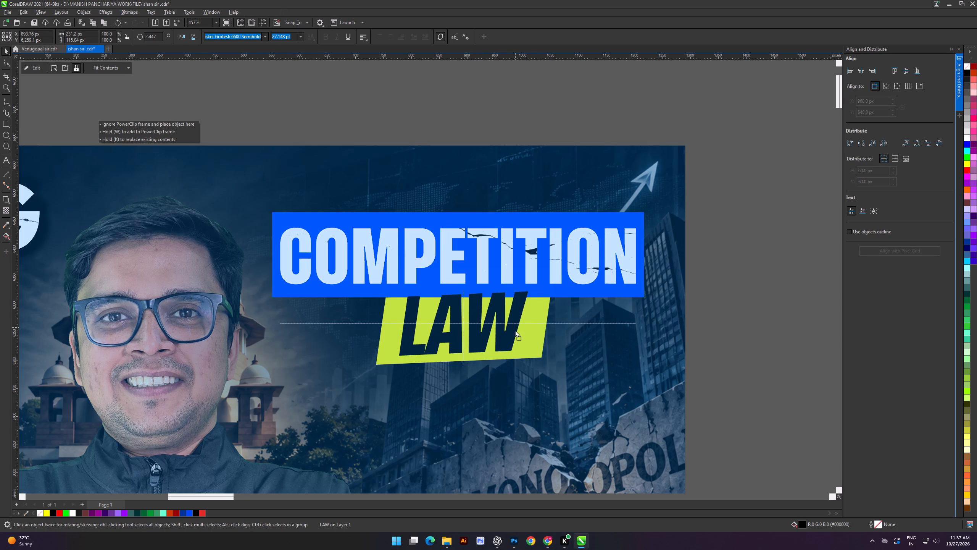
pyautogui.moveTo(515, 330); pyautogui.dragTo(514, 332)
pyautogui.keyDown('shift'); pyautogui.moveTo(463, 364); pyautogui.dragTo(463, 358); pyautogui.keyUp('shift')
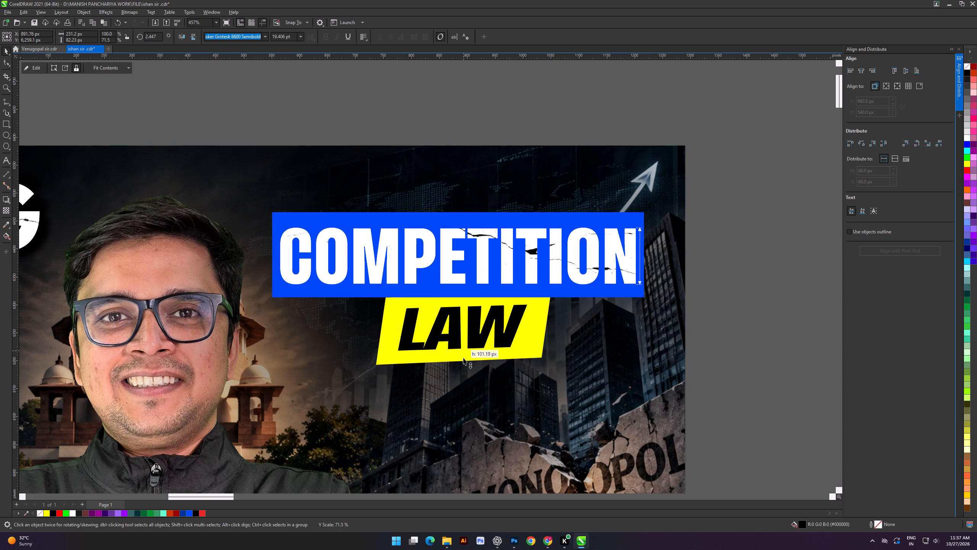
pyautogui.keyDown('shift'); pyautogui.moveTo(463, 358); pyautogui.dragTo(463, 356); pyautogui.keyUp('shift')
pyautogui.moveTo(508, 322); pyautogui.dragTo(511, 324)
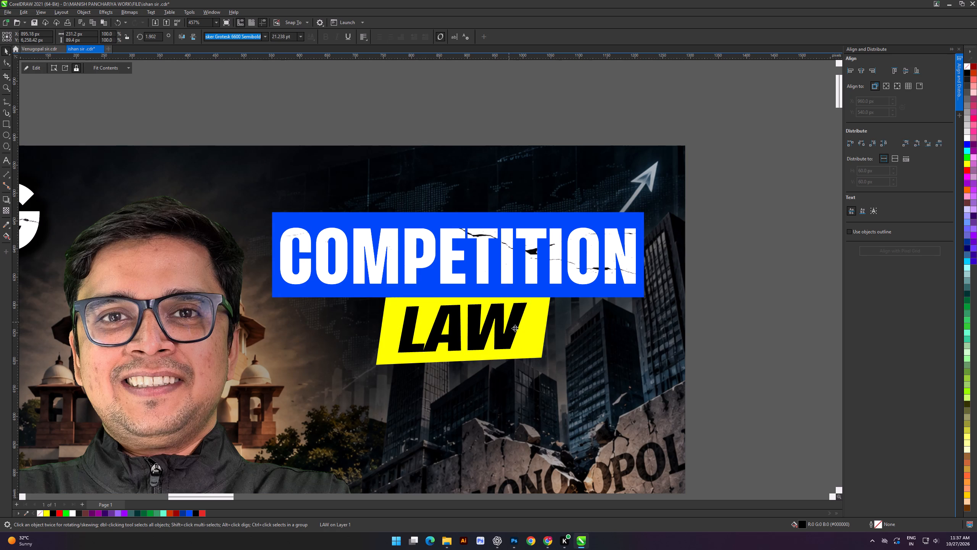
pyautogui.click(502, 326)
# Examine the overall thumbnail layout with the new COMPETITION LAW heading.
pyautogui.scroll(-5, 499, 326)
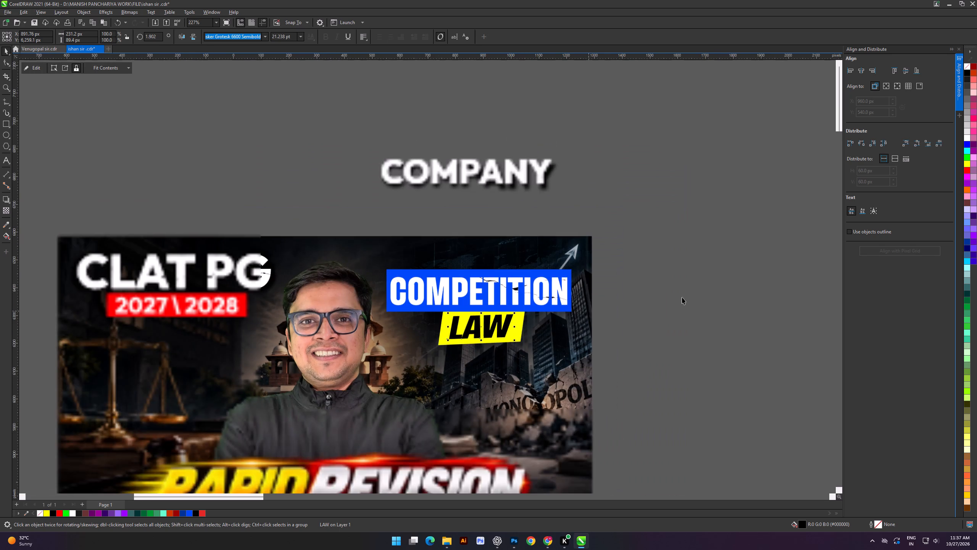
pyautogui.moveTo(714, 293); pyautogui.dragTo(709, 293)
pyautogui.scroll(-4, 532, 286)
pyautogui.keyDown('alt'); pyautogui.click(635, 292); pyautogui.keyUp('alt')
pyautogui.keyDown('shift'); pyautogui.scroll(-2, 627, 287); pyautogui.keyUp('shift')
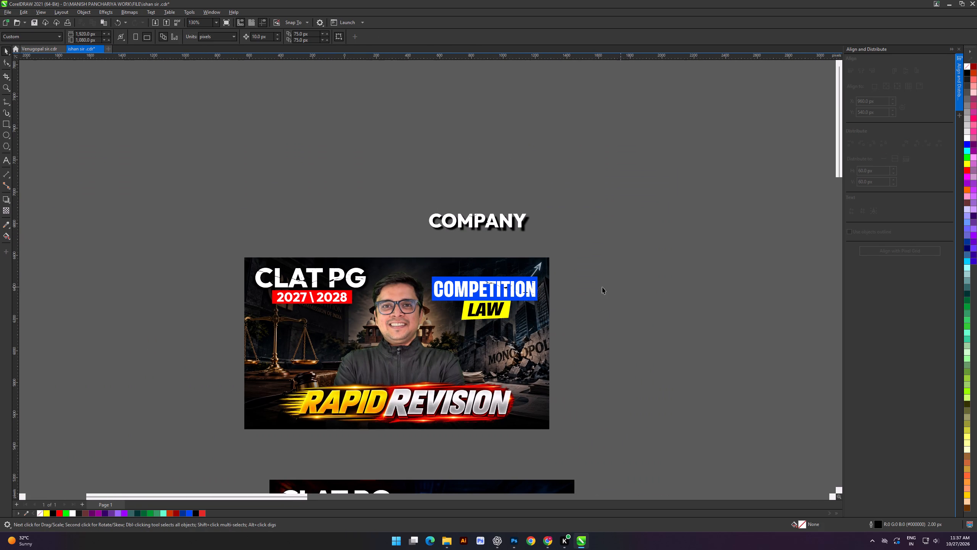
pyautogui.keyDown('alt'); pyautogui.scroll(-4, 551, 286); pyautogui.keyUp('alt')
pyautogui.scroll(6, 376, 311)
pyautogui.scroll(-6, 359, 308)
pyautogui.keyDown('shift'); pyautogui.scroll(7, 472, 292); pyautogui.keyUp('shift')
pyautogui.keyDown('alt'); pyautogui.scroll(-4, 468, 291); pyautogui.keyUp('alt')
pyautogui.click(175, 306)
pyautogui.keyDown('shift'); pyautogui.scroll(4, 316, 272); pyautogui.keyUp('shift')
pyautogui.keyDown('alt'); pyautogui.scroll(-2, 318, 270); pyautogui.keyUp('alt')
pyautogui.click(281, 265)
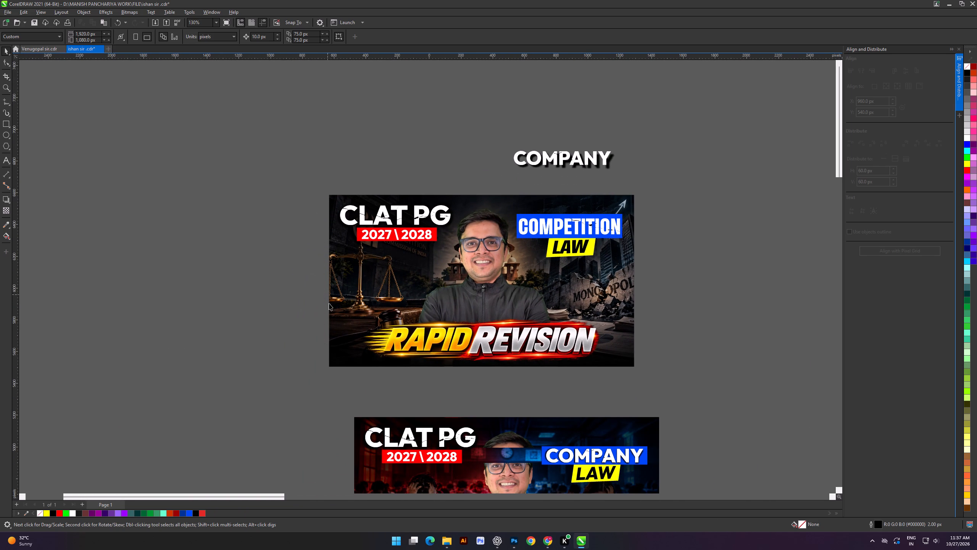
pyautogui.click(287, 176)
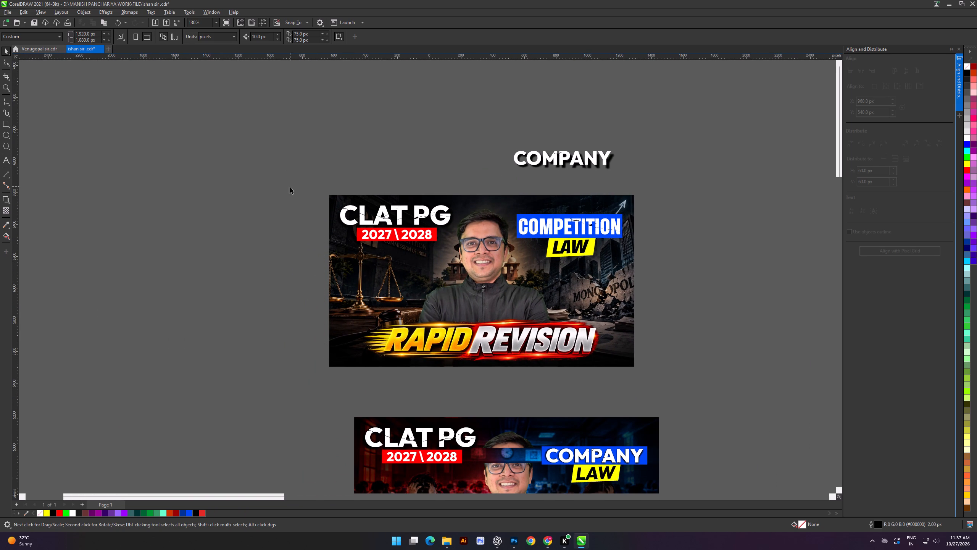
pyautogui.click(279, 163)
pyautogui.click(282, 183)
pyautogui.click(265, 272)
pyautogui.keyDown('shift'); pyautogui.scroll(6, 279, 266); pyautogui.keyUp('shift')
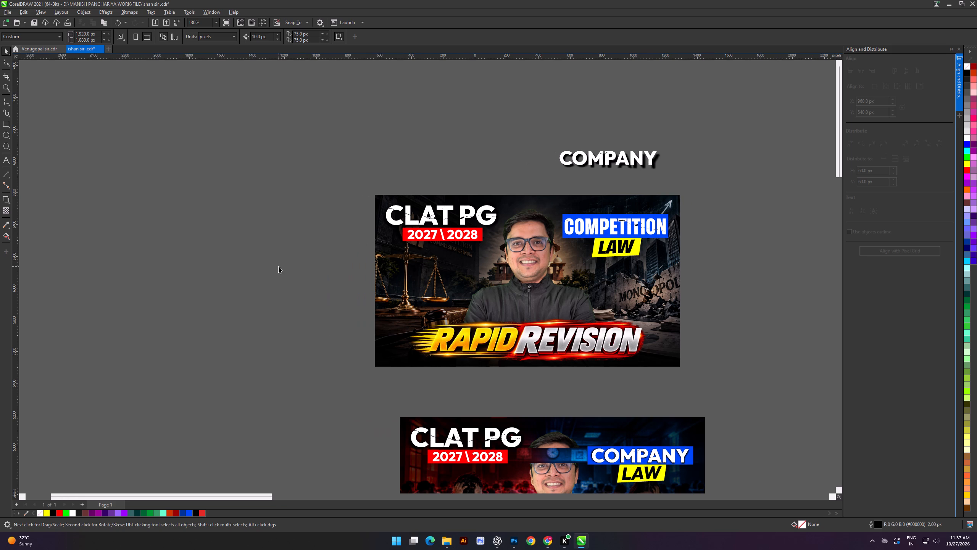
pyautogui.keyDown('alt'); pyautogui.scroll(-2, 283, 264); pyautogui.keyUp('alt')
# Nudge the CLAT PG and 2027 \ 2028 text group slightly down in the COMPETITION LAW thumbnail.
pyautogui.click(273, 183)
pyautogui.moveTo(294, 150); pyautogui.dragTo(561, 252)
pyautogui.press('Down')
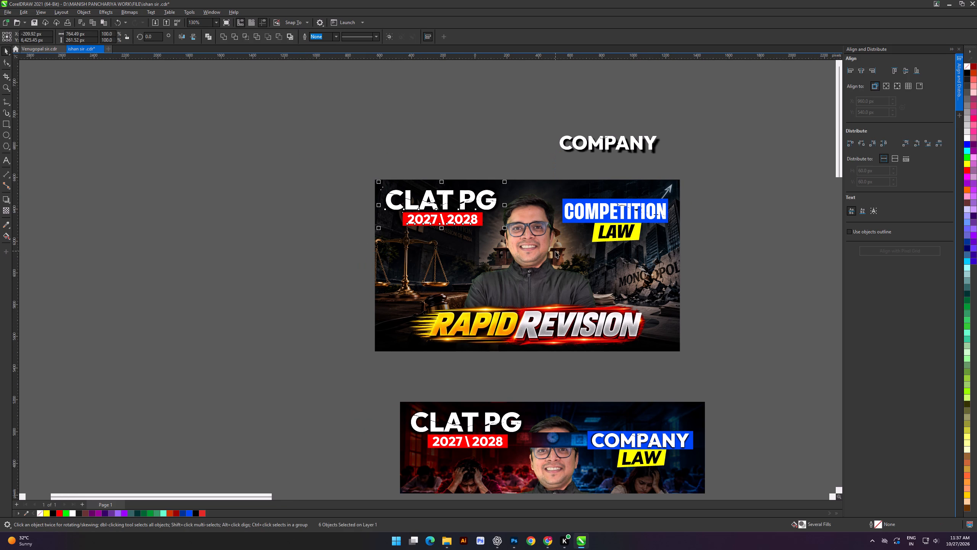
pyautogui.press('Down')
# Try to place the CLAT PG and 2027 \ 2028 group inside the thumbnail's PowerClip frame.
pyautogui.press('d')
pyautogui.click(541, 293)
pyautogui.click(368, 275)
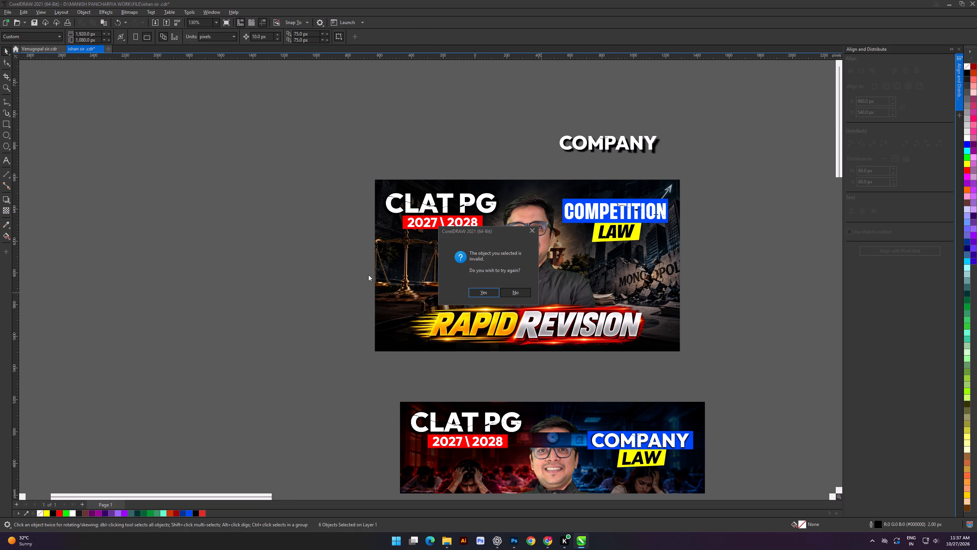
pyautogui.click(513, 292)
# Place the RAPID REVISION graphic, the COMPETITION LAW heading and the CLAT PG group inside the thumbnail's PowerClip frame.
pyautogui.click(512, 315)
pyautogui.press('d')
pyautogui.click(534, 252)
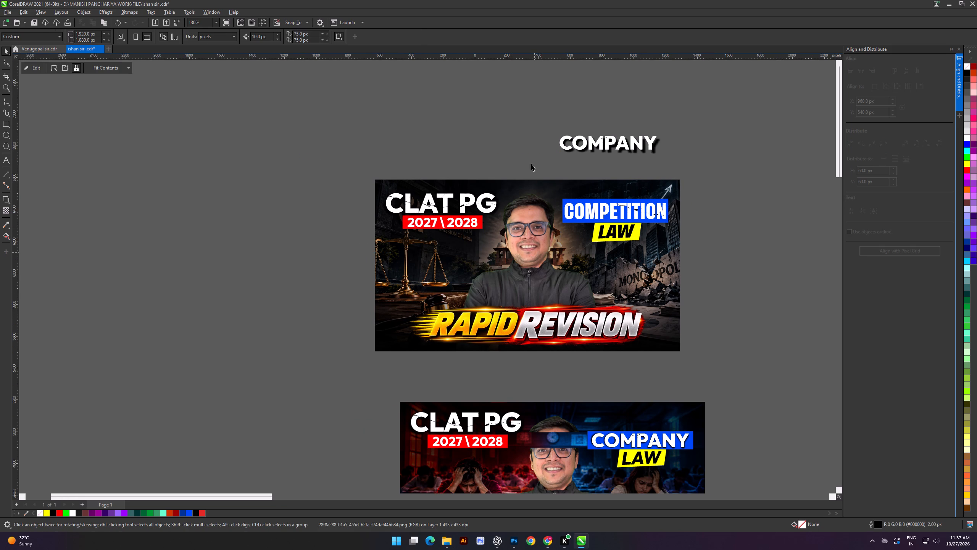
pyautogui.moveTo(531, 164); pyautogui.dragTo(751, 275)
pyautogui.press('d')
pyautogui.click(590, 274)
pyautogui.click(370, 162)
pyautogui.moveTo(350, 158); pyautogui.dragTo(521, 278)
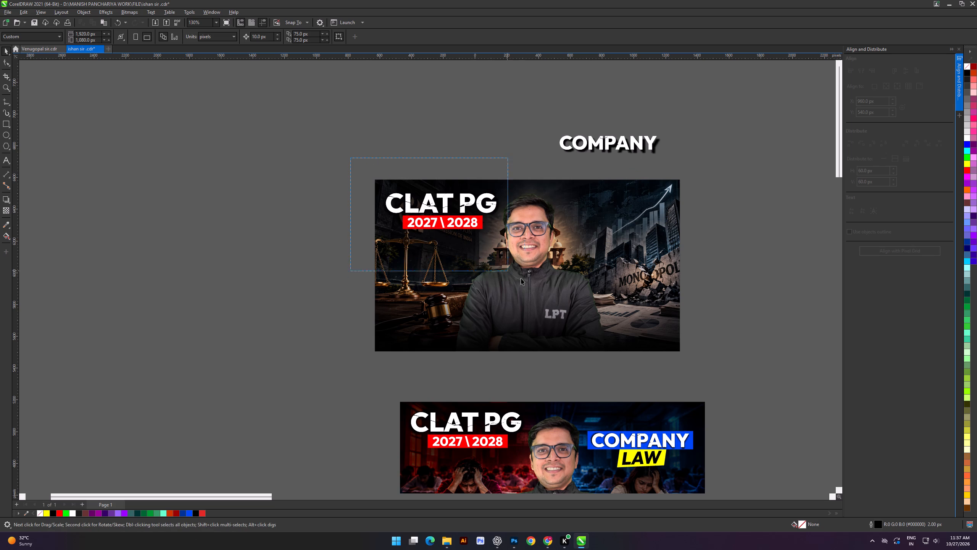
pyautogui.moveTo(521, 278); pyautogui.dragTo(530, 283)
pyautogui.press('d')
pyautogui.click(532, 283)
# Export only the COMPETITION LAW thumbnail frame as a PNG to Downloads, entering DSFDS in the file name.
pyautogui.click(292, 212)
pyautogui.moveTo(353, 168); pyautogui.dragTo(718, 376)
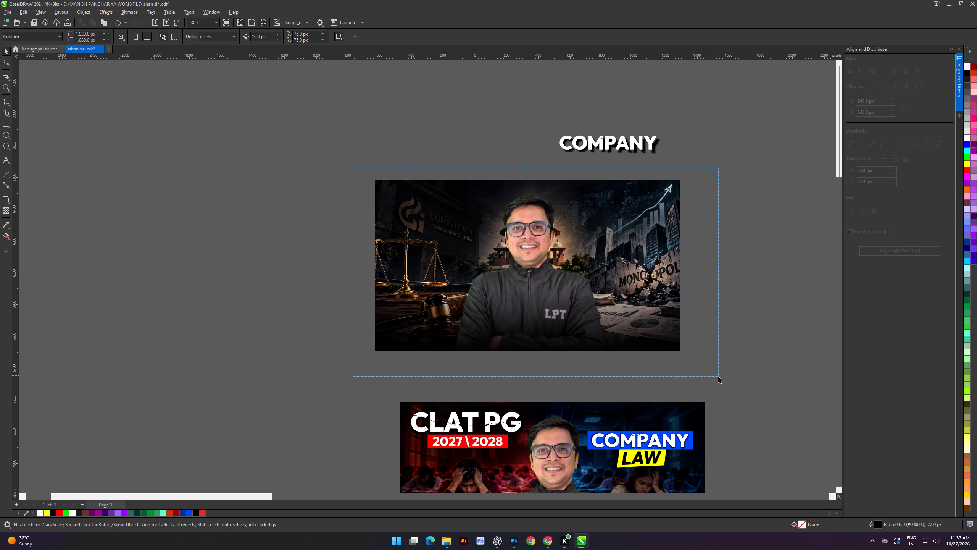
pyautogui.moveTo(718, 376); pyautogui.dragTo(721, 380)
pyautogui.hotkey('ctrl', 'e')
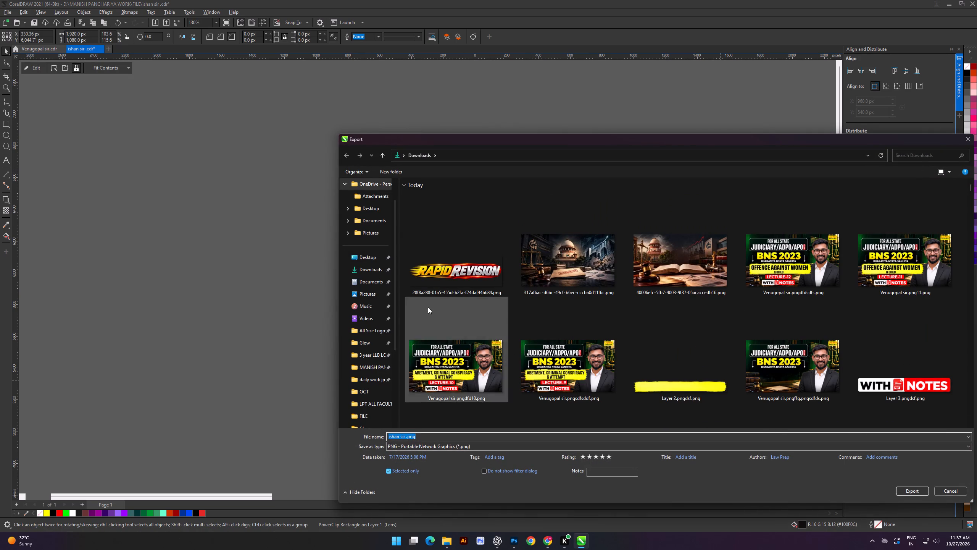
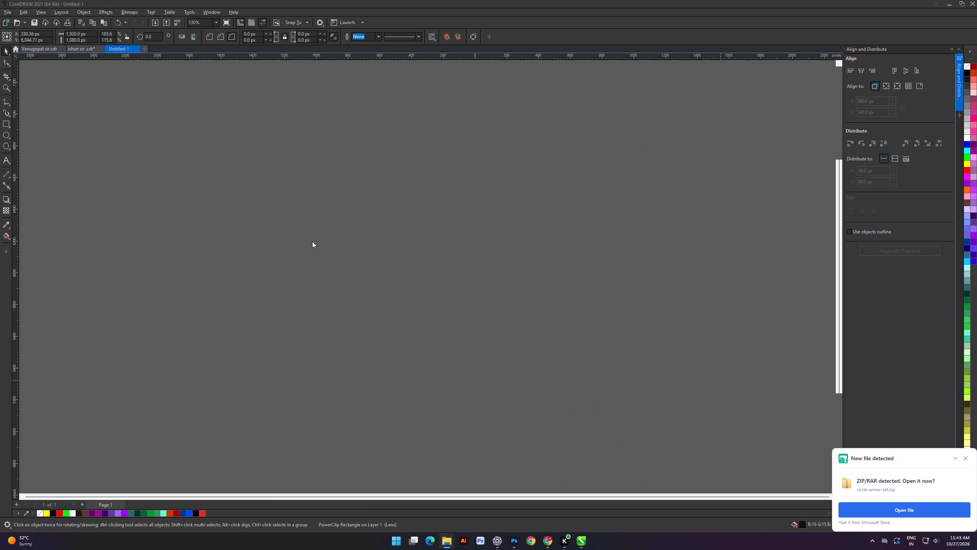
pyautogui.click(480, 301)
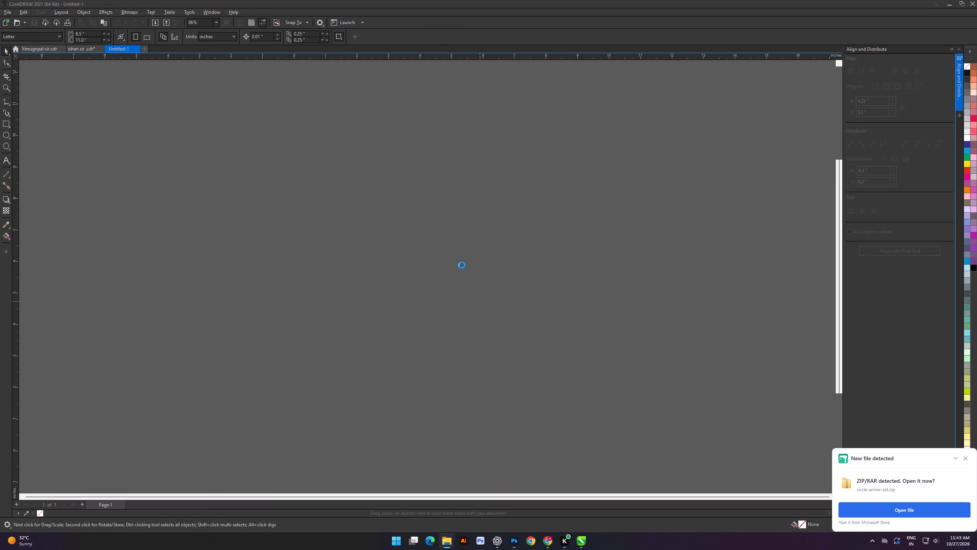
pyautogui.scroll(-14, 432, 254)
pyautogui.click(398, 245)
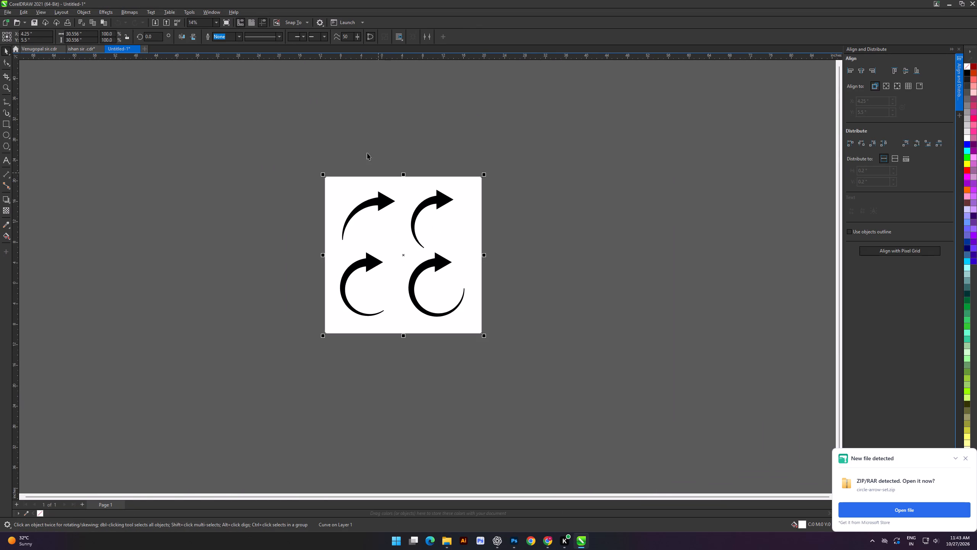
# Move the shallow quarter-arc arrow and the C-shaped arrow below it off the white background onto the empty pasteboard.
pyautogui.moveTo(384, 209); pyautogui.dragTo(190, 202)
pyautogui.moveTo(369, 269); pyautogui.dragTo(361, 269)
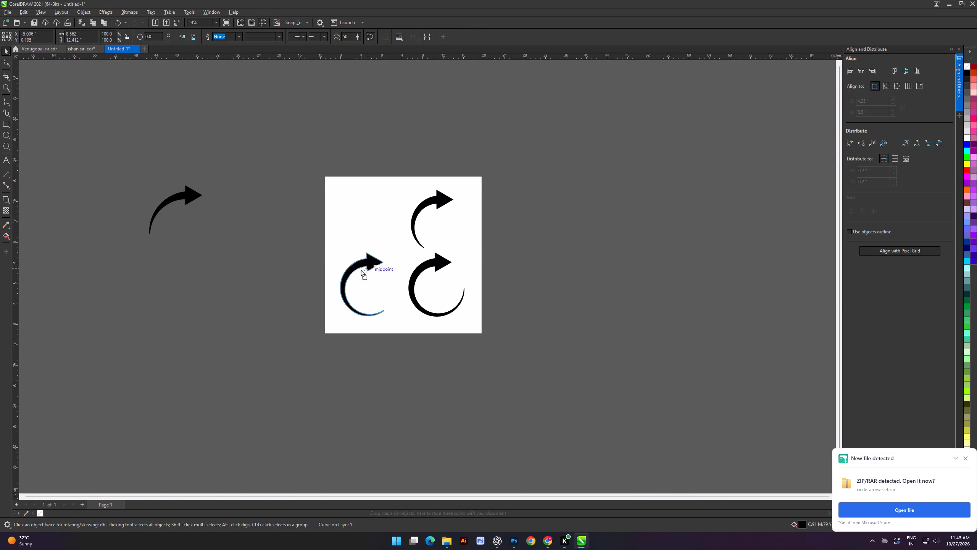
pyautogui.moveTo(361, 269); pyautogui.dragTo(220, 261)
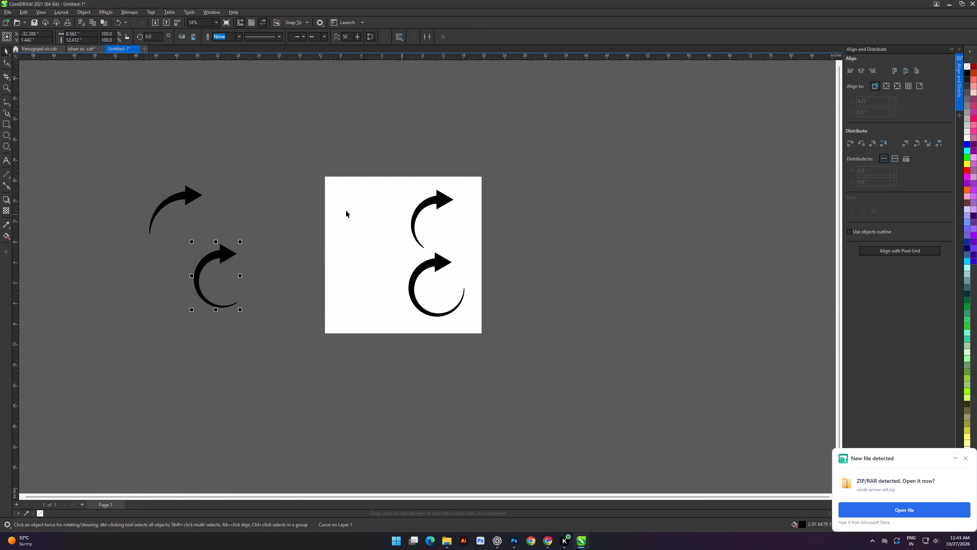
pyautogui.moveTo(188, 197); pyautogui.dragTo(210, 163)
# Copy the shallow quarter-arc arrow into the thumbnail document and place it above the Competition Law thumbnail.
pyautogui.hotkey('ctrl', 'c')
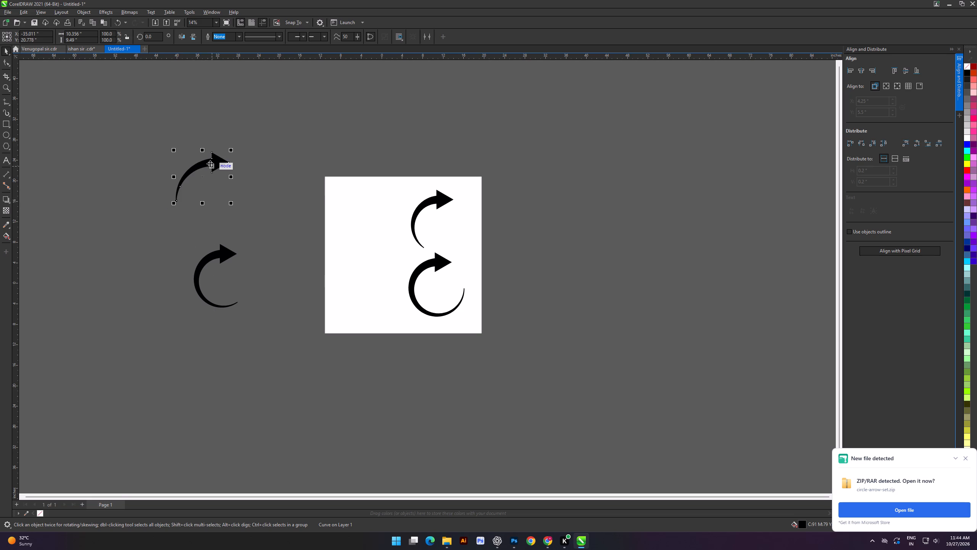
pyautogui.click(82, 45)
pyautogui.click(231, 169)
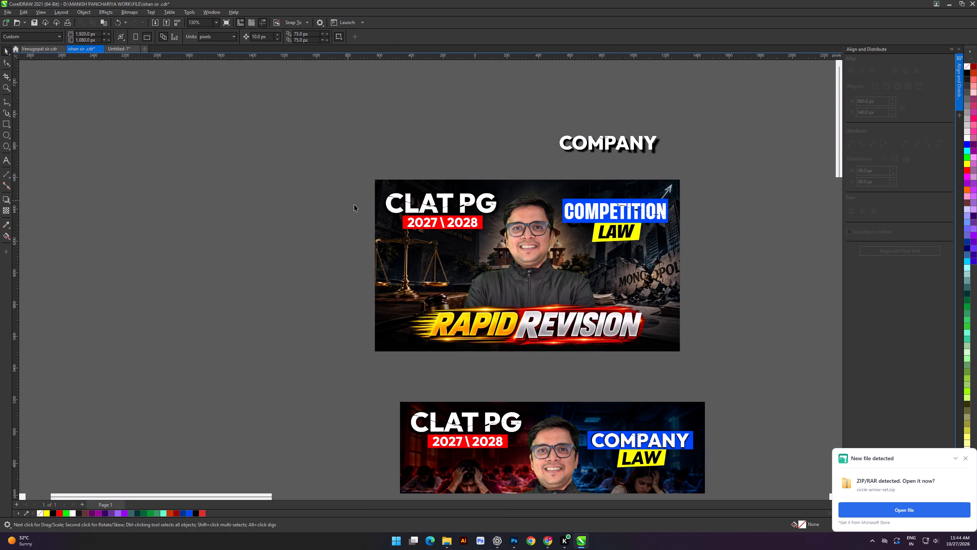
pyautogui.scroll(-12, 355, 209)
pyautogui.hotkey('ctrl', 'v')
pyautogui.click(227, 244)
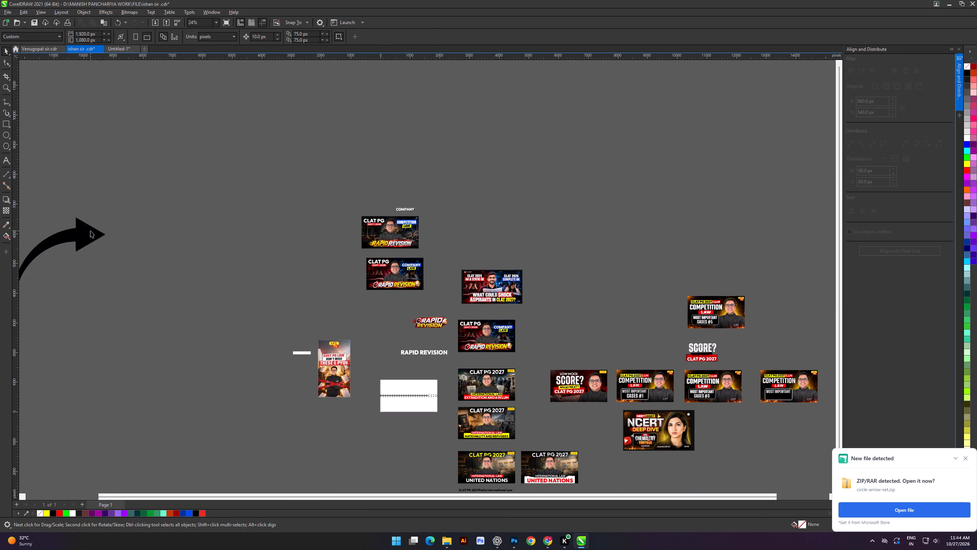
pyautogui.moveTo(86, 233); pyautogui.dragTo(402, 163)
# Scale the pasted quarter-arc arrow down to about 646 by 592 px.
pyautogui.scroll(5, 404, 175)
pyautogui.keyDown('shift'); pyautogui.moveTo(427, 243); pyautogui.dragTo(380, 235); pyautogui.keyUp('shift')
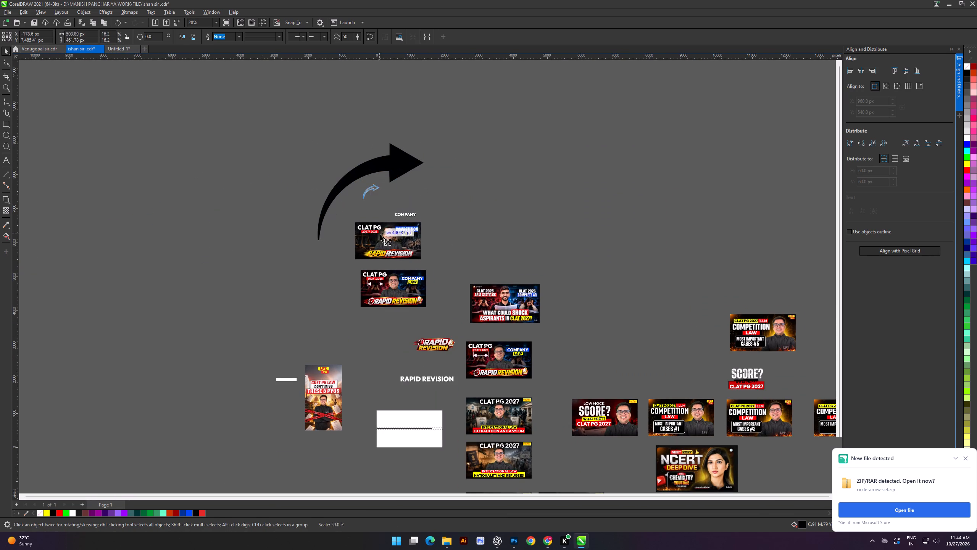
pyautogui.keyDown('shift'); pyautogui.moveTo(380, 235); pyautogui.dragTo(385, 238); pyautogui.keyUp('shift')
pyautogui.scroll(6, 334, 202)
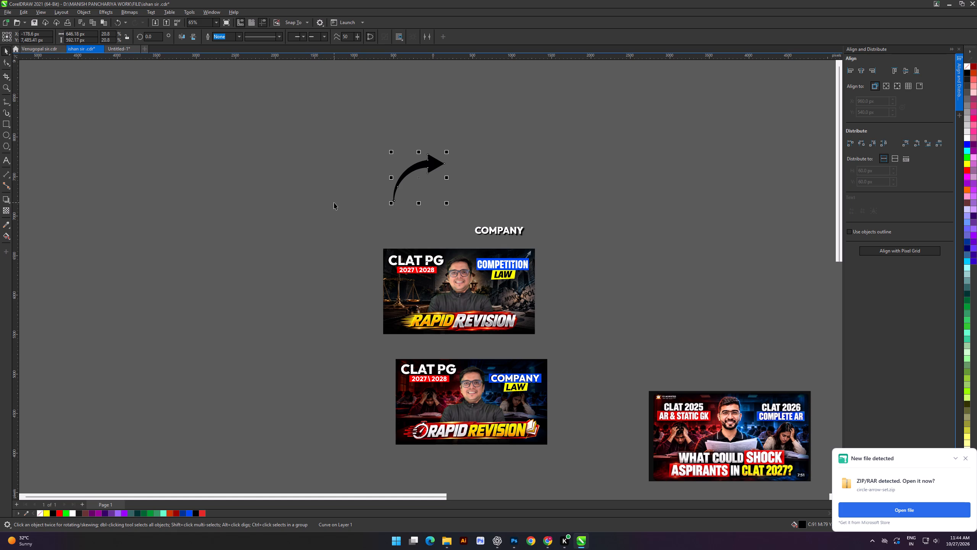
pyautogui.scroll(6, 498, 202)
pyautogui.scroll(1, 281, 149)
pyautogui.scroll(-6, 376, 163)
pyautogui.keyDown('shift'); pyautogui.scroll(6, 376, 154); pyautogui.keyUp('shift')
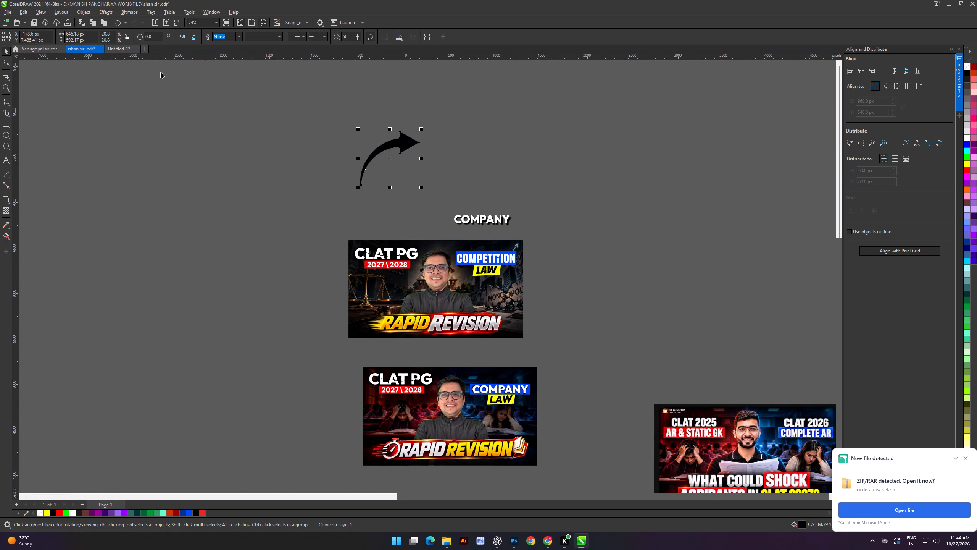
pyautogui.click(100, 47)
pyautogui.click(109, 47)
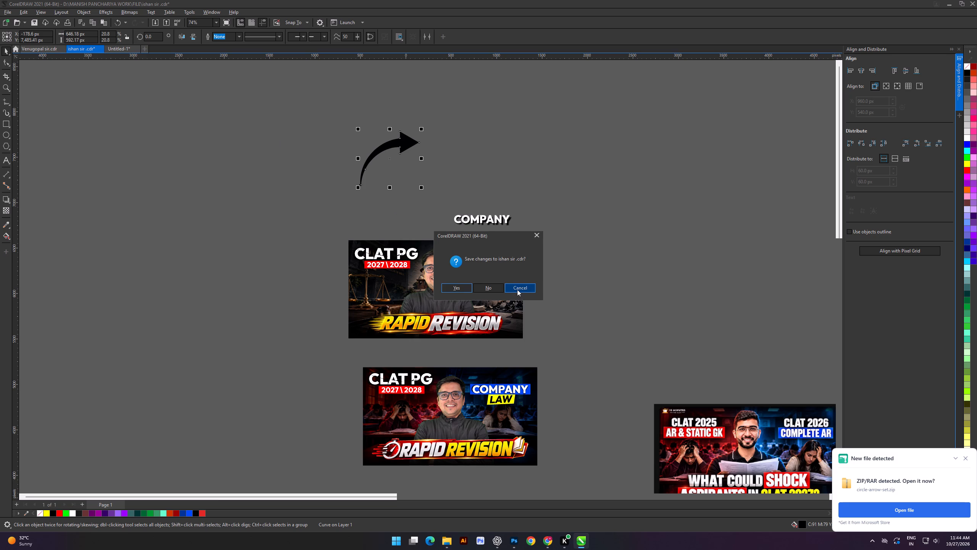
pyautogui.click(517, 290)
# Copy the half-circle arrow from the white square's upper row in Untitled-1 into the thumbnail document, above the Competition Law thumbnail.
pyautogui.click(124, 50)
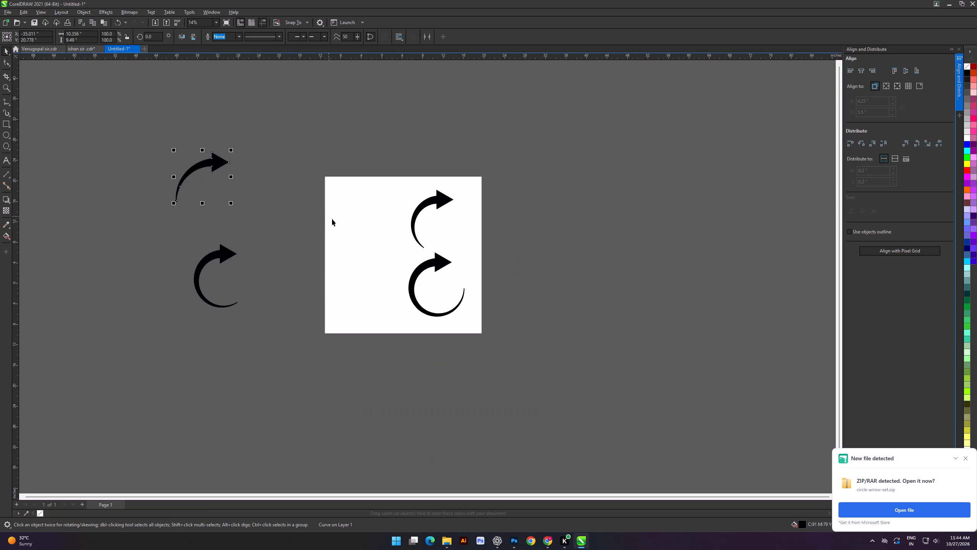
pyautogui.click(421, 210)
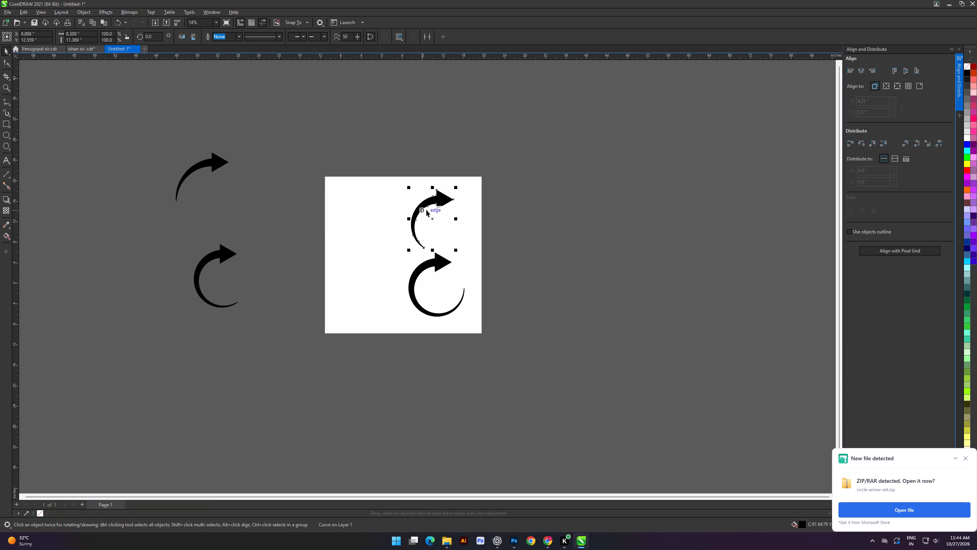
pyautogui.hotkey('ctrl', 'c')
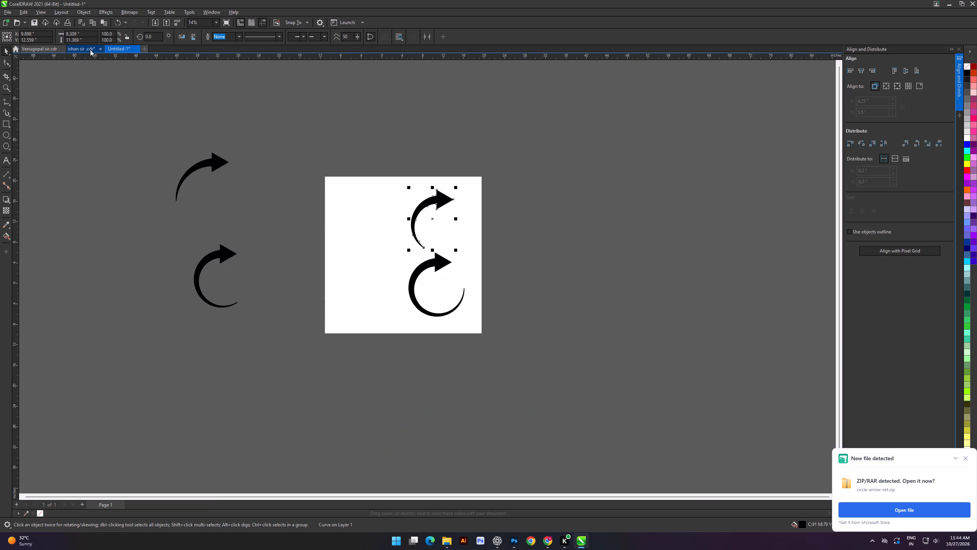
pyautogui.click(87, 49)
pyautogui.scroll(-9, 451, 208)
pyautogui.hotkey('ctrl', 'v')
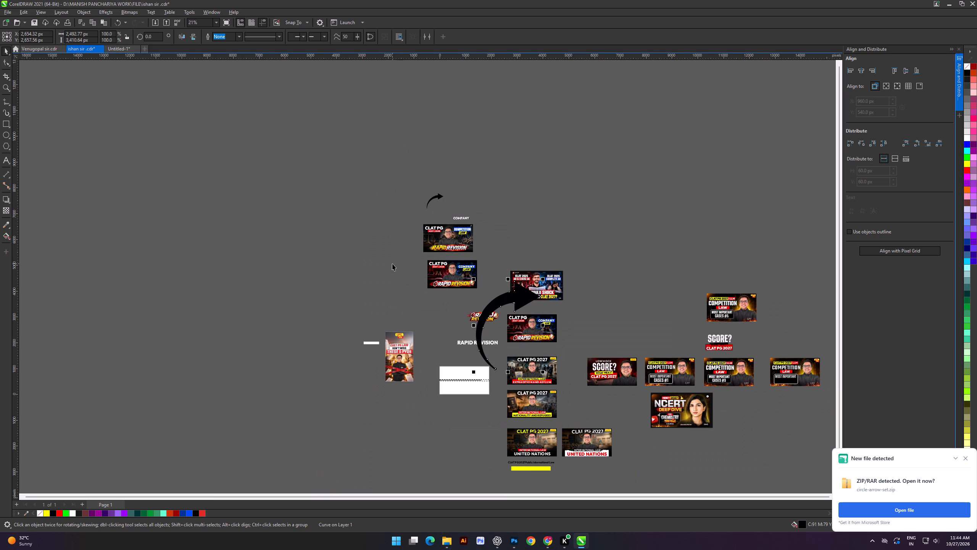
pyautogui.click(338, 264)
pyautogui.scroll(-1, 443, 298)
pyautogui.moveTo(498, 302); pyautogui.dragTo(416, 192)
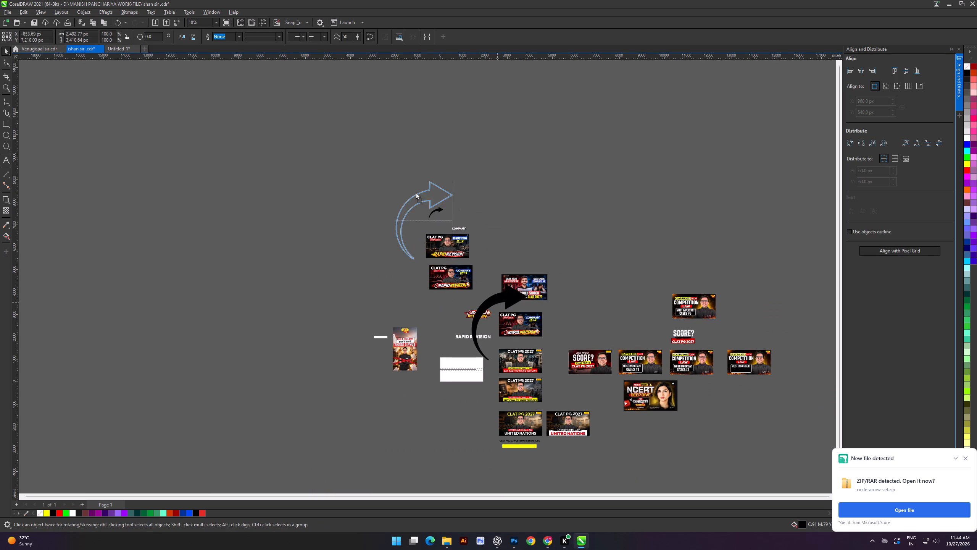
pyautogui.moveTo(416, 192); pyautogui.dragTo(412, 187)
# Scale the pasted half-circle arrow down to about 441 by 603 px.
pyautogui.scroll(8, 425, 192)
pyautogui.keyDown('shift'); pyautogui.moveTo(453, 298); pyautogui.dragTo(450, 298); pyautogui.keyUp('shift')
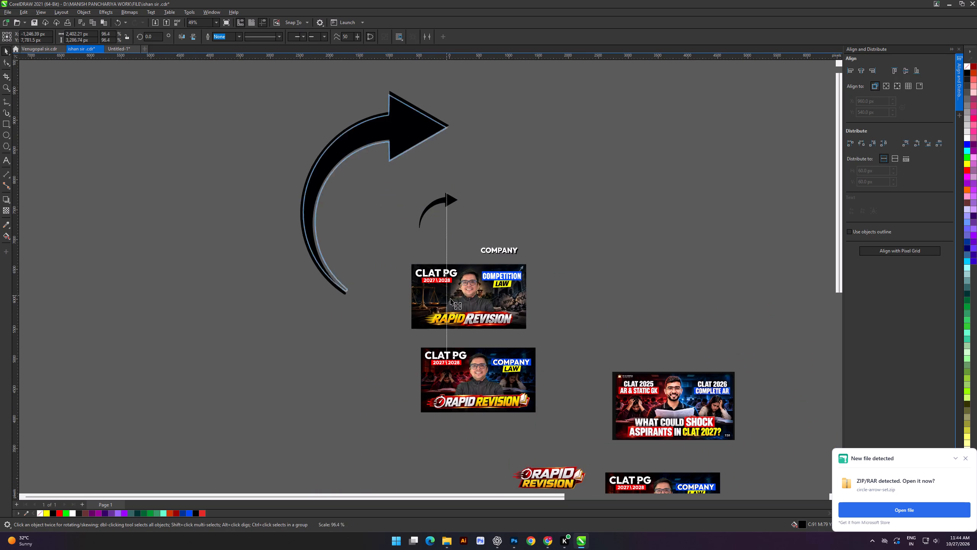
pyautogui.keyDown('shift'); pyautogui.moveTo(450, 298); pyautogui.dragTo(391, 271); pyautogui.keyUp('shift')
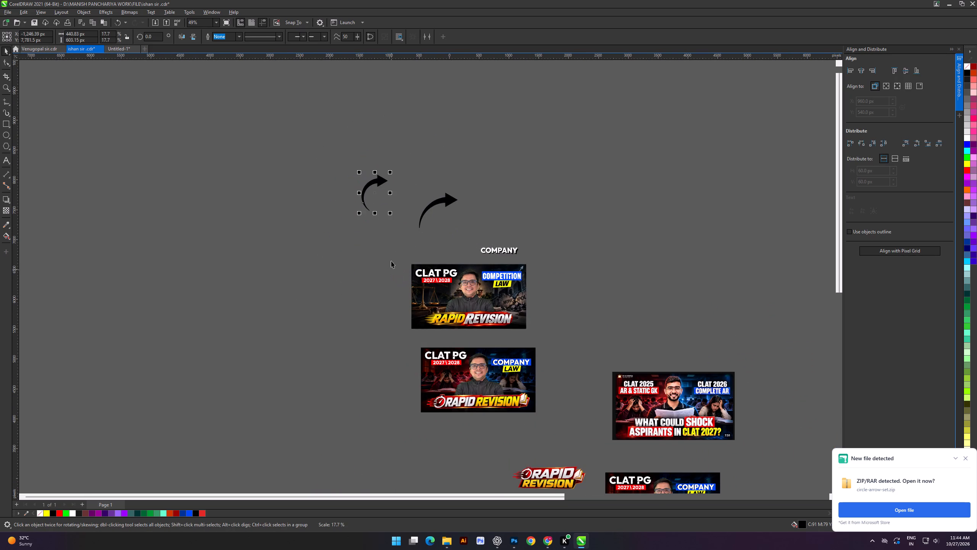
# Rotate the half-circle arrow to about 323.8° and position it just above the Competition Law thumbnail.
pyautogui.scroll(5, 368, 183)
pyautogui.moveTo(387, 182); pyautogui.dragTo(398, 252)
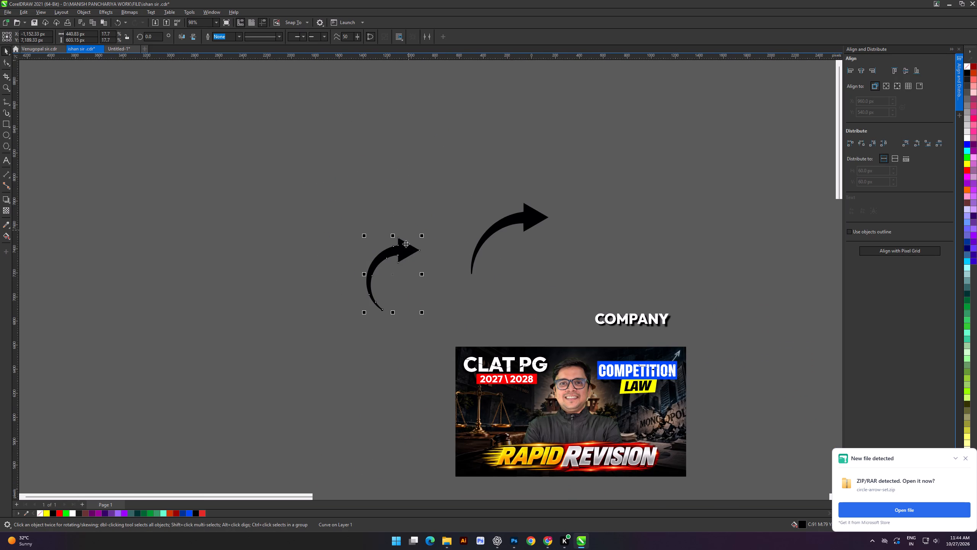
pyautogui.click(405, 247)
pyautogui.moveTo(423, 232); pyautogui.dragTo(441, 287)
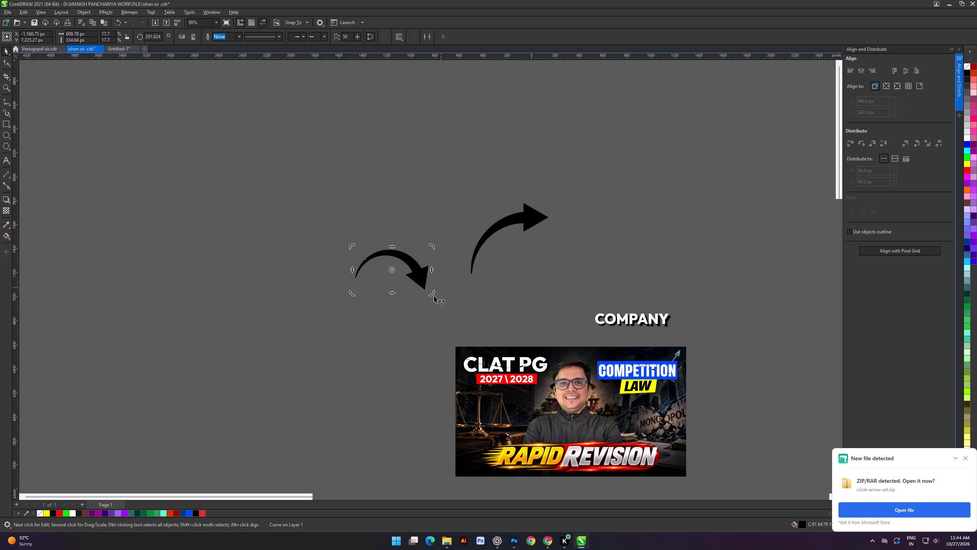
pyautogui.moveTo(397, 326); pyautogui.dragTo(400, 322)
pyautogui.moveTo(425, 281); pyautogui.dragTo(567, 321)
pyautogui.scroll(7, 571, 325)
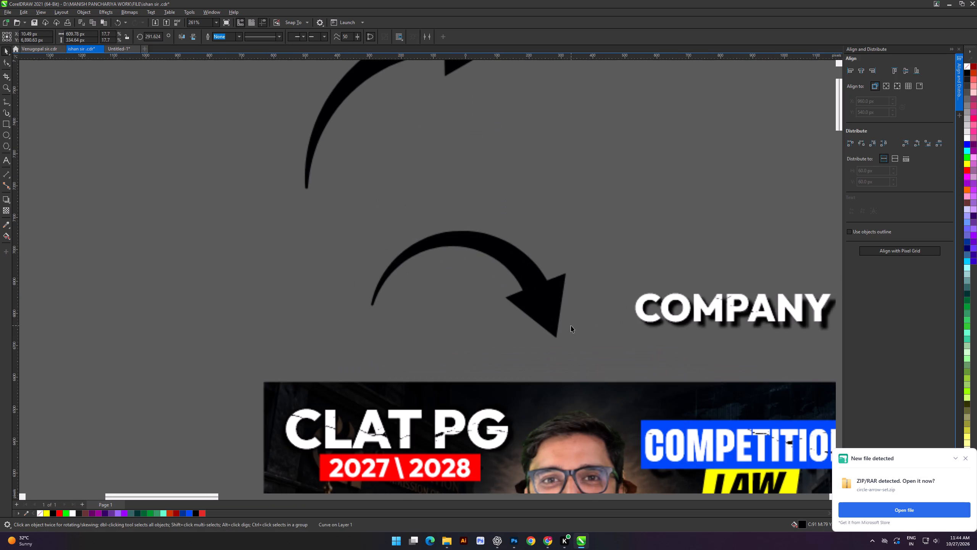
pyautogui.click(555, 306)
pyautogui.moveTo(570, 343); pyautogui.dragTo(604, 278)
pyautogui.click(393, 181)
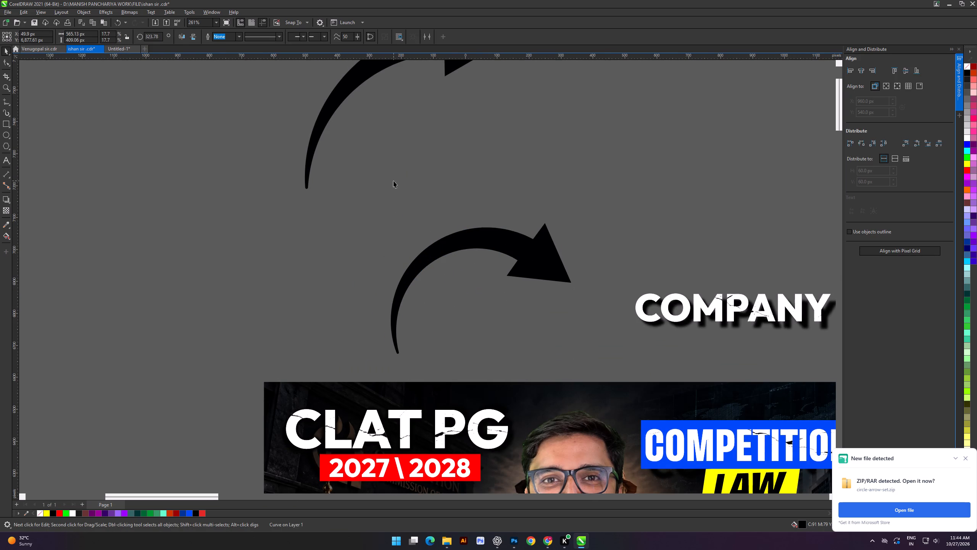
# Shrink the rotated half-circle arrow to about 241 by 174 px.
pyautogui.click(469, 253)
pyautogui.click(471, 246)
pyautogui.keyDown('shift'); pyautogui.moveTo(576, 356); pyautogui.dragTo(524, 355); pyautogui.keyUp('shift')
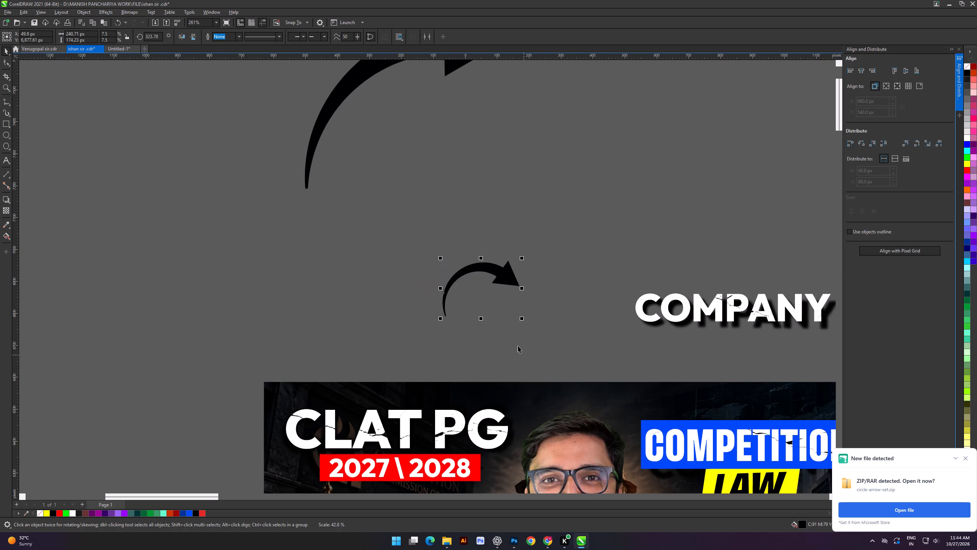
pyautogui.click(430, 299)
# Try the small half-circle arrow over the presenter's head, and set it aside on the pasteboard left of the quarter-arc arrow.
pyautogui.moveTo(498, 270); pyautogui.dragTo(553, 363)
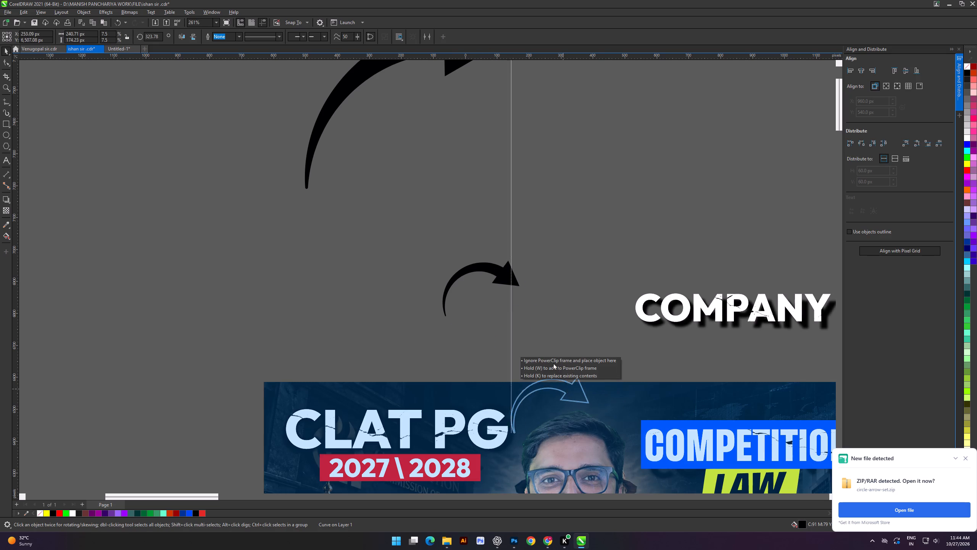
pyautogui.moveTo(553, 363); pyautogui.dragTo(354, 210)
pyautogui.scroll(-4, 306, 193)
pyautogui.moveTo(330, 205); pyautogui.dragTo(184, 152)
# Move the quarter-arc arrow closer to the Competition Law thumbnail and shrink it to about 241 by 221 px.
pyautogui.moveTo(374, 115); pyautogui.dragTo(406, 160)
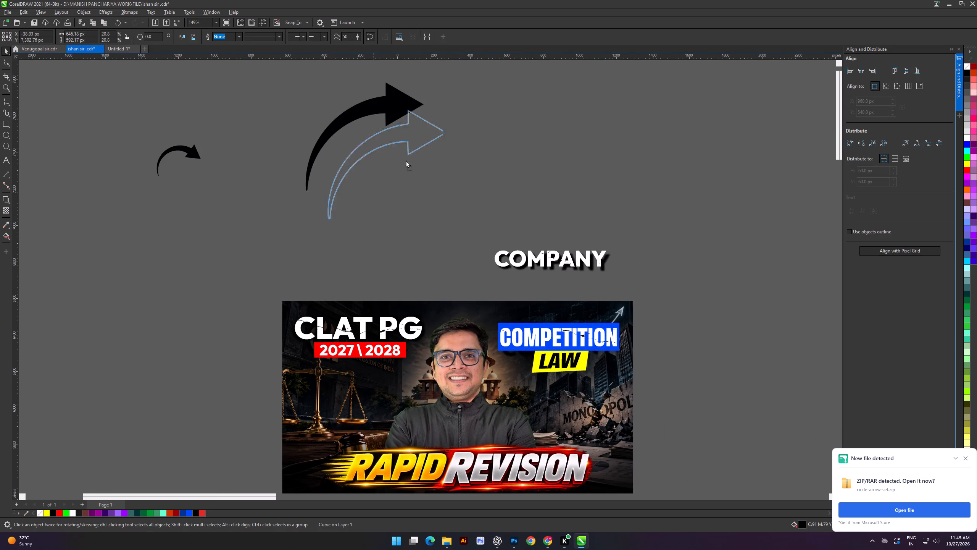
pyautogui.moveTo(406, 160); pyautogui.dragTo(419, 183)
pyautogui.keyDown('shift'); pyautogui.moveTo(473, 262); pyautogui.dragTo(437, 264); pyautogui.keyUp('shift')
pyautogui.scroll(3, 409, 210)
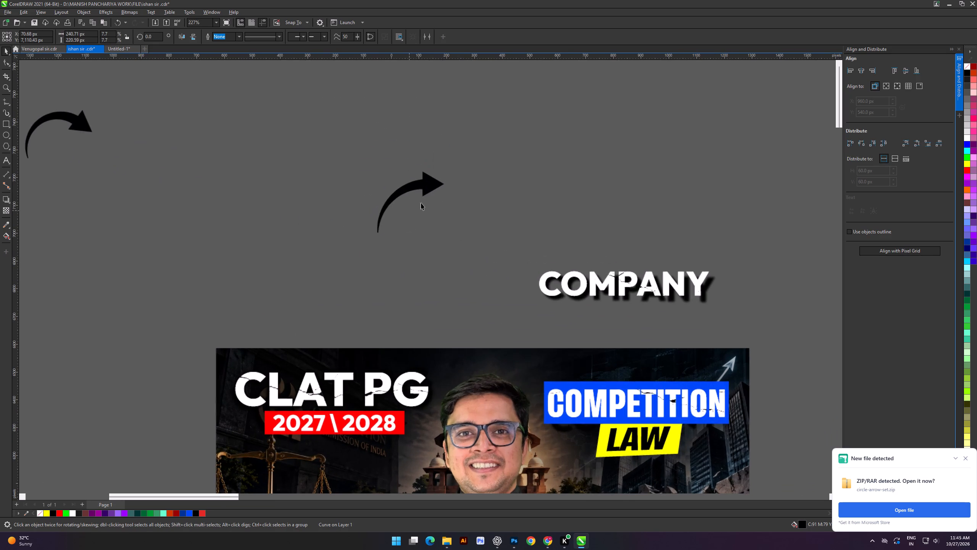
# Lower the quarter-arc arrow slightly and rotate it to about 331.9° so its head tilts downward.
pyautogui.moveTo(432, 179); pyautogui.dragTo(438, 204)
pyautogui.click(438, 206)
pyautogui.moveTo(448, 267); pyautogui.dragTo(445, 270)
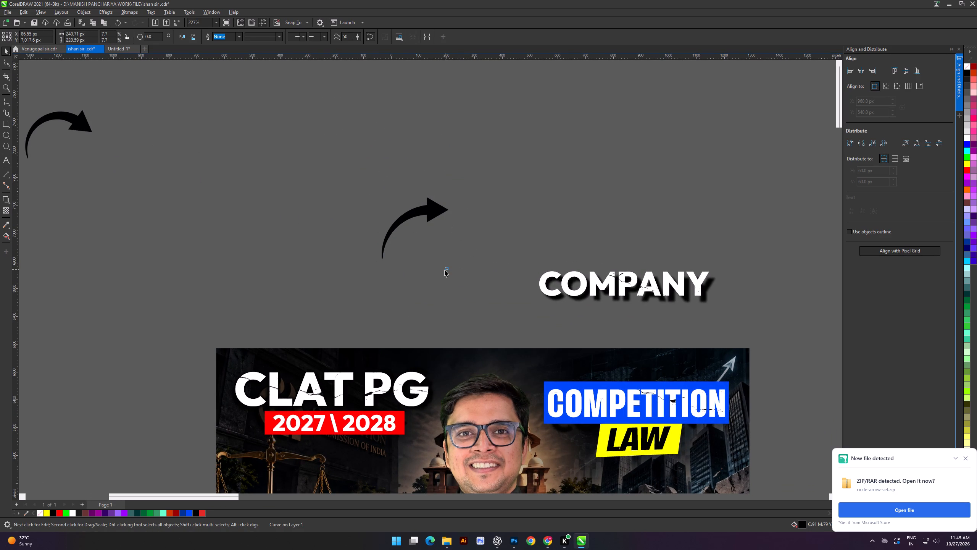
pyautogui.moveTo(445, 270); pyautogui.dragTo(444, 270)
pyautogui.doubleClick(437, 210)
pyautogui.moveTo(451, 264); pyautogui.dragTo(430, 272)
pyautogui.click(440, 272)
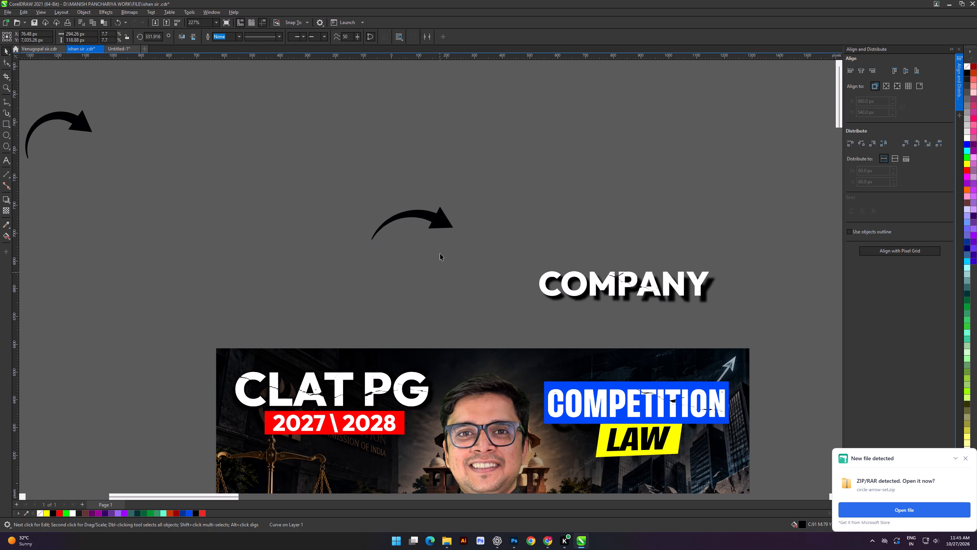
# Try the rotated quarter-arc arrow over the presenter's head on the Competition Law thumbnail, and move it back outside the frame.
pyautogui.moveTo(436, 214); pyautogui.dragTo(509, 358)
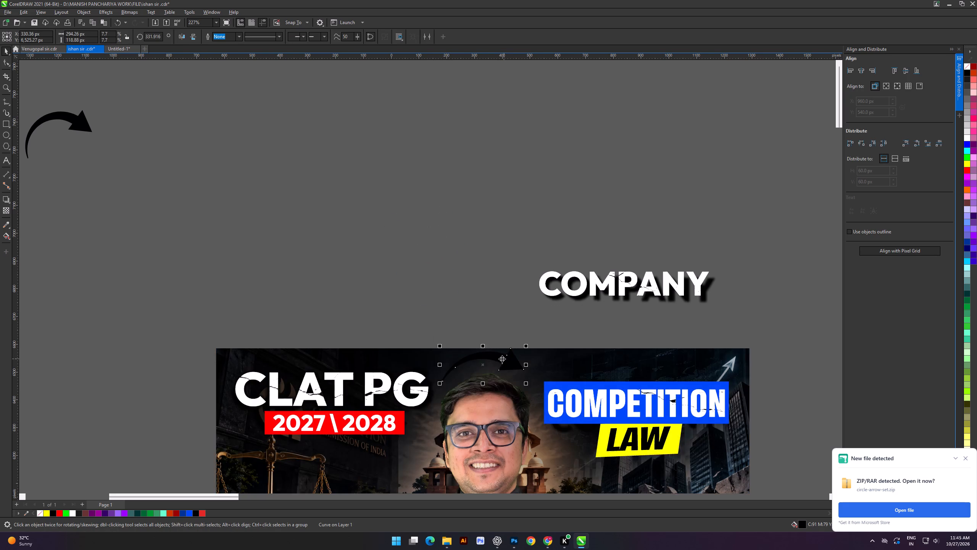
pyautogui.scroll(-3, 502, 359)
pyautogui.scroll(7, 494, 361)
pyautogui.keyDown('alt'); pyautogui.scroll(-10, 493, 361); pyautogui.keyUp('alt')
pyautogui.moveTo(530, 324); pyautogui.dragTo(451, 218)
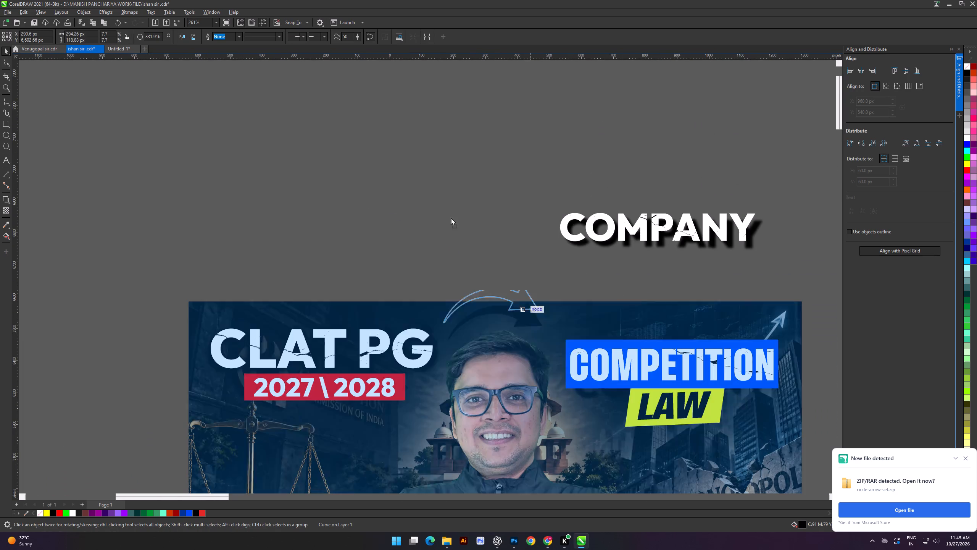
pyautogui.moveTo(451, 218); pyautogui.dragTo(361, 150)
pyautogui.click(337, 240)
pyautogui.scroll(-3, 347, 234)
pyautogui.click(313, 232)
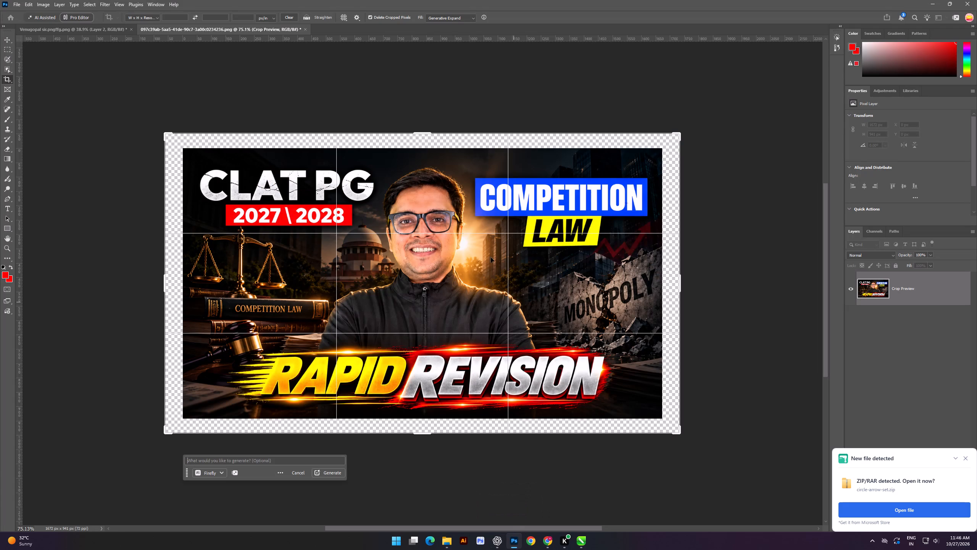
pyautogui.click(9, 20)
pyautogui.moveTo(34, 120); pyautogui.dragTo(34, 116)
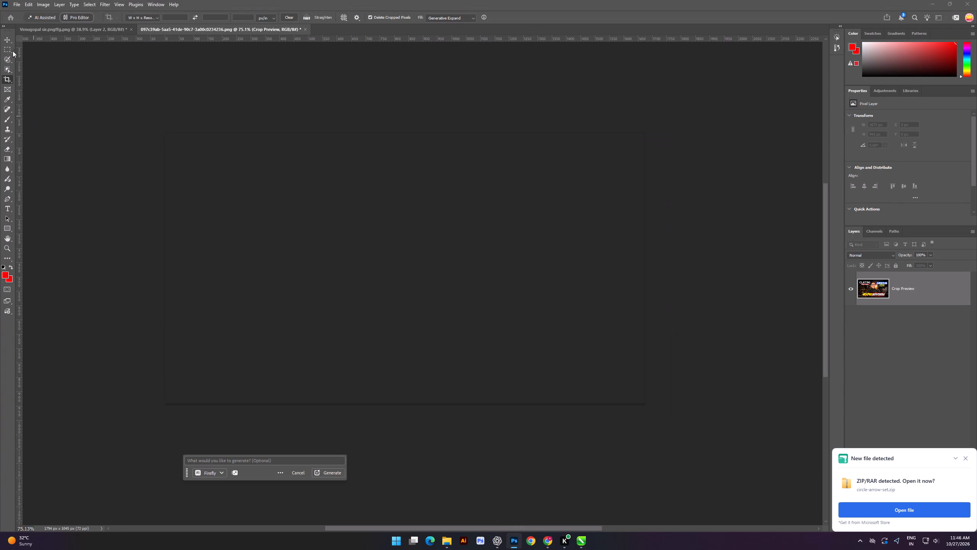
pyautogui.click(8, 49)
pyautogui.click(467, 99)
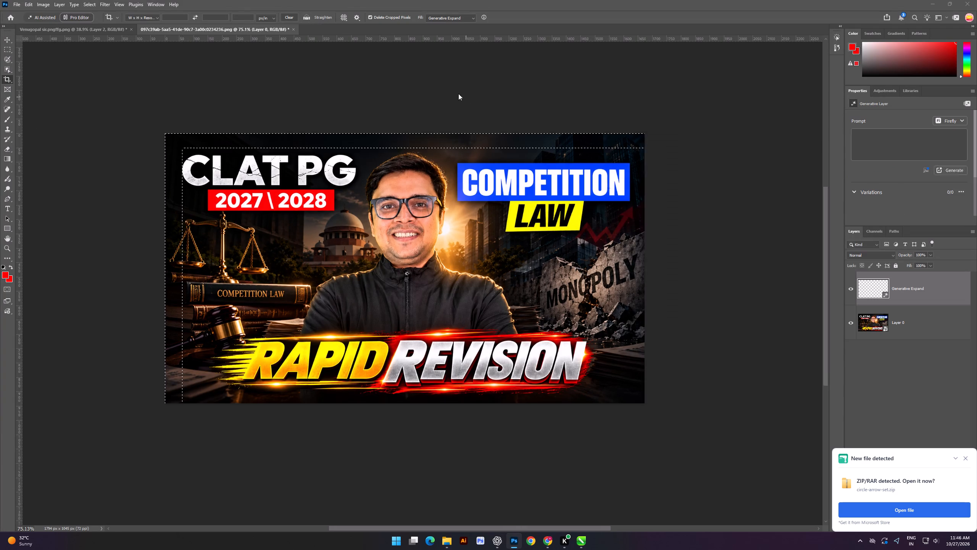
pyautogui.click(14, 18)
pyautogui.click(17, 69)
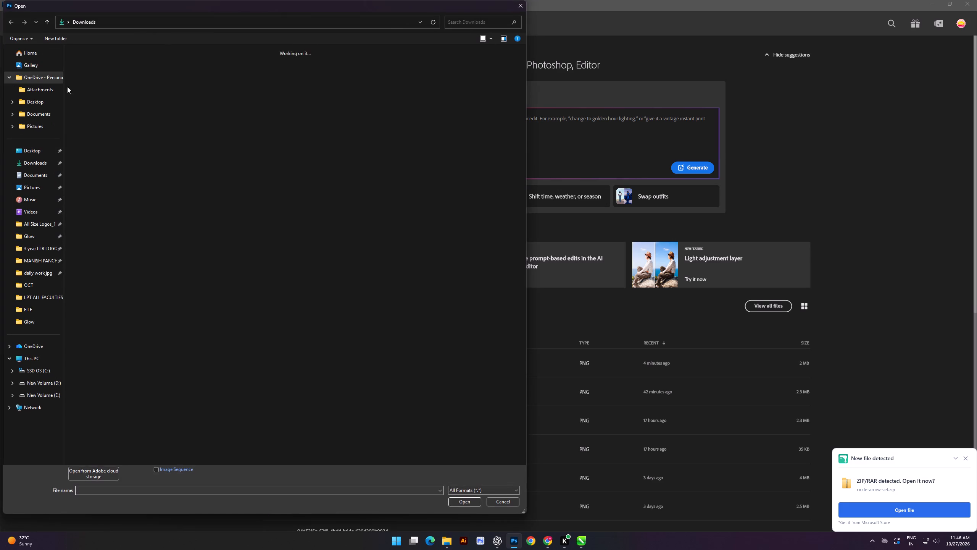
pyautogui.doubleClick(101, 117)
pyautogui.scroll(-2, 412, 319)
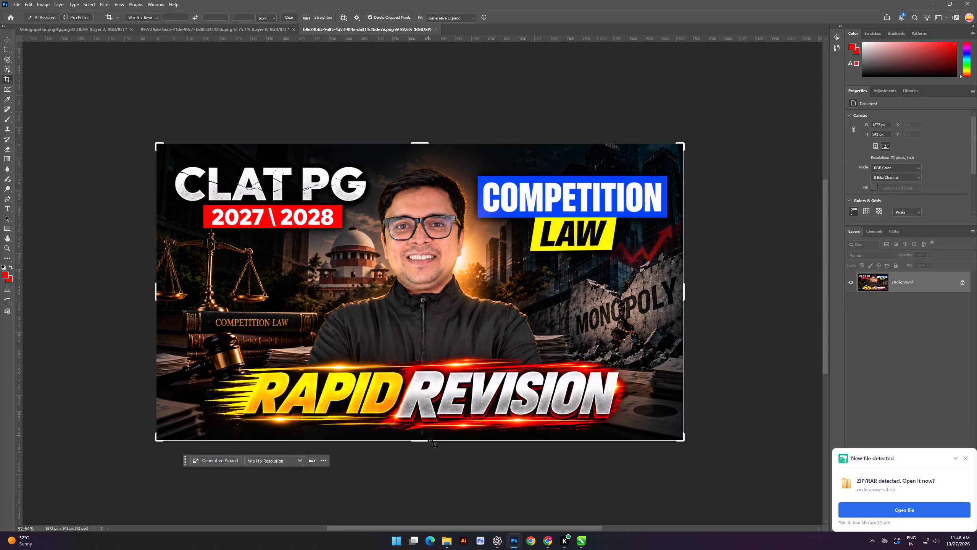
# Extend the thumbnail canvas evenly on all sides to about 1802 by 1035 px and fill it with Generative Expand, without a prompt.
pyautogui.keyDown('alt'); pyautogui.moveTo(426, 442); pyautogui.dragTo(425, 457); pyautogui.keyUp('alt')
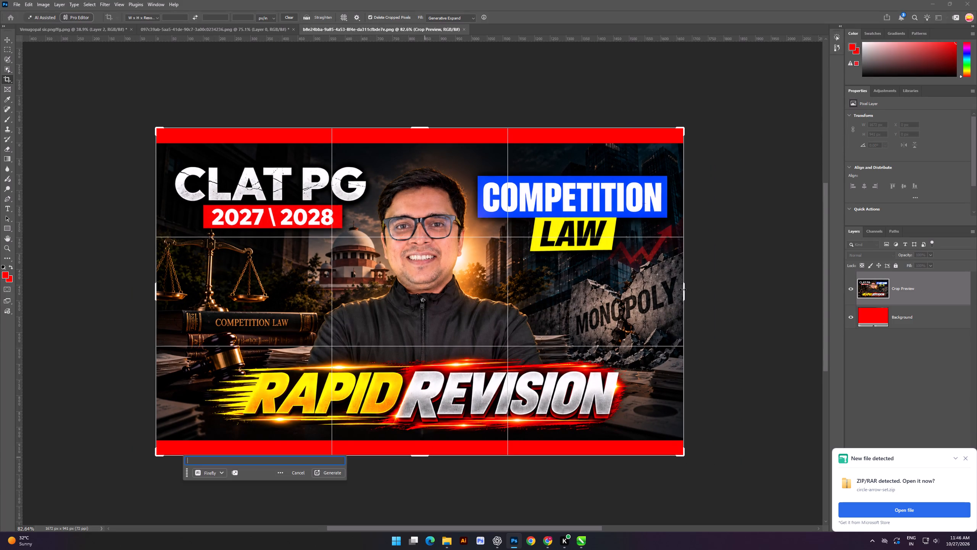
pyautogui.keyDown('alt'); pyautogui.moveTo(683, 290); pyautogui.dragTo(704, 292); pyautogui.keyUp('alt')
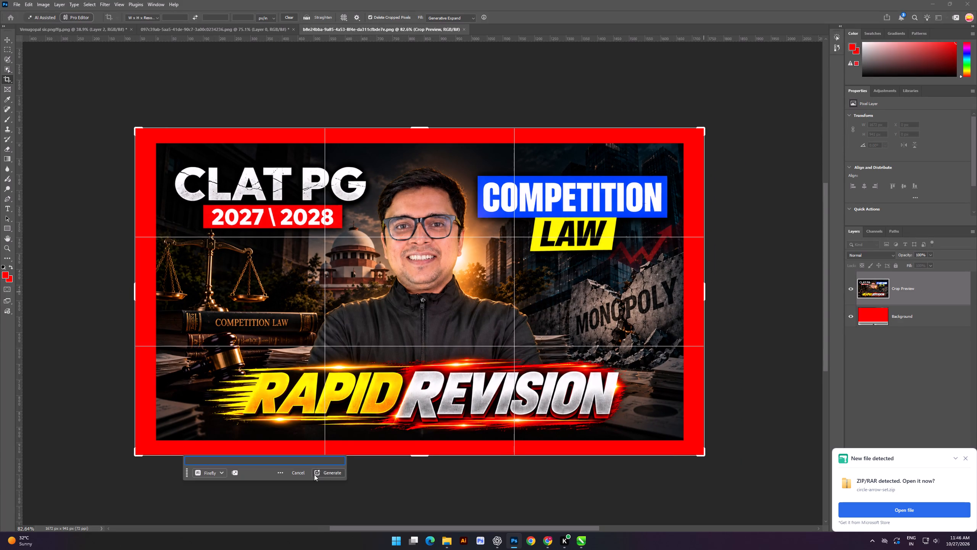
pyautogui.click(326, 473)
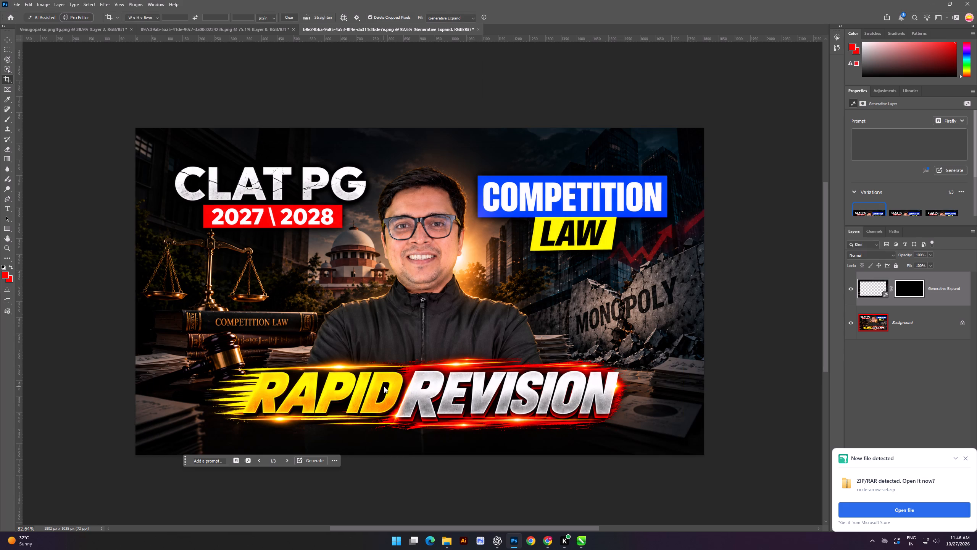
# Merge the Generative Expand layer with the Background and convert the merged layer to a smart object.
pyautogui.keyDown('ctrl'); pyautogui.click(918, 324); pyautogui.keyUp('ctrl')
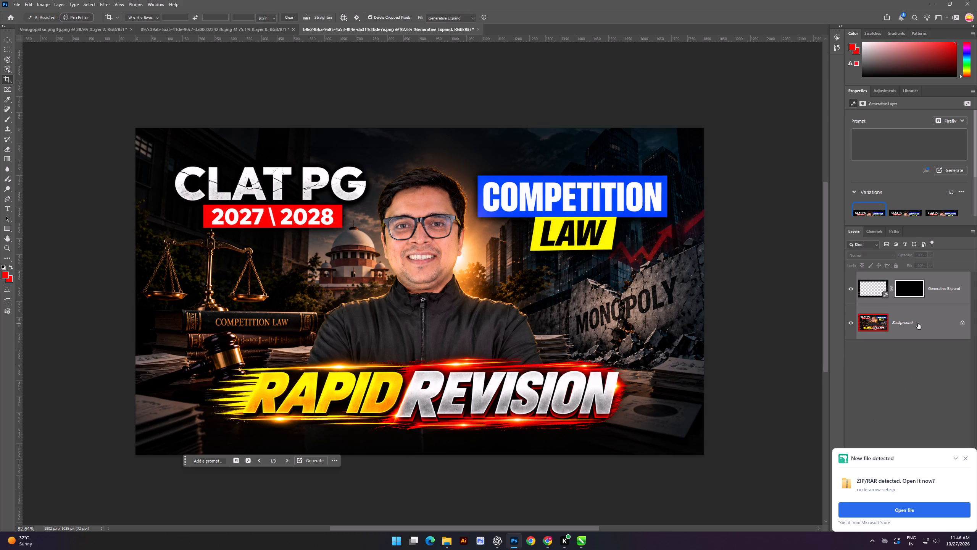
pyautogui.hotkey('ctrl', 'e')
pyautogui.rightClick(908, 287)
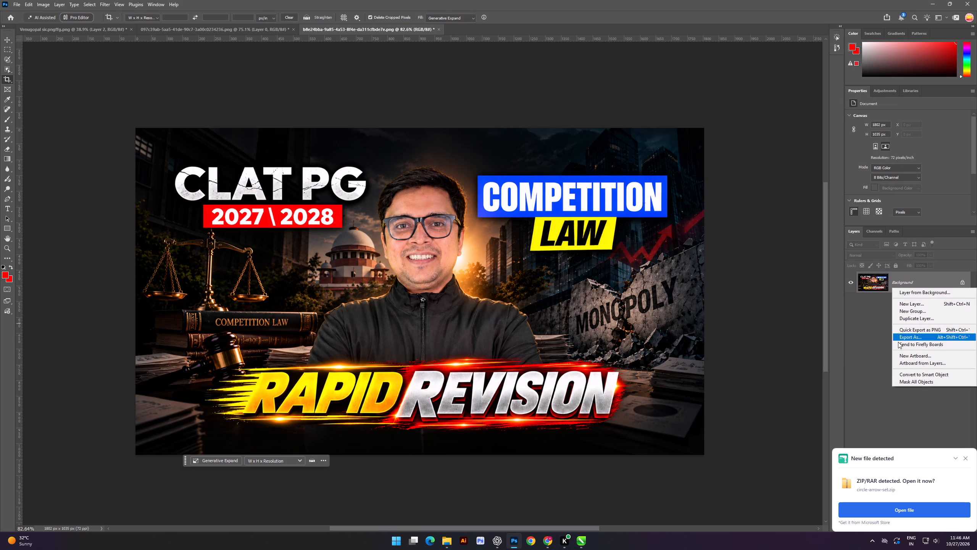
pyautogui.click(913, 374)
pyautogui.click(860, 365)
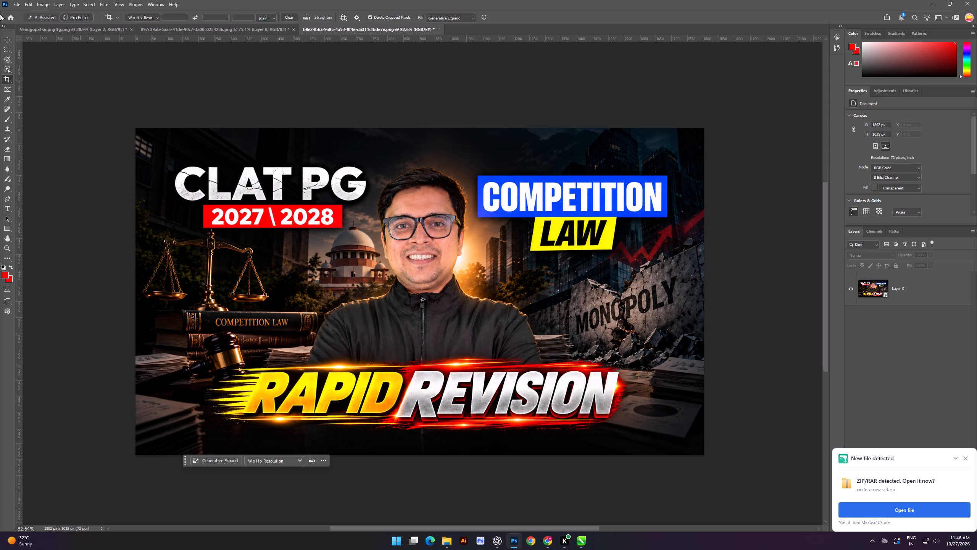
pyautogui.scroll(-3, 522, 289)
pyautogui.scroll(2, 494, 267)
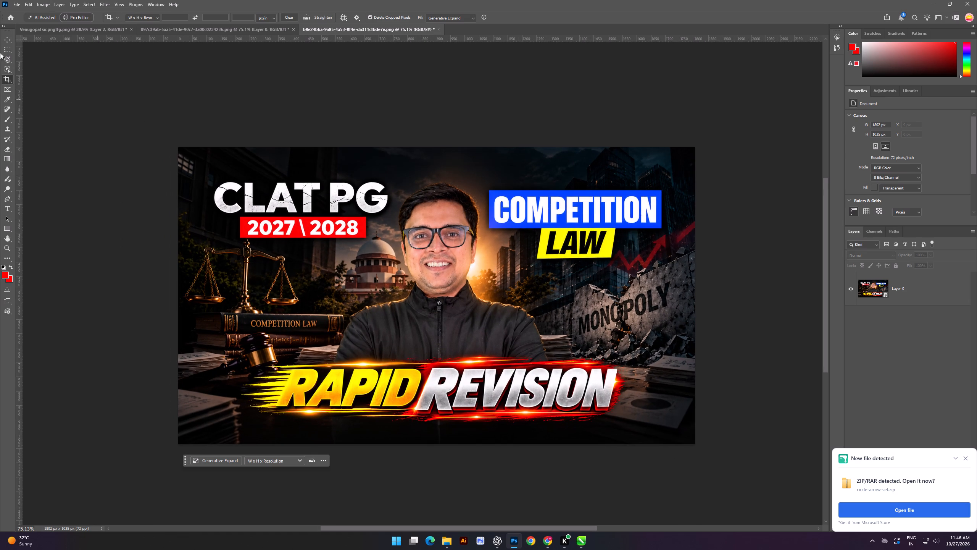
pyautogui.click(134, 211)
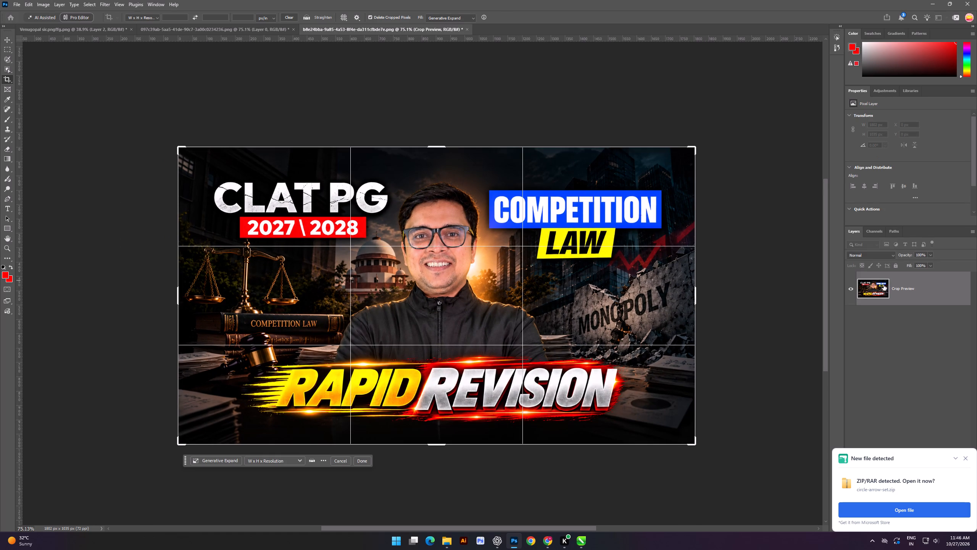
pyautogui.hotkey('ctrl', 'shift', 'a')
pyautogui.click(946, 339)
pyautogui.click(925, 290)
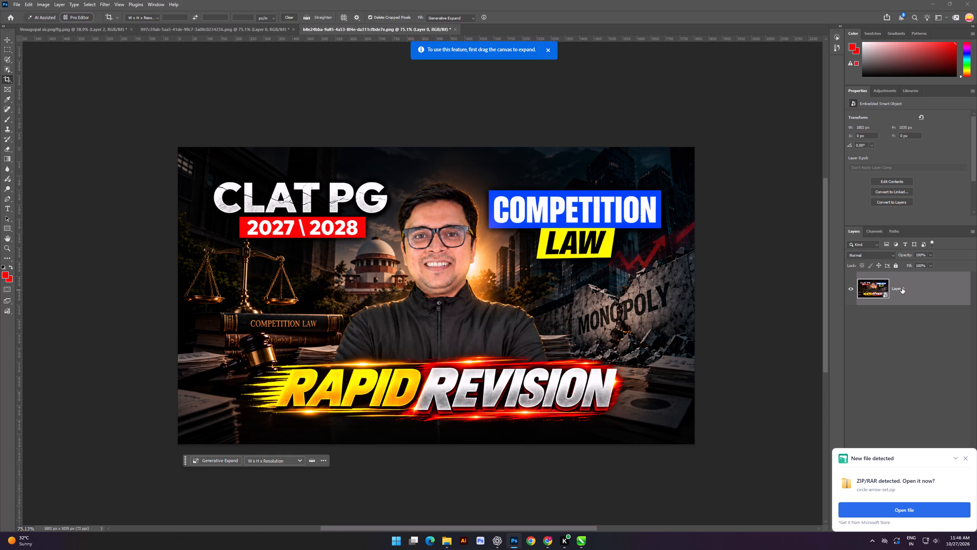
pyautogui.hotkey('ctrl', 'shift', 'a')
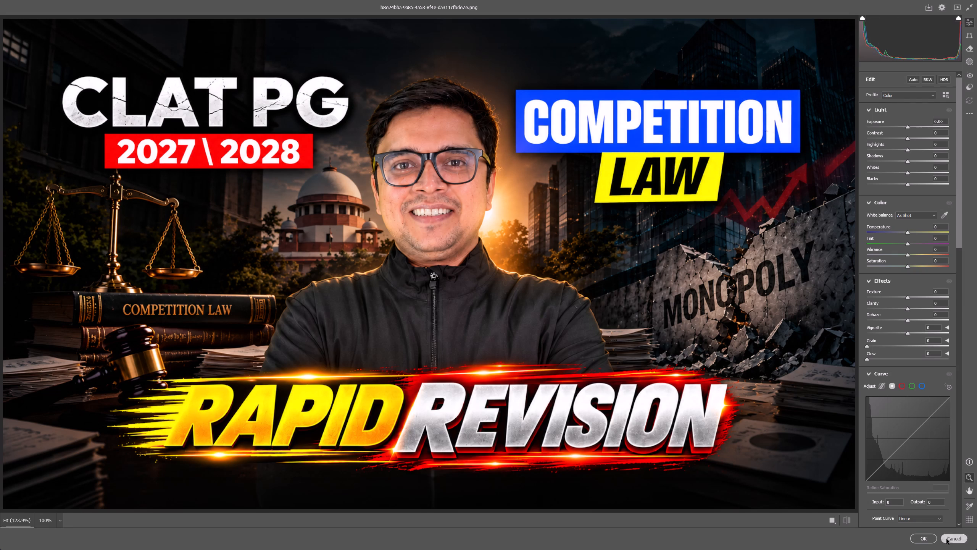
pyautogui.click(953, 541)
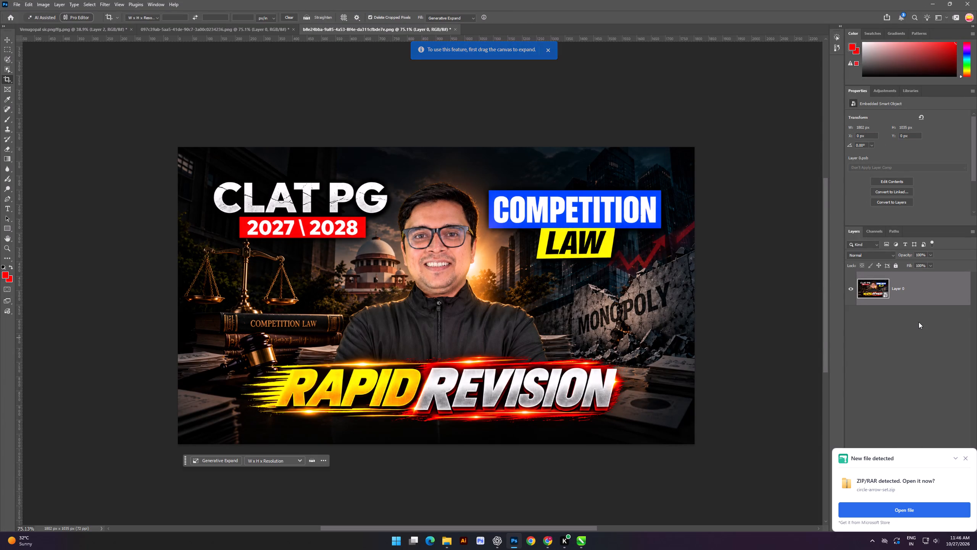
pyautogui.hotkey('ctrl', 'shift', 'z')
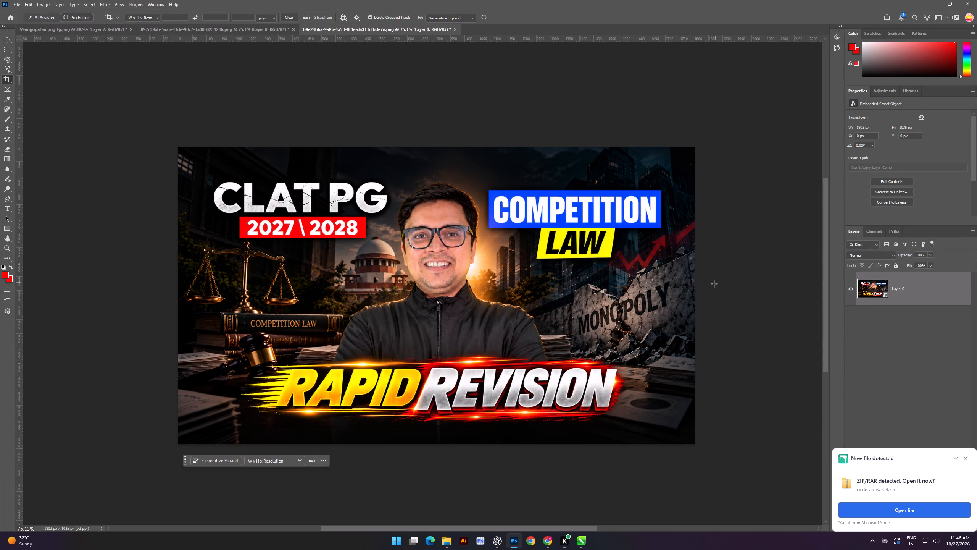
# Open the Camera Raw Filter on the thumbnail layer and set Texture +26, Clarity +16, Dehaze +8, Vignette -8, Grain 12 and Glow 7.
pyautogui.hotkey('ctrl', 'shift', 'a')
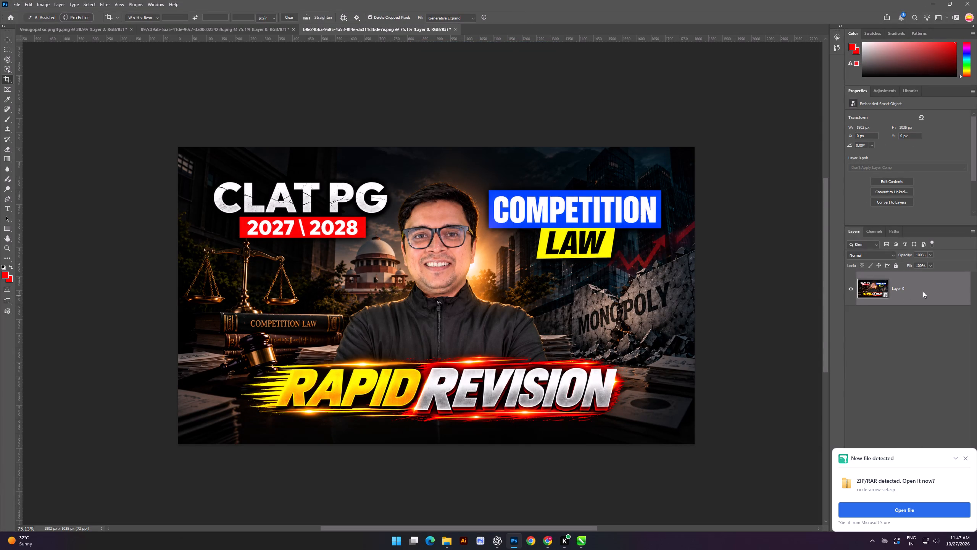
pyautogui.moveTo(909, 297); pyautogui.dragTo(920, 297)
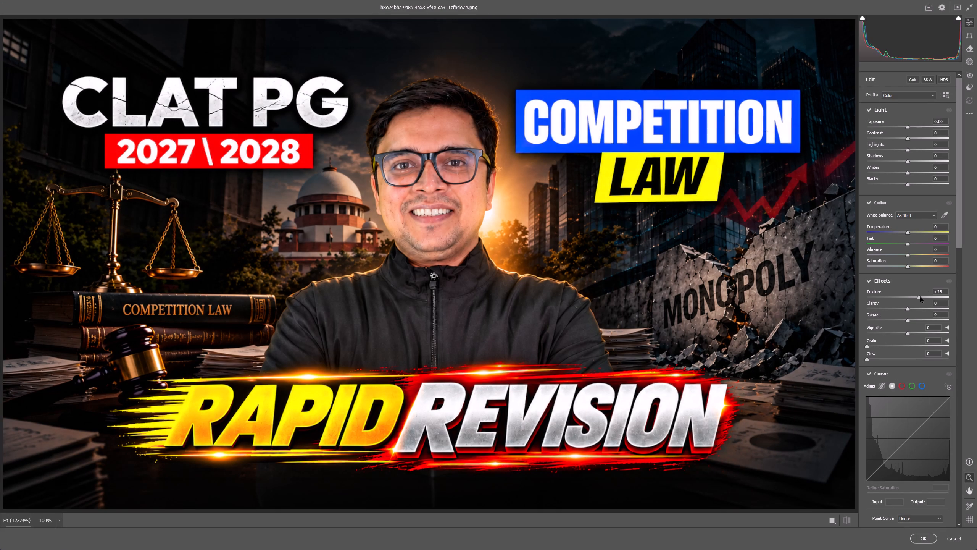
pyautogui.moveTo(920, 297); pyautogui.dragTo(919, 297)
pyautogui.moveTo(908, 311); pyautogui.dragTo(915, 309)
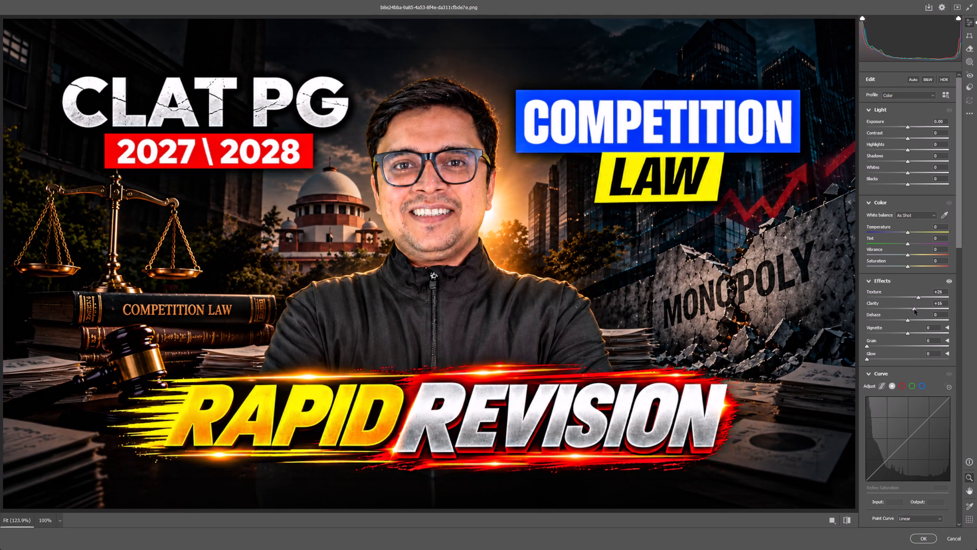
pyautogui.moveTo(908, 321); pyautogui.dragTo(911, 317)
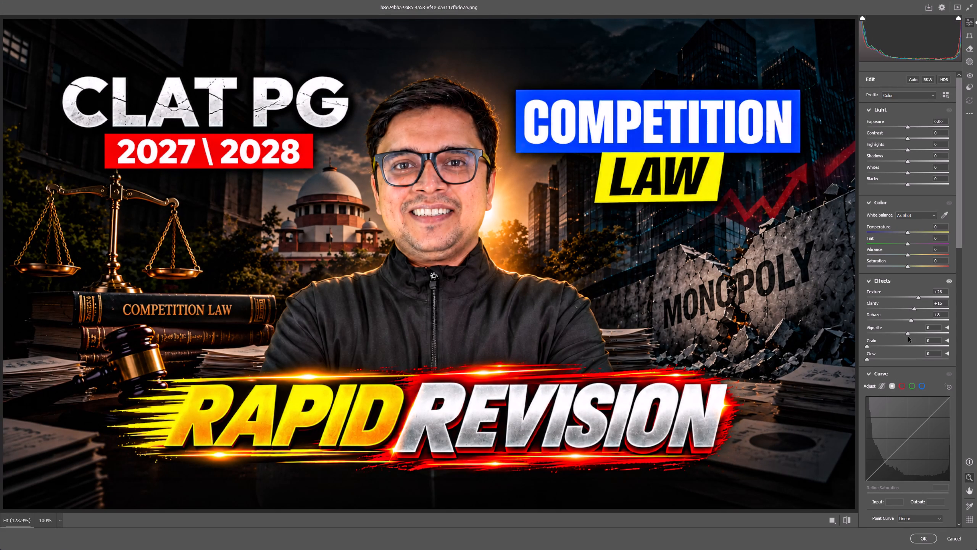
pyautogui.moveTo(909, 334); pyautogui.dragTo(905, 332)
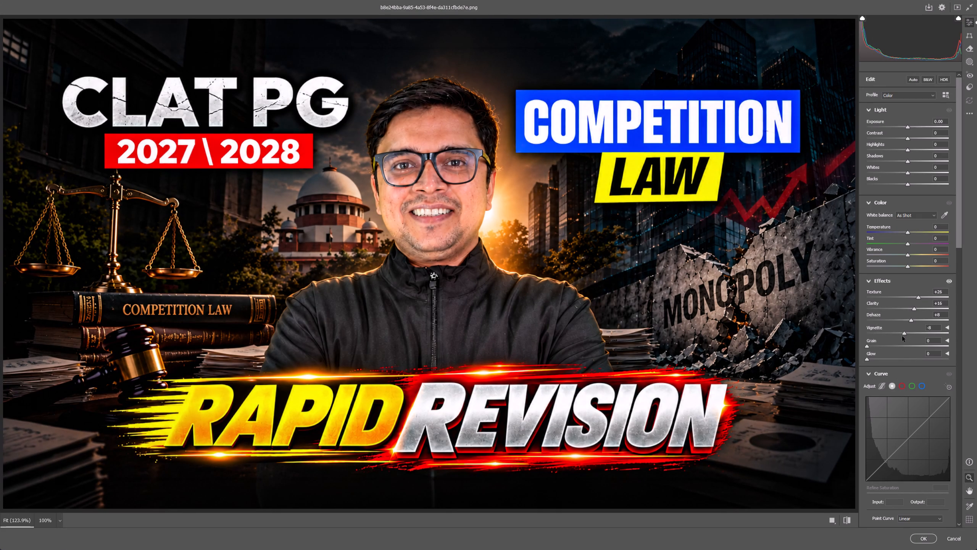
pyautogui.click(876, 344)
pyautogui.click(872, 357)
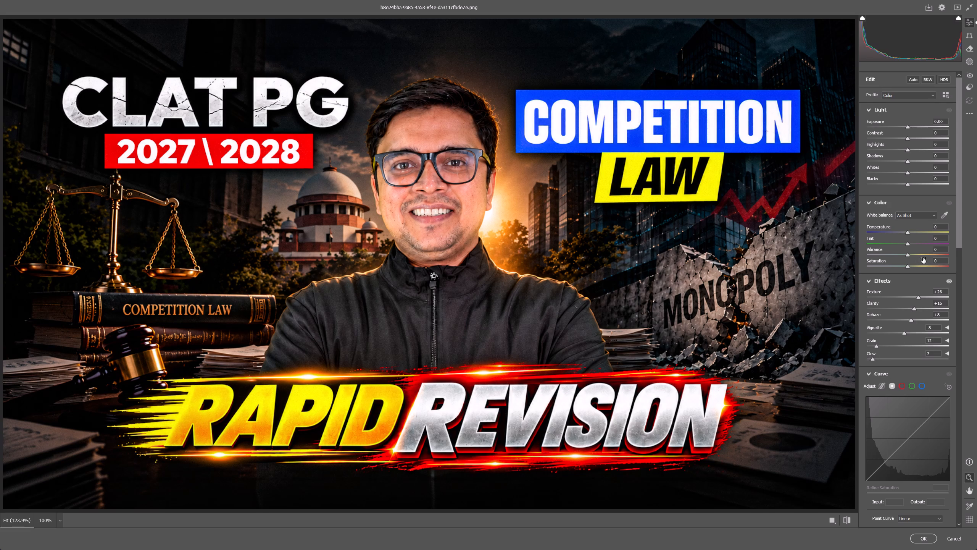
# Adjust the thumbnail's color in Camera Raw to Vibrance +8 and Temperature +3.
pyautogui.moveTo(909, 256); pyautogui.dragTo(912, 256)
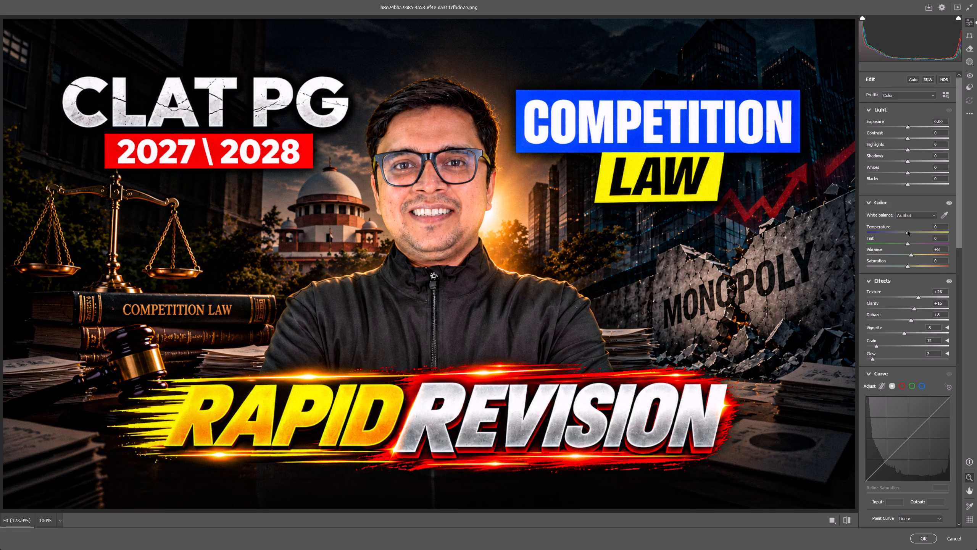
pyautogui.click(908, 231)
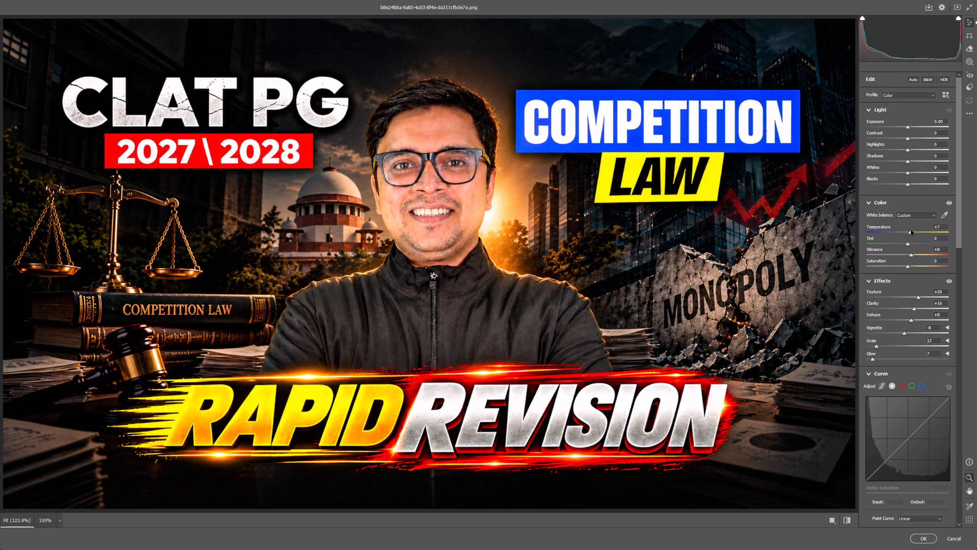
pyautogui.click(911, 230)
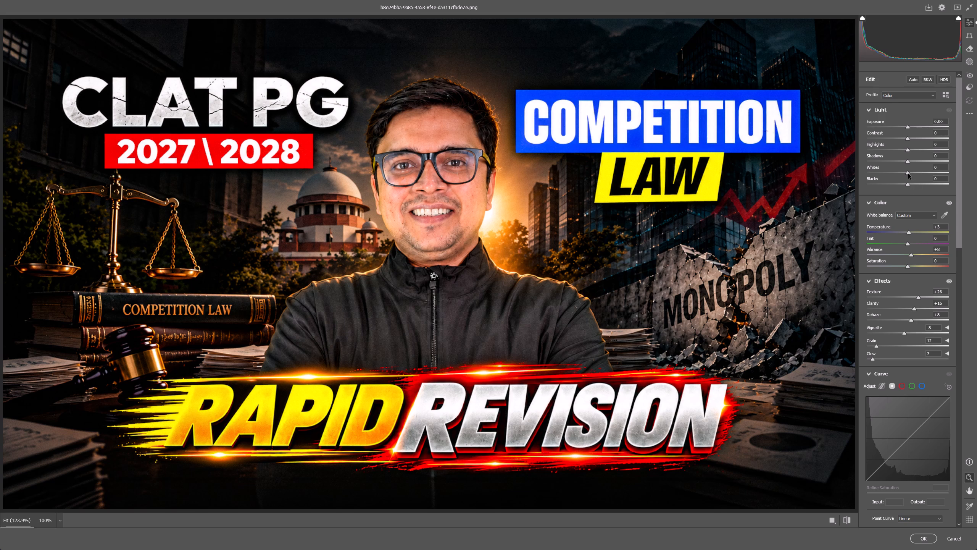
# Adjust the thumbnail's light settings in Camera Raw to Whites +10, Blacks +17, Shadows +8 and Contrast +7.
pyautogui.moveTo(908, 173); pyautogui.dragTo(913, 178)
pyautogui.moveTo(906, 184); pyautogui.dragTo(913, 183)
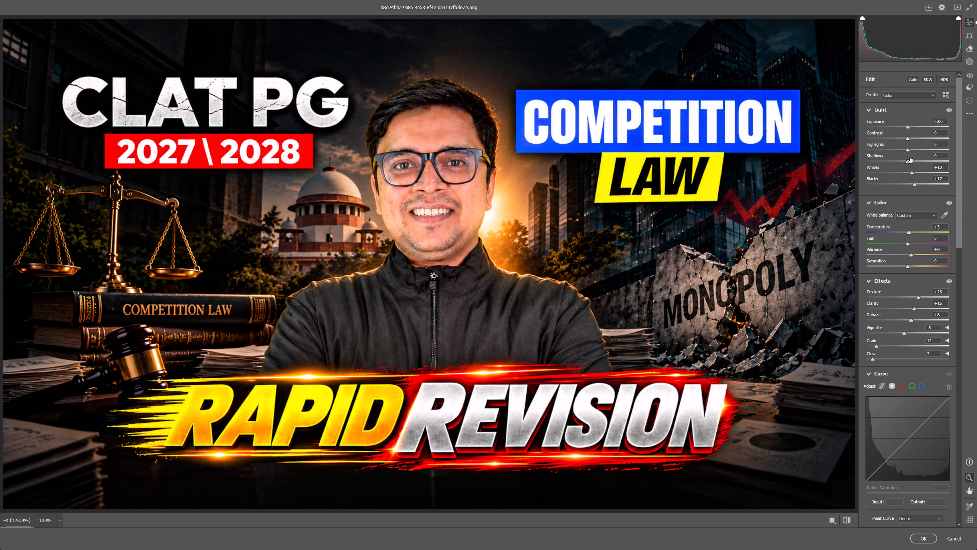
pyautogui.moveTo(909, 159); pyautogui.dragTo(914, 160)
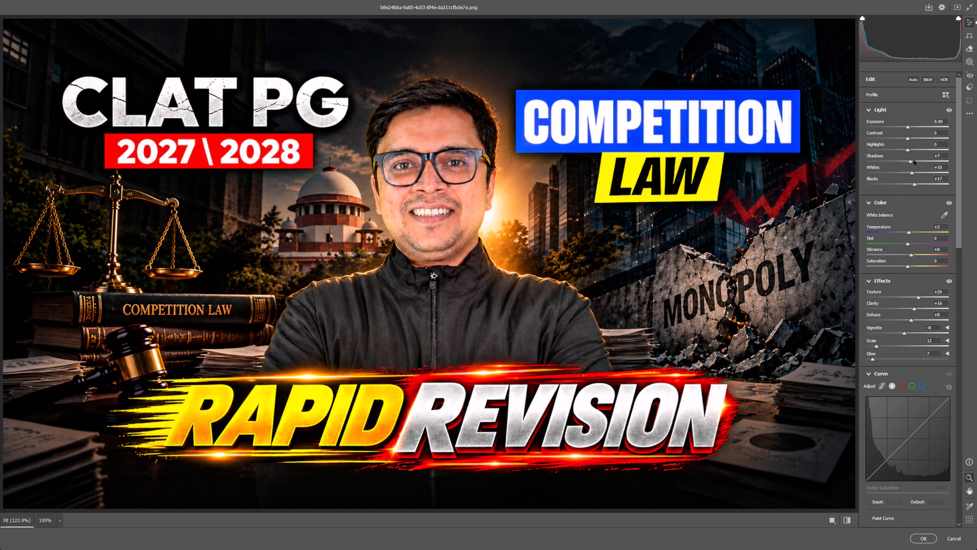
pyautogui.moveTo(914, 160); pyautogui.dragTo(913, 159)
pyautogui.click(908, 139)
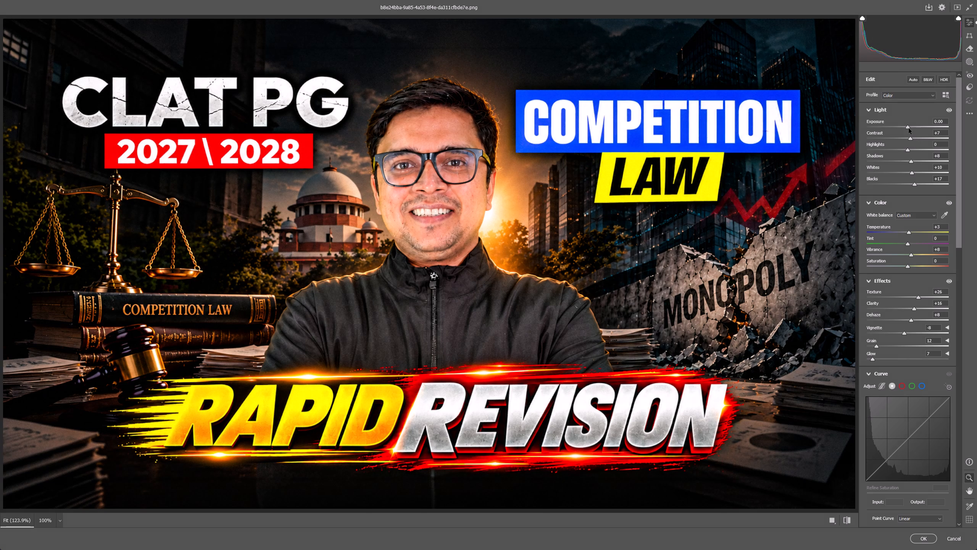
pyautogui.click(909, 128)
# Set Sharpening to 21, add slight Noise Reduction, and apply the Camera Raw Filter to the thumbnail layer.
pyautogui.scroll(-12, 903, 299)
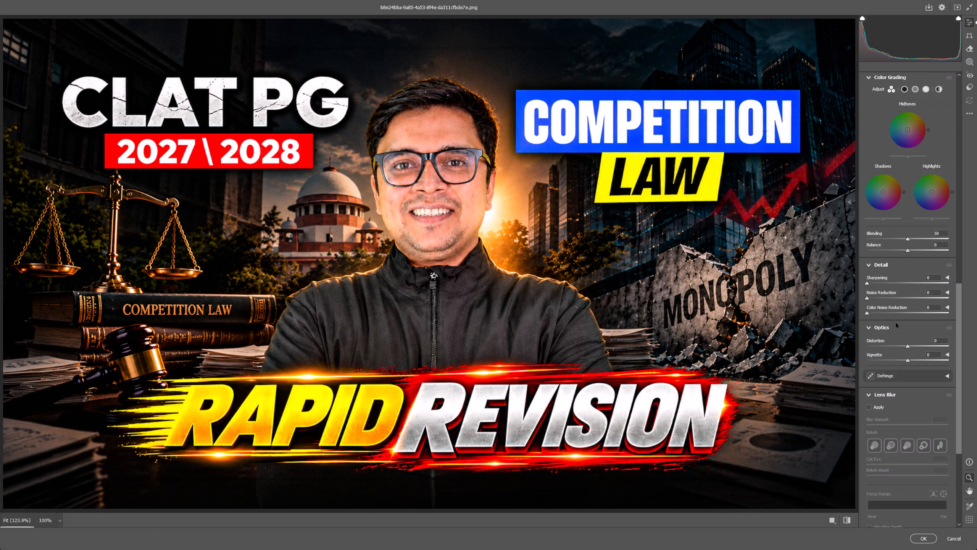
pyautogui.click(877, 281)
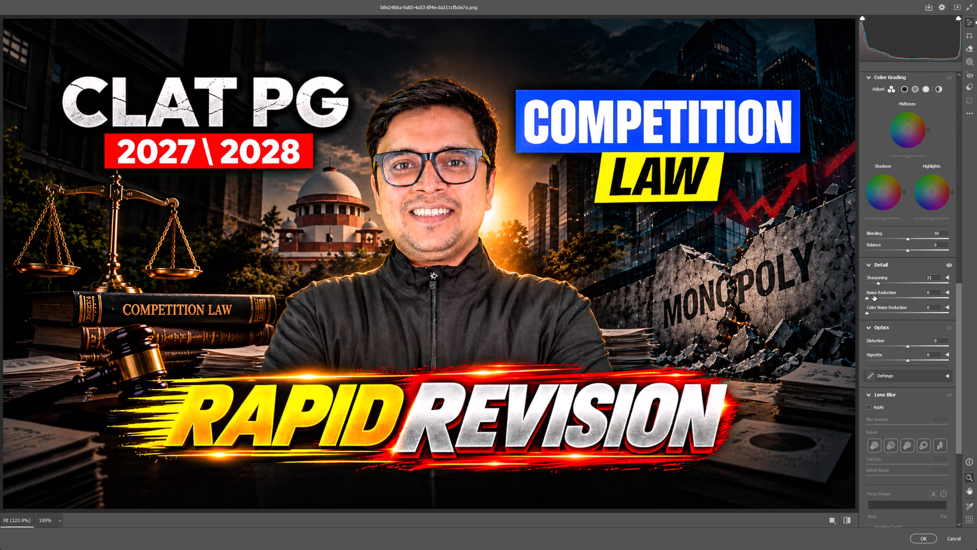
pyautogui.moveTo(874, 295); pyautogui.dragTo(877, 296)
pyautogui.click(921, 542)
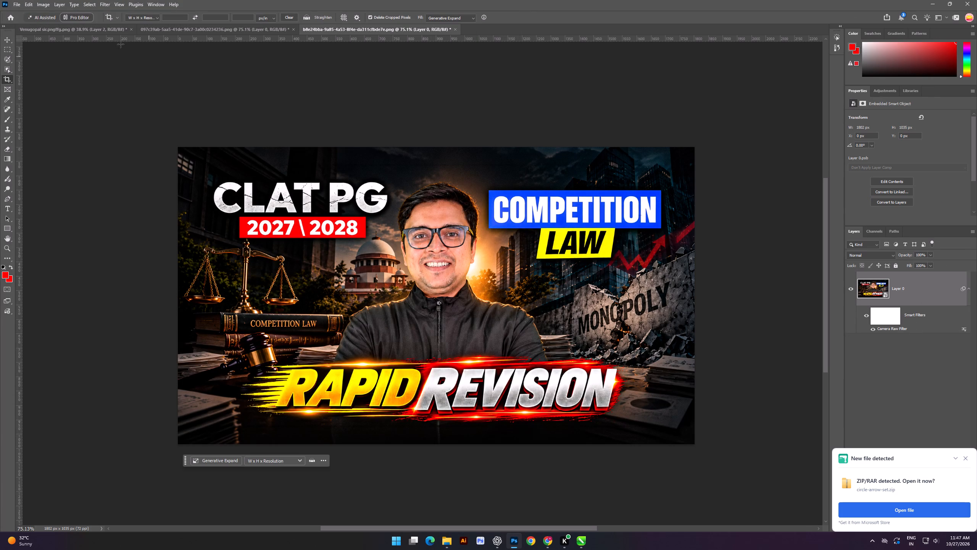
# Run Generative Upscale on the thumbnail at 2x with Firefly Upscaler, for an output of 3604 x 2070 px.
pyautogui.click(44, 1)
pyautogui.click(71, 69)
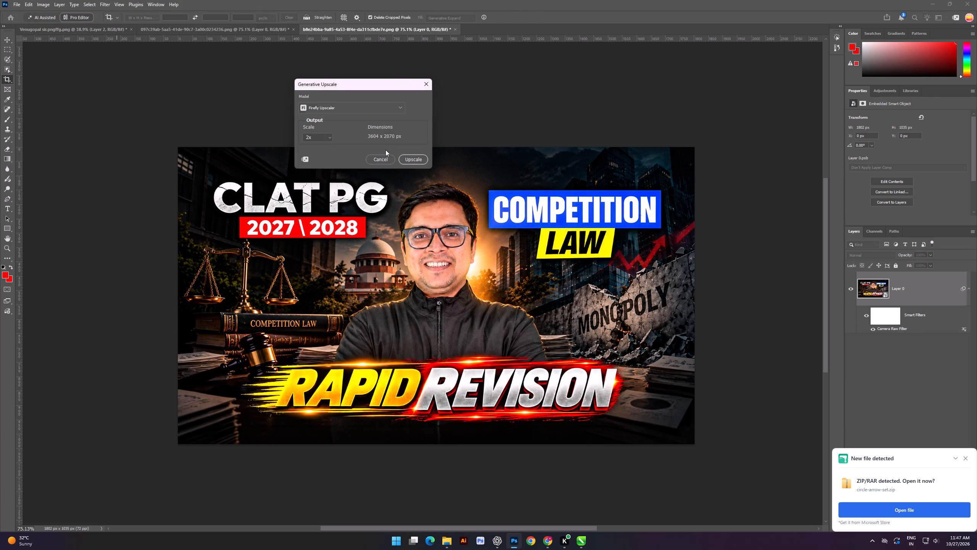
pyautogui.click(405, 159)
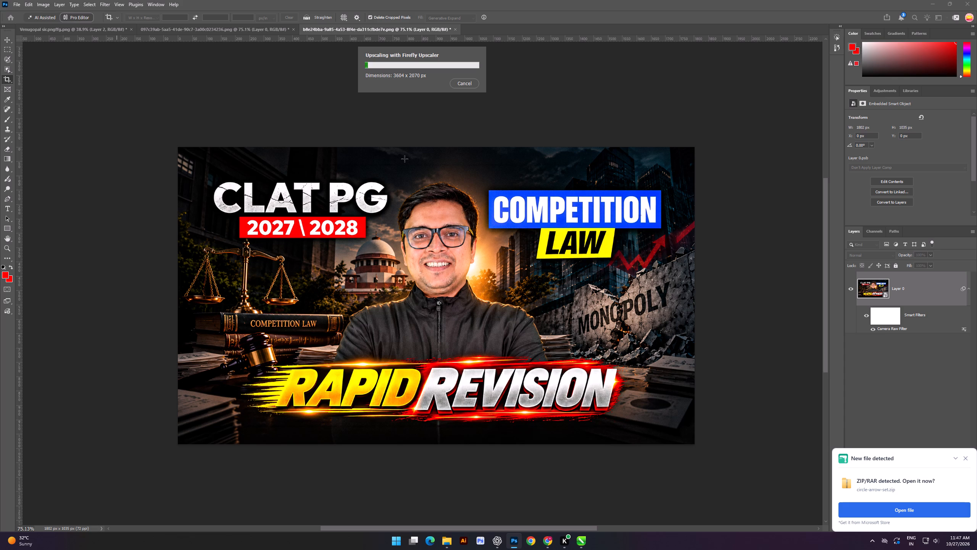
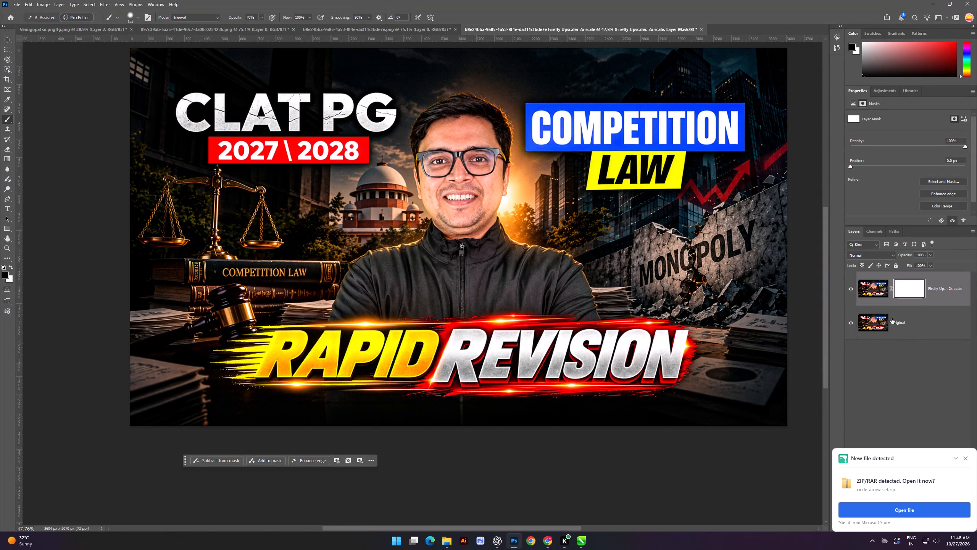
# Merge the Firefly-upscaled layer with the Original layer into a single layer.
pyautogui.keyDown('ctrl'); pyautogui.click(888, 331); pyautogui.keyUp('ctrl')
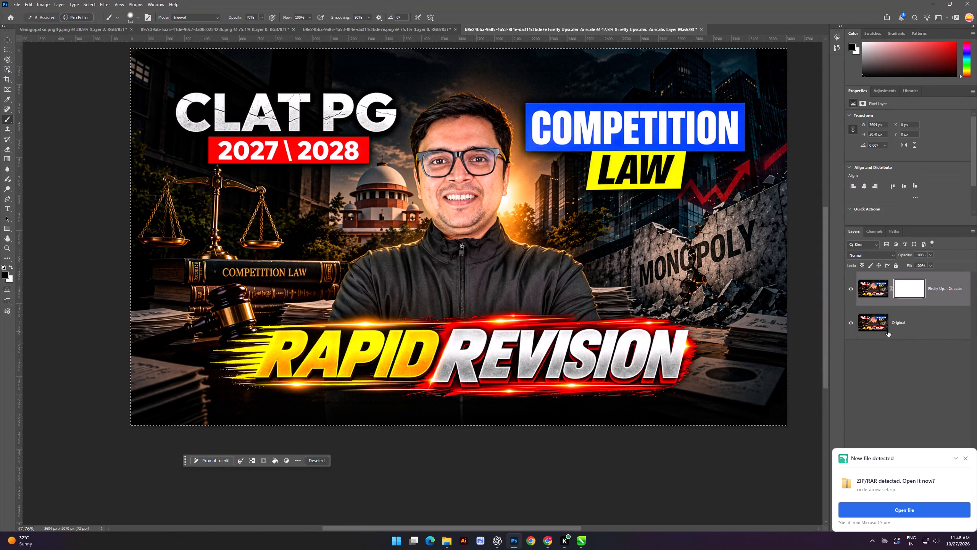
pyautogui.click(7, 39)
pyautogui.click(53, 85)
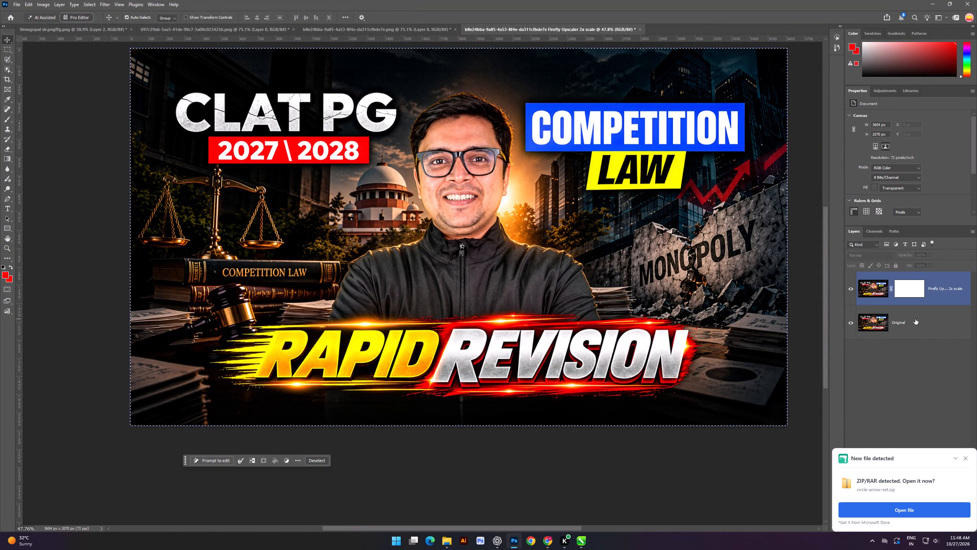
pyautogui.keyDown('shift'); pyautogui.click(915, 319); pyautogui.keyUp('shift')
pyautogui.keyDown('shift'); pyautogui.click(886, 293); pyautogui.keyUp('shift')
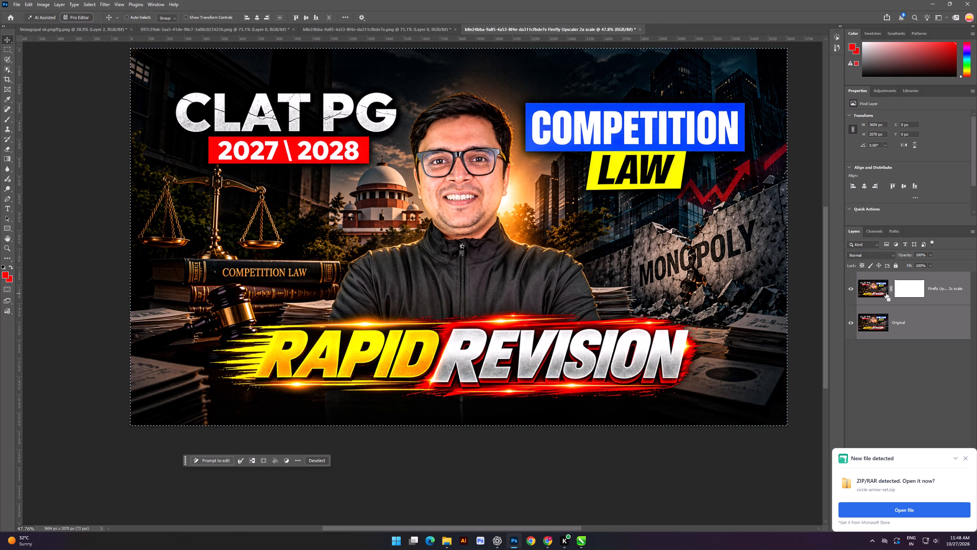
pyautogui.hotkey('ctrl', 'e')
pyautogui.click(965, 459)
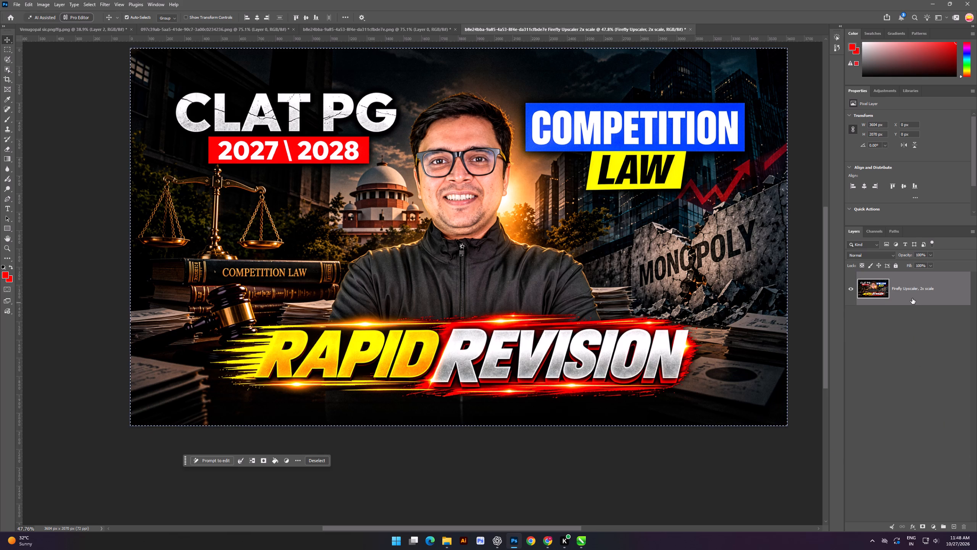
pyautogui.click(919, 350)
# Quick-export the merged thumbnail as a PNG to Downloads, replacing the existing file whose name starts with b8e24bba.
pyautogui.scroll(-3, 632, 248)
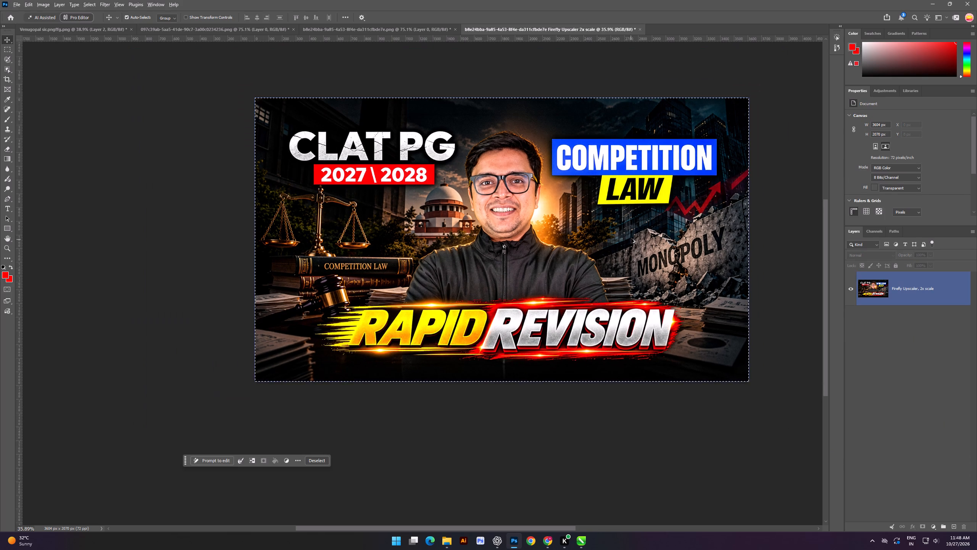
pyautogui.keyDown('alt'); pyautogui.scroll(6, 631, 238); pyautogui.keyUp('alt')
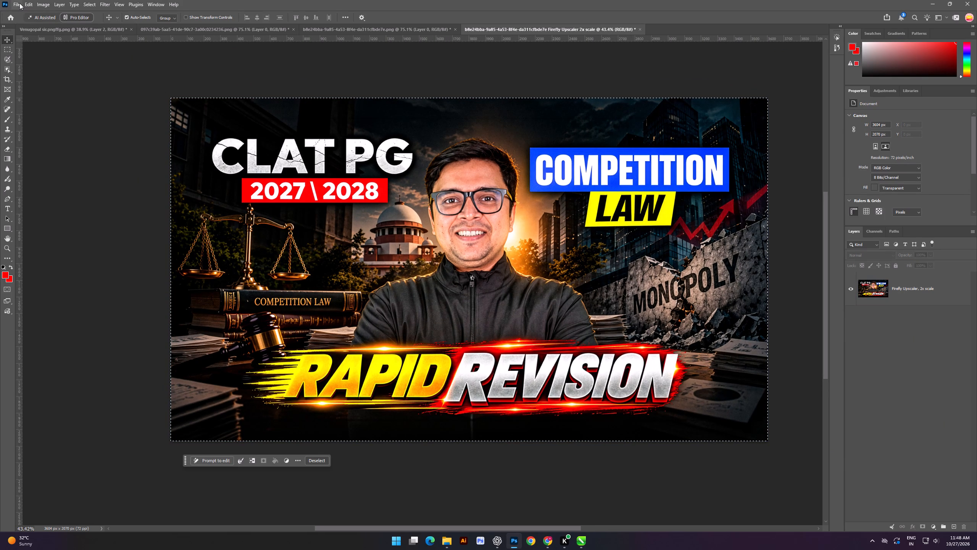
pyautogui.click(9, 2)
pyautogui.click(13, 2)
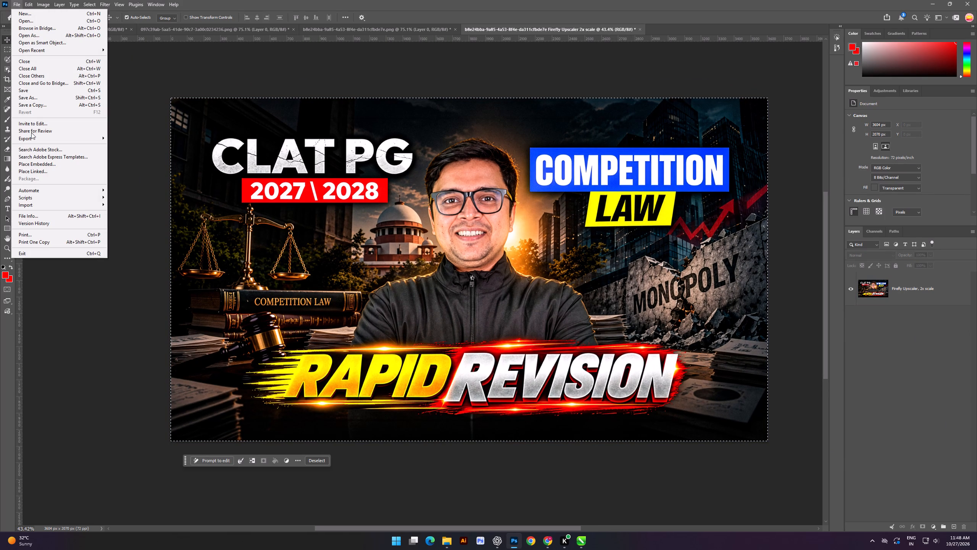
pyautogui.click(34, 139)
pyautogui.click(132, 137)
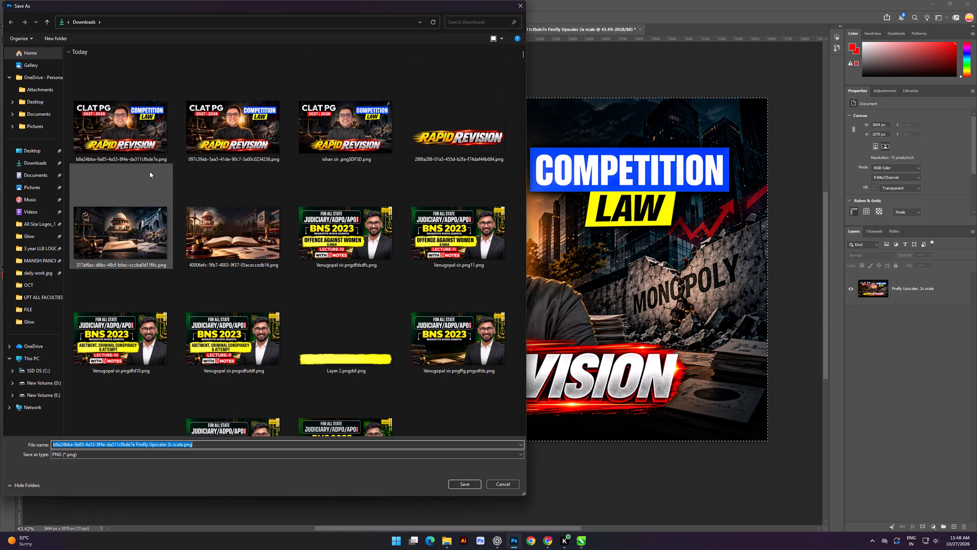
pyautogui.click(31, 162)
pyautogui.doubleClick(126, 113)
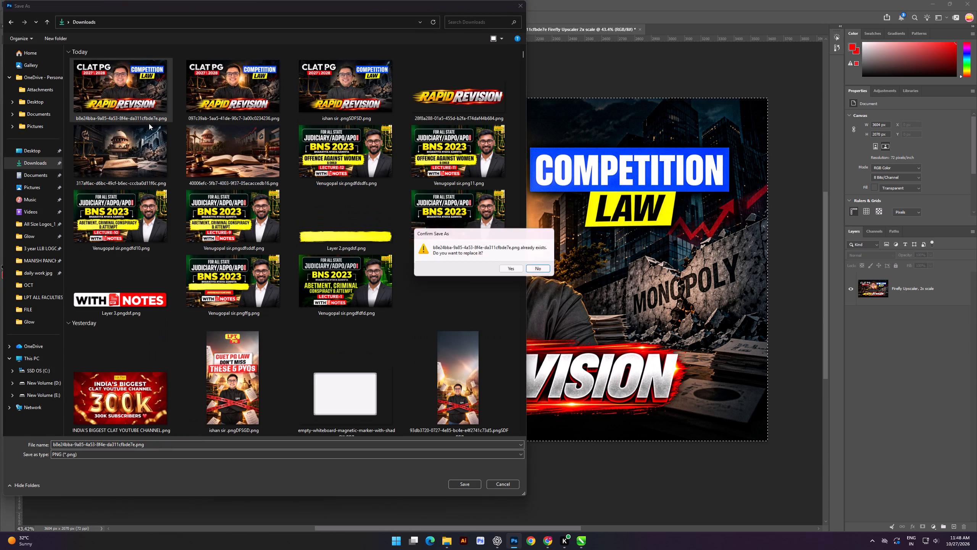
pyautogui.click(507, 268)
# Switch to CorelDRAW and inspect the PowerClip contents of the existing Competition Law thumbnail.
pyautogui.click(589, 548)
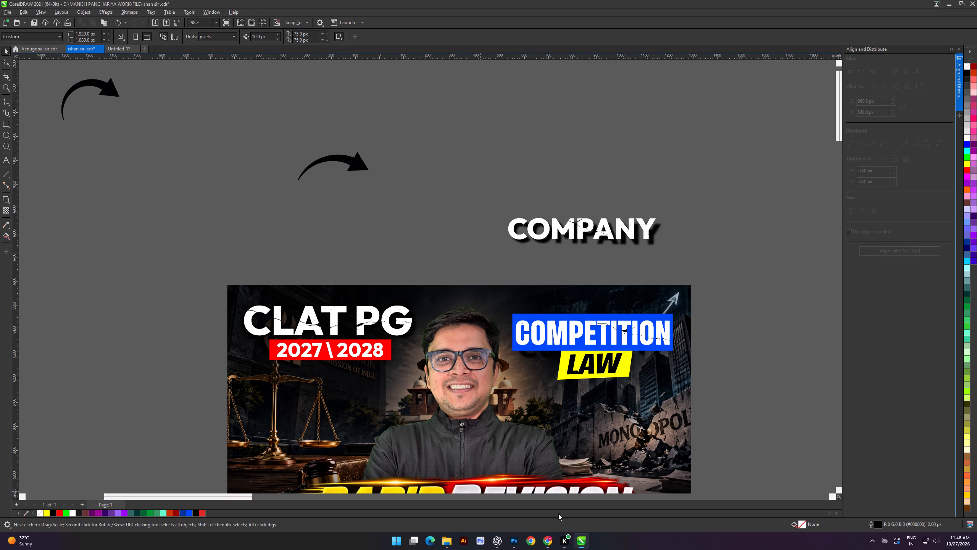
pyautogui.click(261, 238)
pyautogui.scroll(-13, 353, 250)
pyautogui.keyDown('shift'); pyautogui.scroll(7, 350, 294); pyautogui.keyUp('shift')
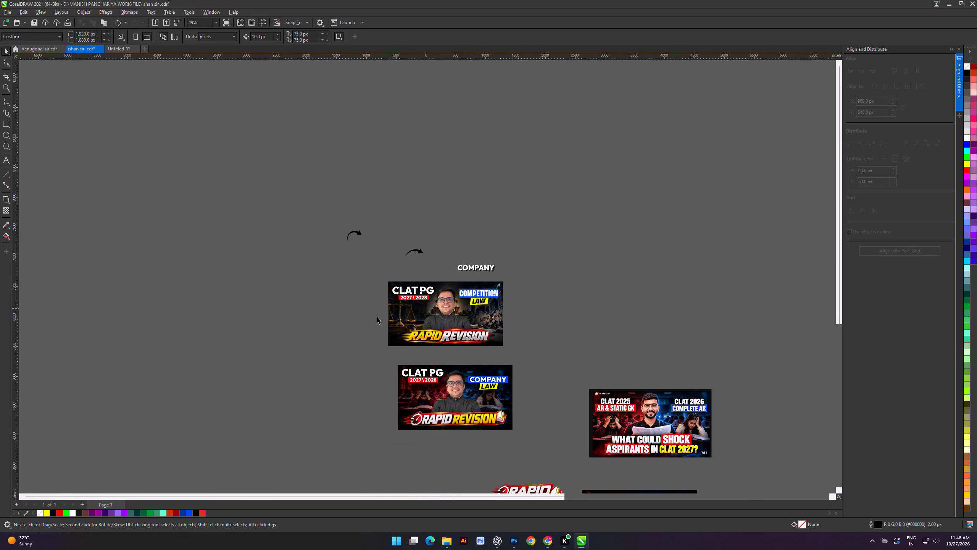
pyautogui.keyDown('shift'); pyautogui.scroll(3, 377, 317); pyautogui.keyUp('shift')
pyautogui.doubleClick(444, 312)
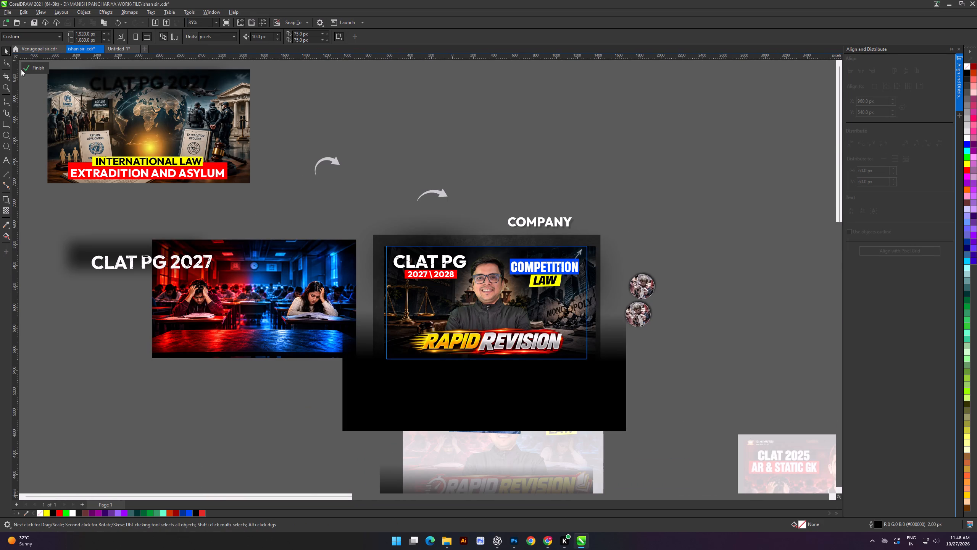
pyautogui.click(25, 70)
pyautogui.click(425, 113)
pyautogui.scroll(-3, 434, 178)
pyautogui.keyDown('shift'); pyautogui.scroll(12, 379, 184); pyautogui.keyUp('shift')
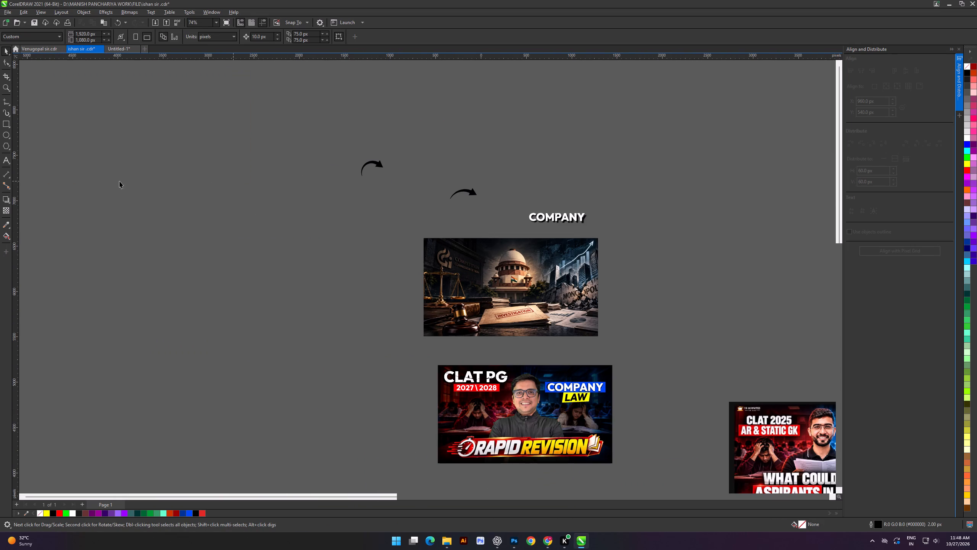
# Draw a rectangle in the empty area beside the existing Competition Law thumbnail and size it to 1920 x 1080 px.
pyautogui.click(6, 128)
pyautogui.moveTo(153, 180); pyautogui.dragTo(287, 325)
pyautogui.moveTo(93, 34); pyautogui.dragTo(92, 34)
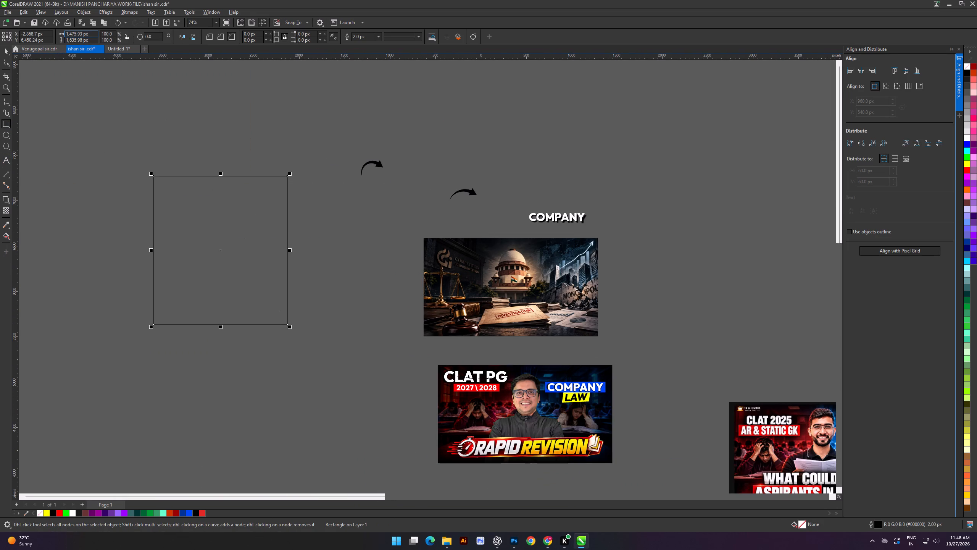
pyautogui.moveTo(92, 34); pyautogui.dragTo(45, 35)
pyautogui.write('1920')
pyautogui.press('Tab')
pyautogui.write('1080')
pyautogui.press('Return')
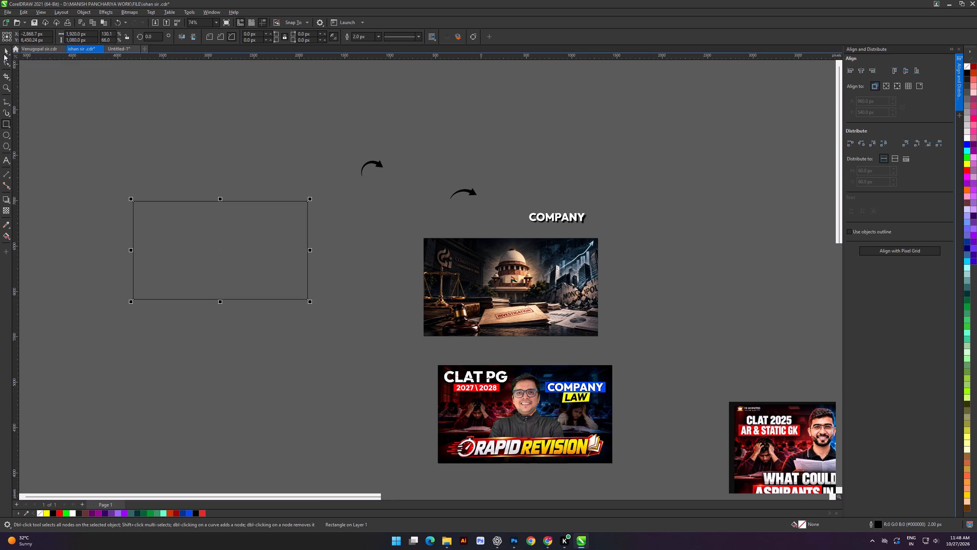
# Fill the new 1920 x 1080 px rectangle with black and remove its outline.
pyautogui.click(4, 54)
pyautogui.click(189, 192)
pyautogui.keyDown('shift'); pyautogui.scroll(5, 224, 235); pyautogui.keyUp('shift')
pyautogui.moveTo(237, 226); pyautogui.dragTo(281, 256)
pyautogui.click(248, 194)
pyautogui.click(281, 249)
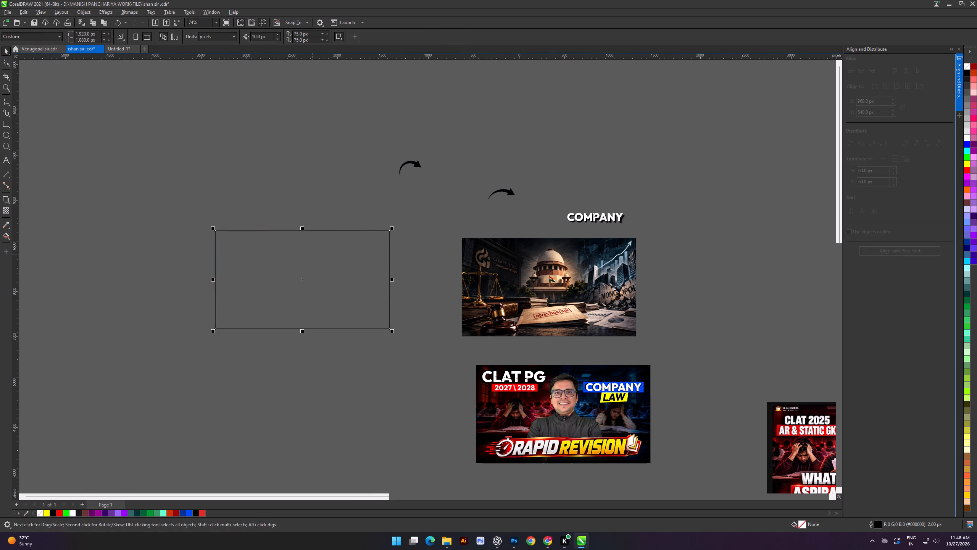
pyautogui.click(969, 73)
pyautogui.rightClick(968, 65)
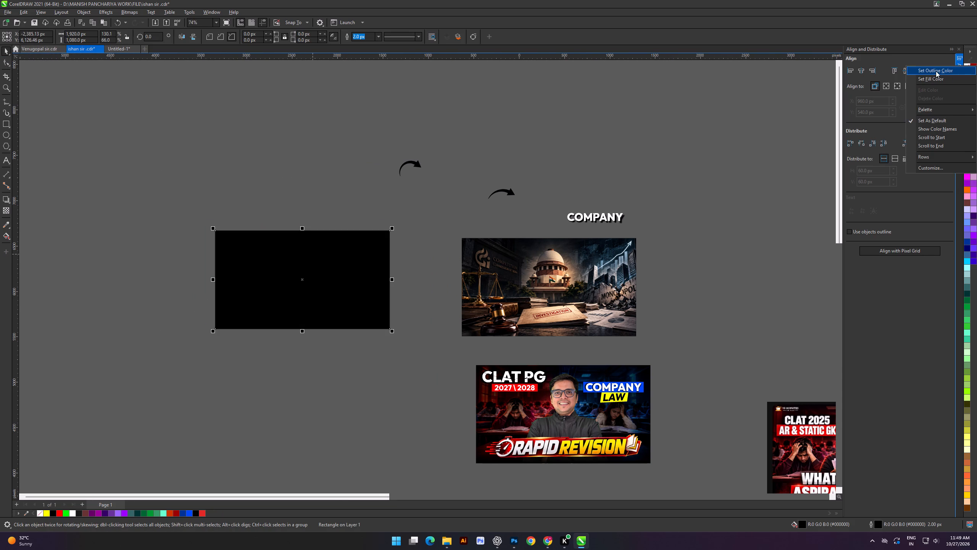
pyautogui.click(917, 73)
pyautogui.click(627, 128)
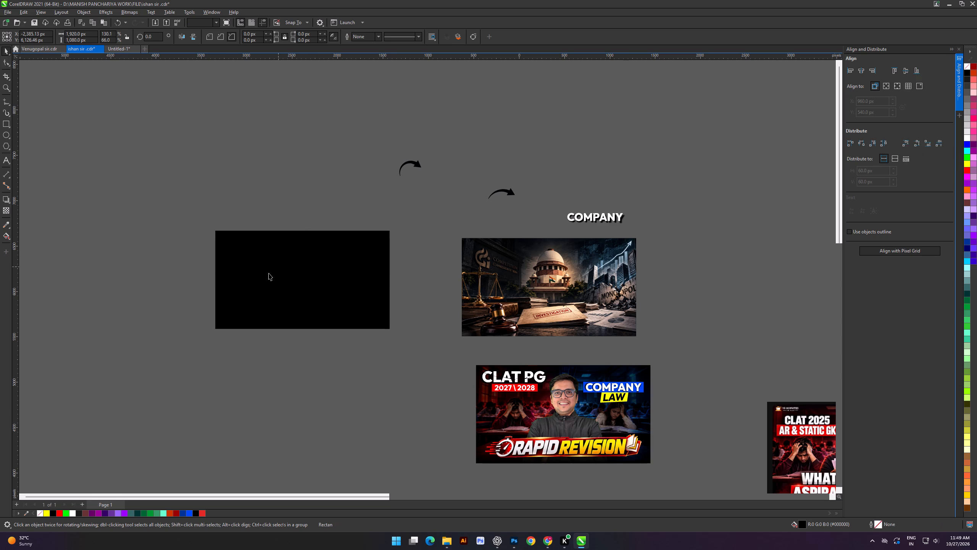
# Import the exported b8e24bba thumbnail PNG at about 1,674 x 961 px and PowerClip it inside the black rectangle.
pyautogui.click(247, 274)
pyautogui.click(332, 200)
pyautogui.hotkey('ctrl', 'i')
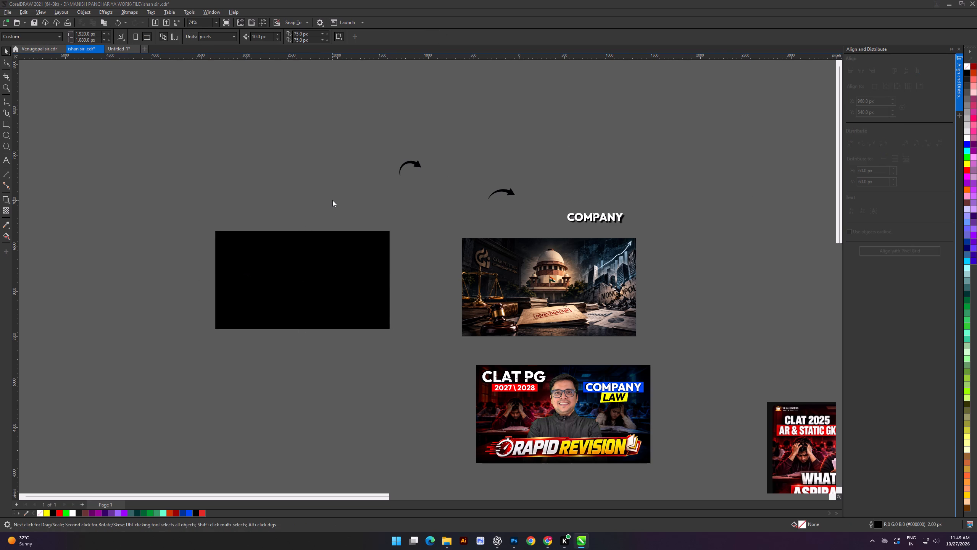
pyautogui.doubleClick(488, 256)
pyautogui.moveTo(165, 355); pyautogui.dragTo(317, 455)
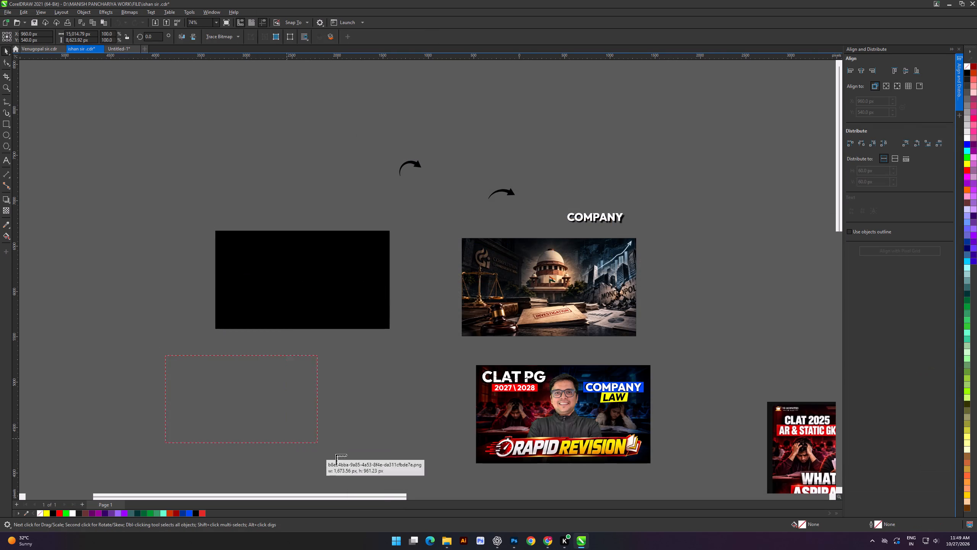
pyautogui.press('d')
pyautogui.click(295, 289)
# Edit the PowerClip contents and enlarge the thumbnail image to about 1,938 x 1,113 px, covering the frame.
pyautogui.doubleClick(294, 286)
pyautogui.scroll(5, 287, 301)
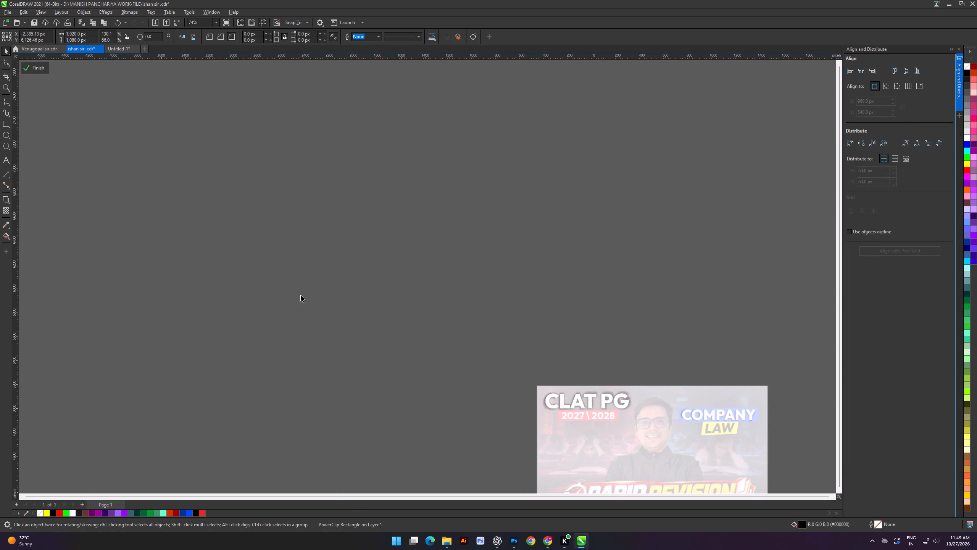
pyautogui.click(301, 295)
pyautogui.scroll(3, 345, 319)
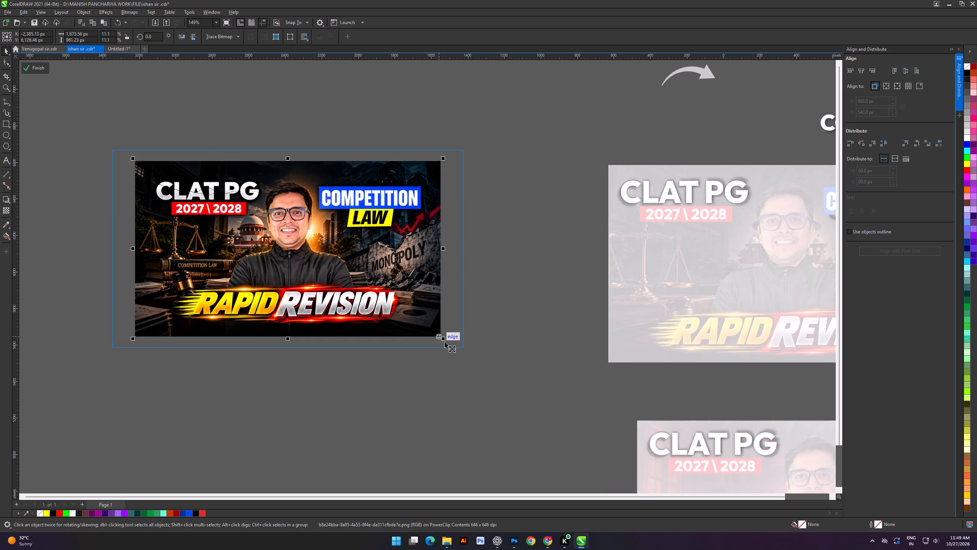
pyautogui.keyDown('shift'); pyautogui.moveTo(445, 341); pyautogui.dragTo(471, 355); pyautogui.keyUp('shift')
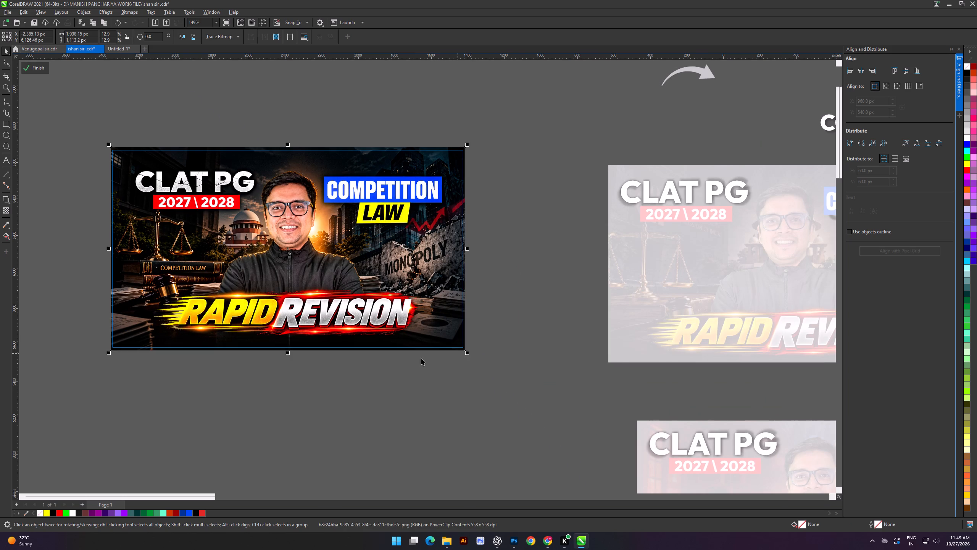
pyautogui.click(346, 388)
pyautogui.keyDown('shift'); pyautogui.scroll(4, 364, 362); pyautogui.keyUp('shift')
pyautogui.click(25, 65)
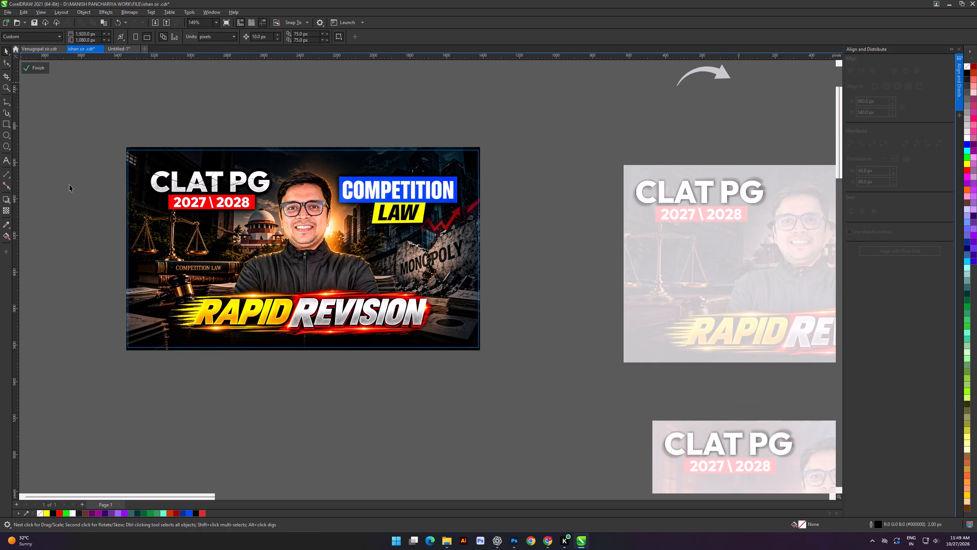
# Reopen the PowerClip, enlarge the thumbnail image to about 2,058 x 1,182 px, and move it about 31 px down.
pyautogui.click(69, 190)
pyautogui.keyDown('shift'); pyautogui.scroll(5, 301, 297); pyautogui.keyUp('shift')
pyautogui.scroll(-4, 439, 287)
pyautogui.keyDown('shift'); pyautogui.scroll(9, 466, 277); pyautogui.keyUp('shift')
pyautogui.doubleClick(419, 269)
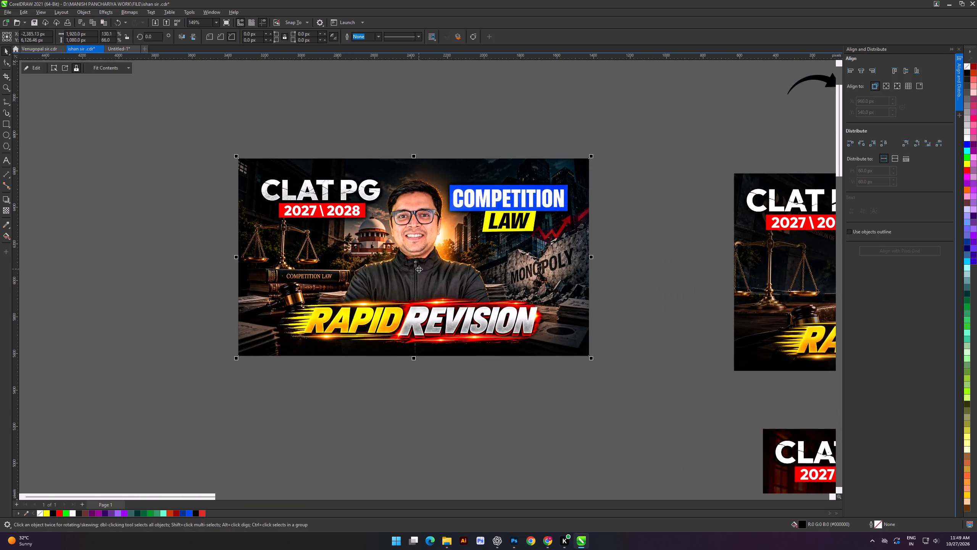
pyautogui.keyDown('shift'); pyautogui.scroll(4, 452, 283); pyautogui.keyUp('shift')
pyautogui.click(421, 282)
pyautogui.keyDown('shift'); pyautogui.moveTo(623, 362); pyautogui.dragTo(630, 366); pyautogui.keyUp('shift')
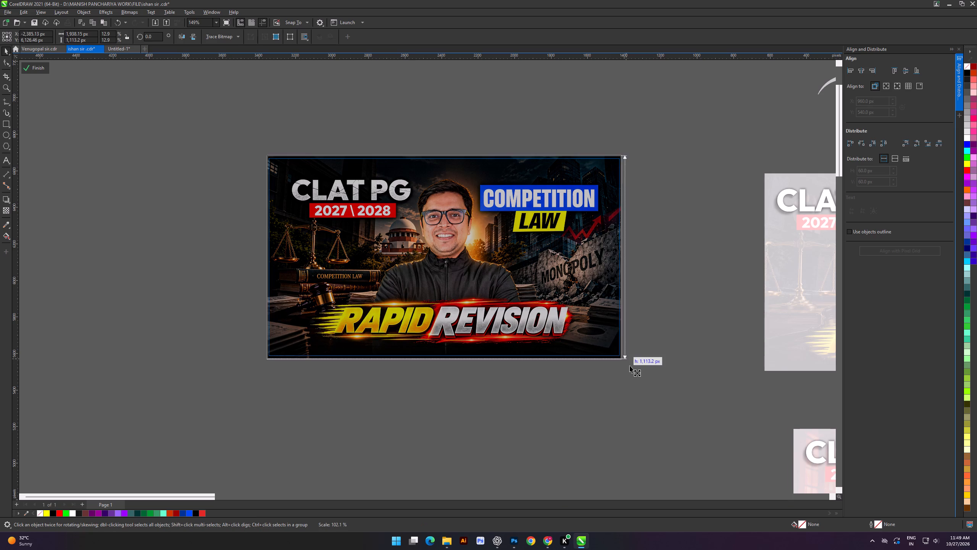
pyautogui.keyDown('shift'); pyautogui.moveTo(630, 366); pyautogui.dragTo(636, 368); pyautogui.keyUp('shift')
pyautogui.moveTo(588, 341); pyautogui.dragTo(588, 346)
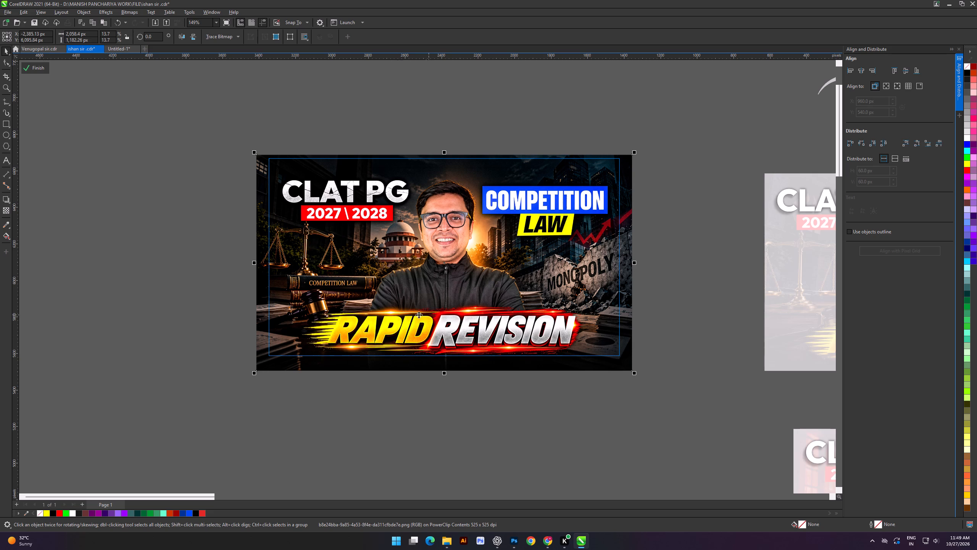
# Nudge the image 20 px left and 20 px up within the frame, then finish editing the PowerClip.
pyautogui.press('Left')
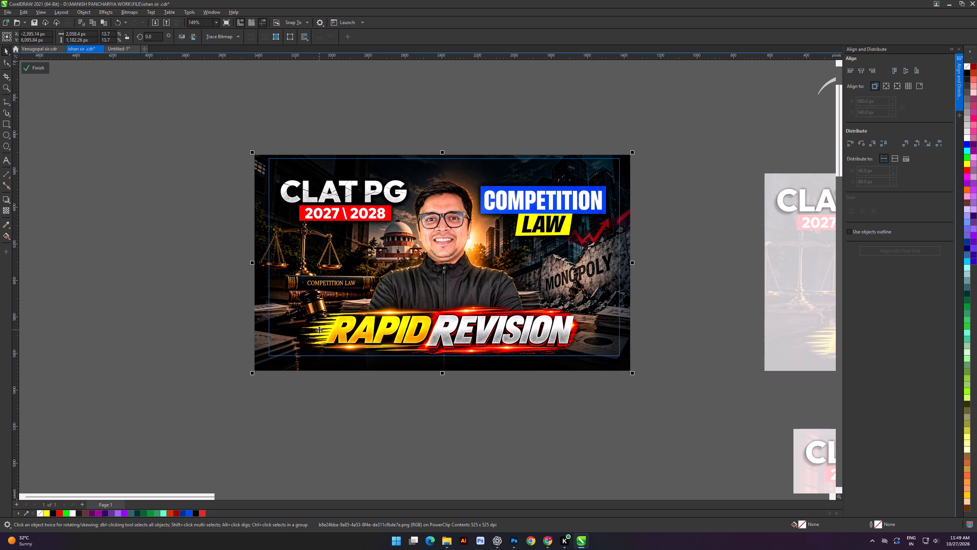
pyautogui.press('Left')
pyautogui.press('Down')
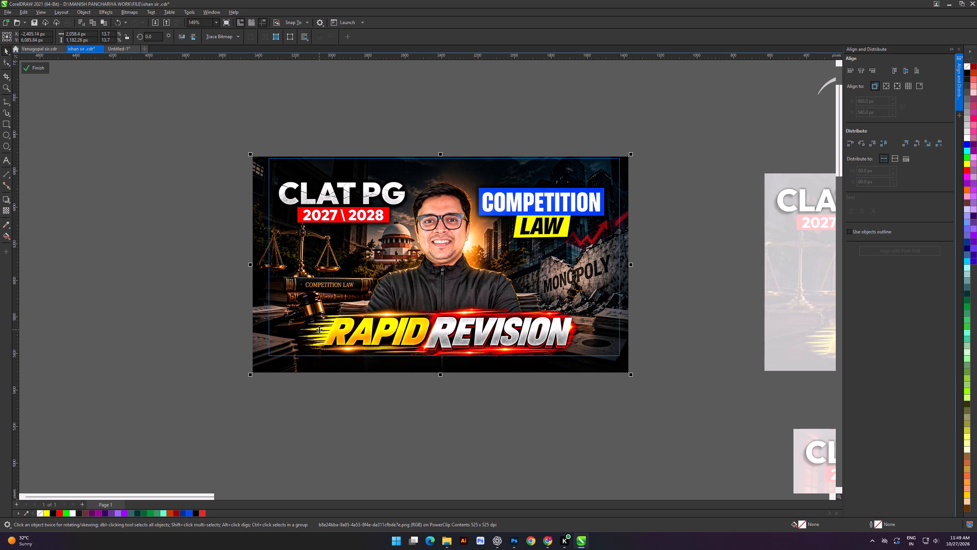
pyautogui.press('Up')
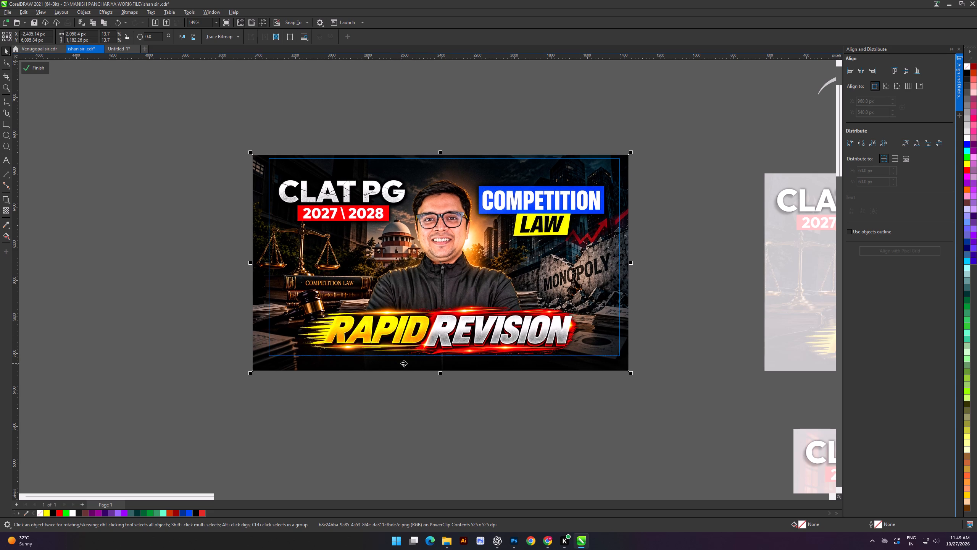
pyautogui.press('Up')
pyautogui.press('Up')
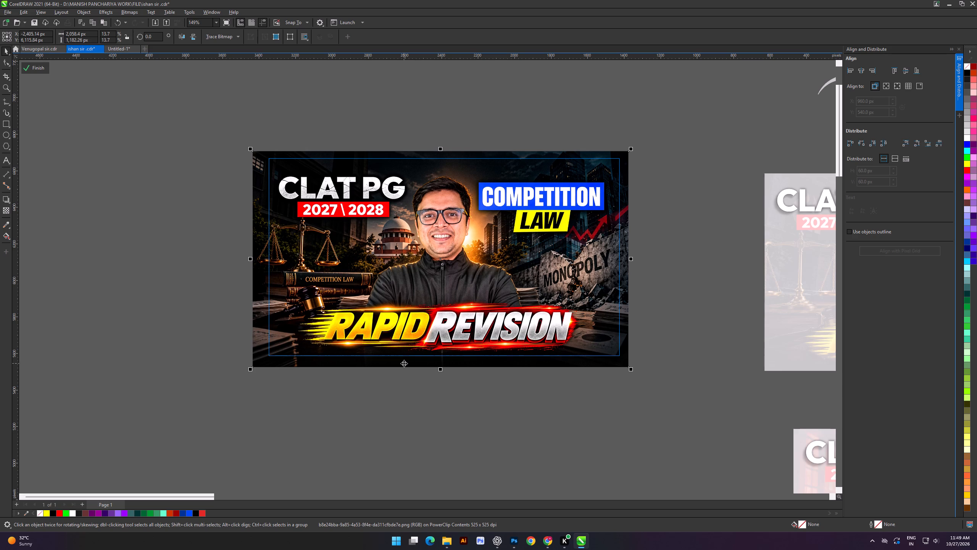
pyautogui.press('Down')
pyautogui.press('Up')
pyautogui.click(27, 65)
# Examine the new Competition Law thumbnail up close and alongside the earlier thumbnail versions.
pyautogui.click(173, 257)
pyautogui.keyDown('alt'); pyautogui.scroll(2, 190, 294); pyautogui.keyUp('alt')
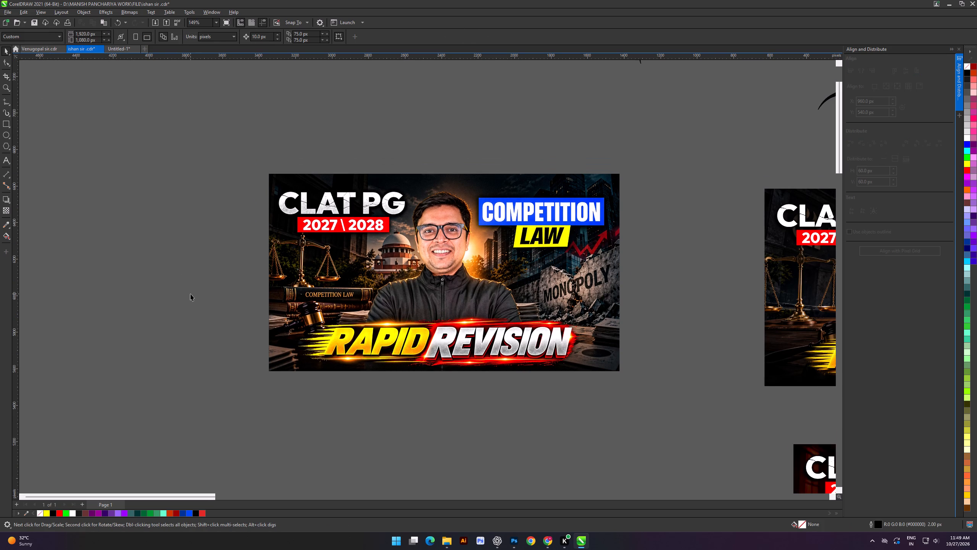
pyautogui.click(194, 292)
pyautogui.keyDown('alt'); pyautogui.scroll(3, 248, 292); pyautogui.keyUp('alt')
pyautogui.click(201, 255)
pyautogui.scroll(-4, 201, 255)
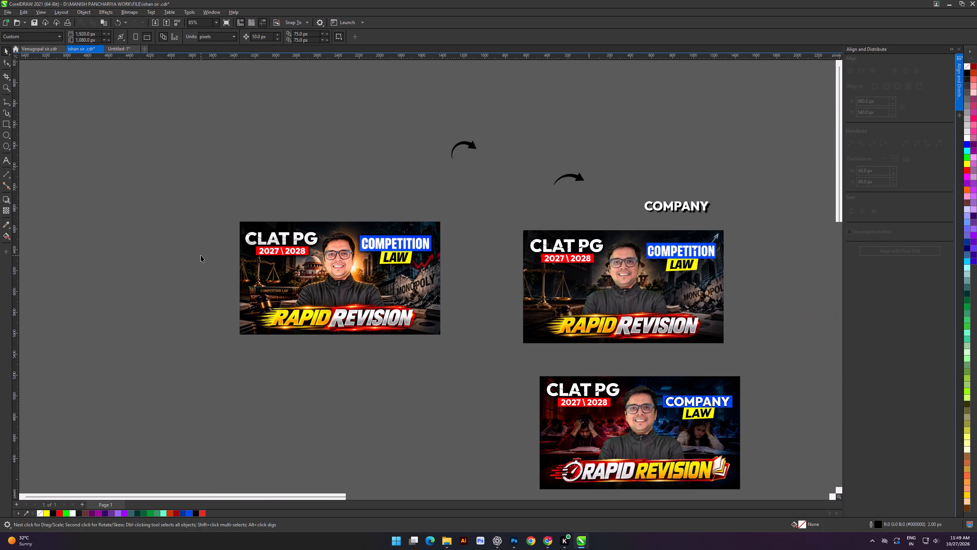
pyautogui.keyDown('shift'); pyautogui.scroll(-4, 201, 255); pyautogui.keyUp('shift')
pyautogui.click(326, 388)
pyautogui.keyDown('alt'); pyautogui.scroll(2, 363, 294); pyautogui.keyUp('alt')
pyautogui.click(281, 210)
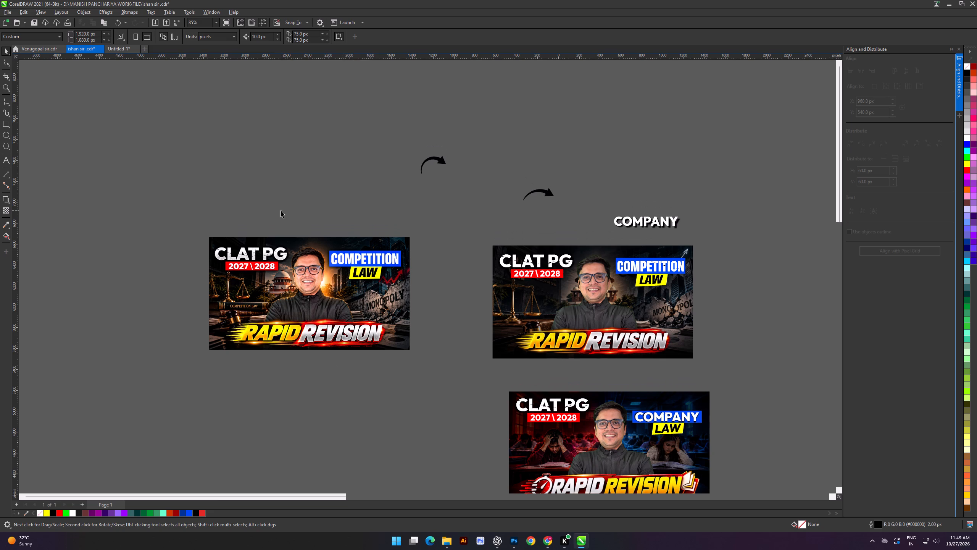
# Import the new Competition Law thumbnail PNG from Downloads, placing it about 1,211 x 682 px above the existing framed thumbnail.
pyautogui.keyDown('shift'); pyautogui.scroll(2, 270, 209); pyautogui.keyUp('shift')
pyautogui.click(255, 194)
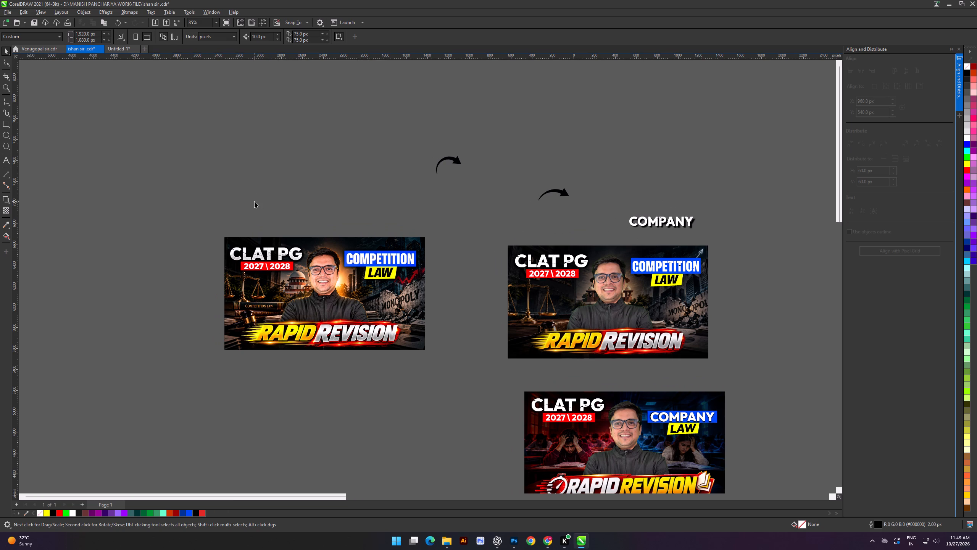
pyautogui.scroll(1, 255, 201)
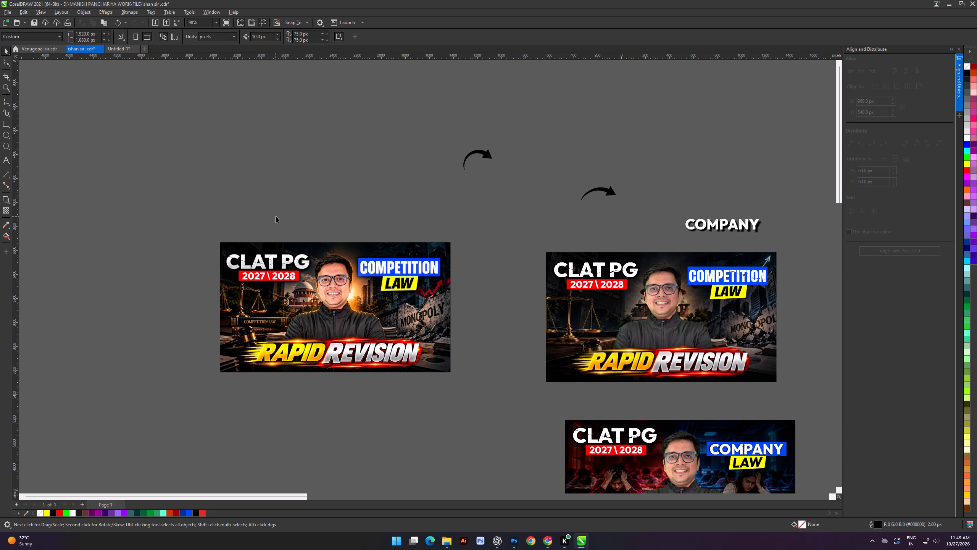
pyautogui.hotkey('ctrl', 'i')
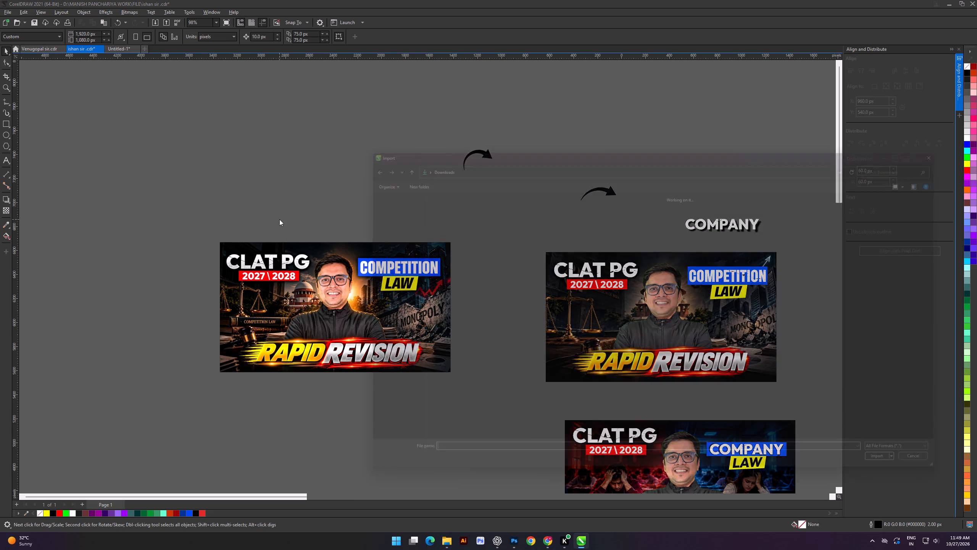
pyautogui.doubleClick(687, 277)
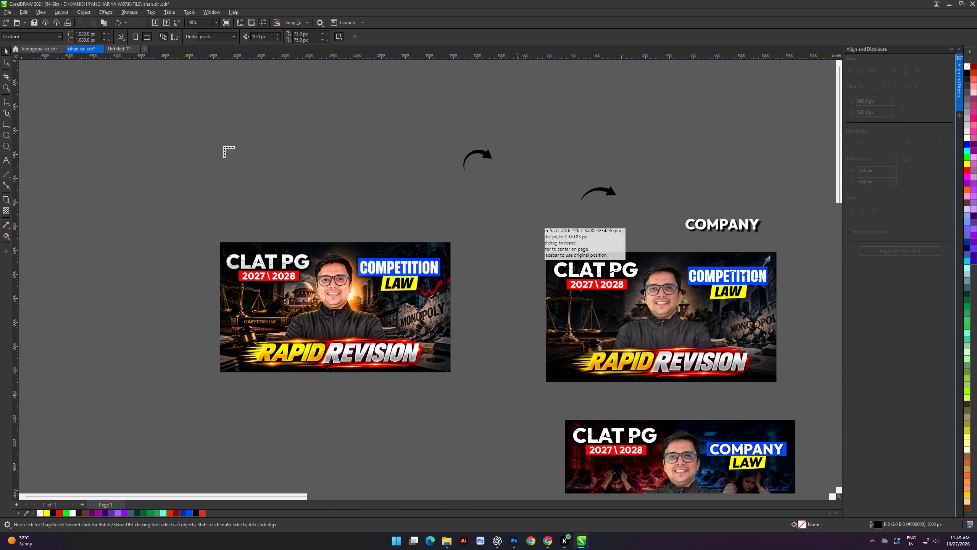
pyautogui.moveTo(215, 142); pyautogui.dragTo(360, 245)
pyautogui.click(146, 209)
pyautogui.scroll(5, 250, 206)
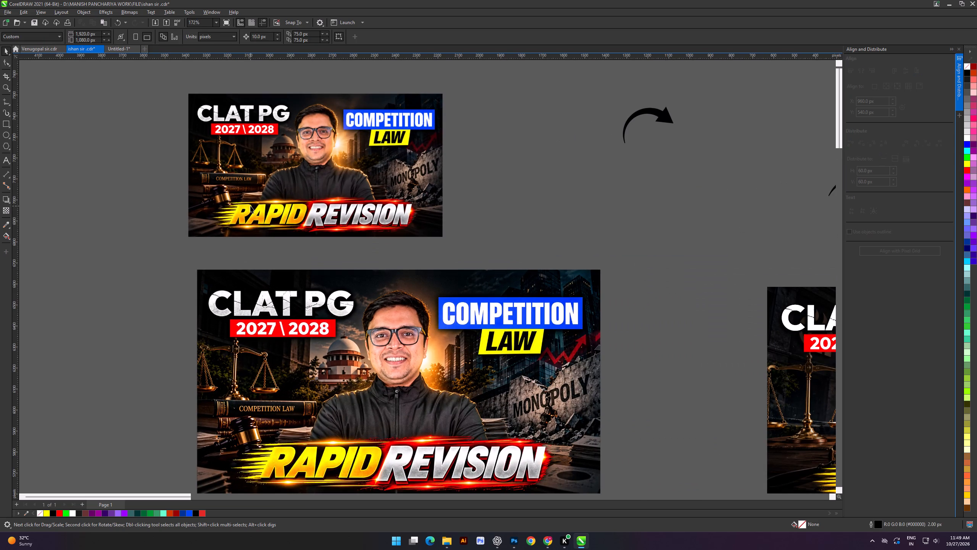
pyautogui.scroll(-6, 353, 204)
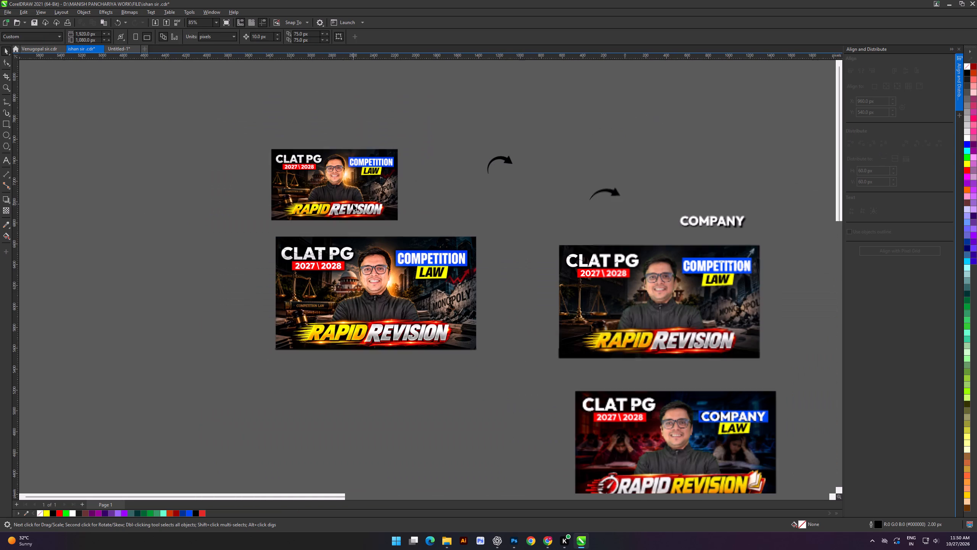
# Place the imported thumbnail inside the Competition Law PowerClip frame and open the frame's contents for editing.
pyautogui.click(345, 185)
pyautogui.press('d')
pyautogui.tripleClick(383, 318)
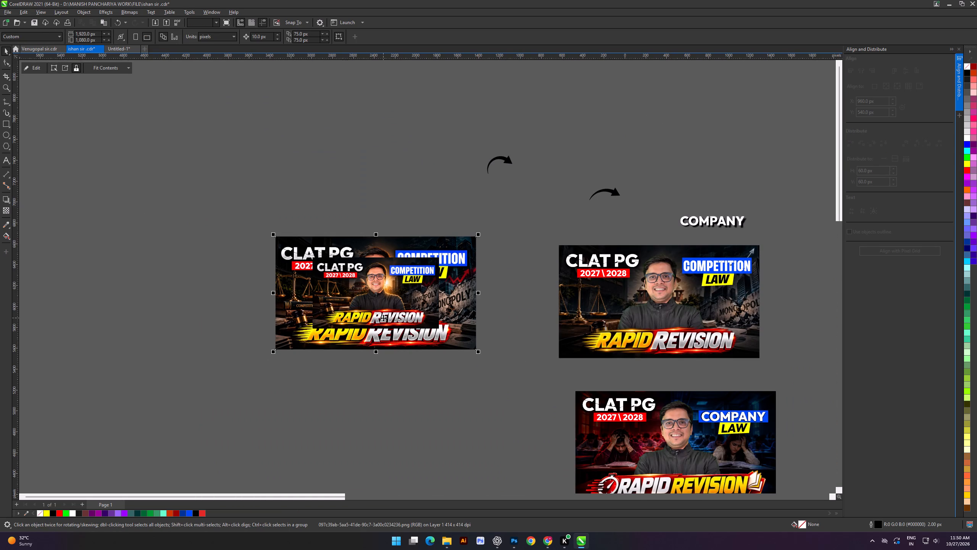
pyautogui.click(381, 299)
# Enlarge the imported image to about 1,919 x 1,080 px so it covers the frame, then finish editing the PowerClip.
pyautogui.scroll(4, 389, 321)
pyautogui.click(422, 318)
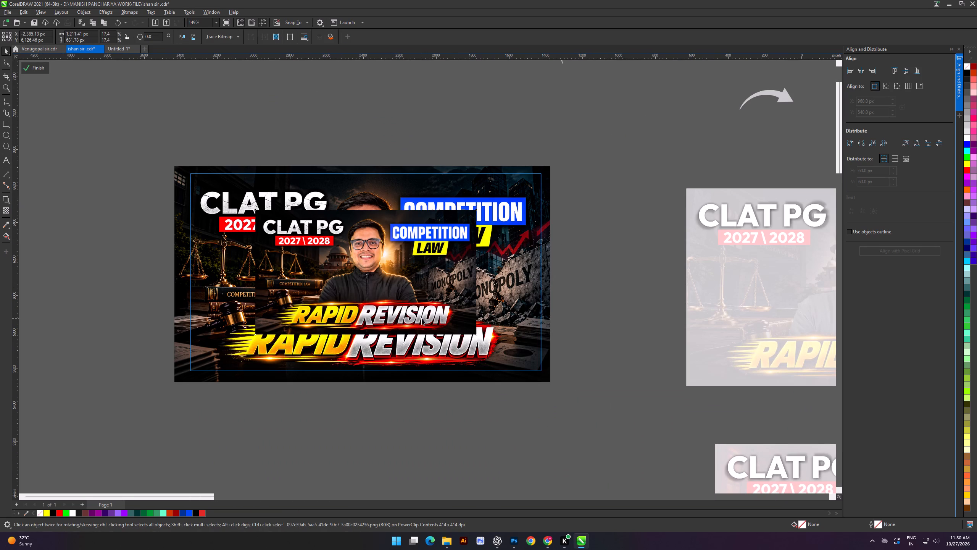
pyautogui.click(469, 325)
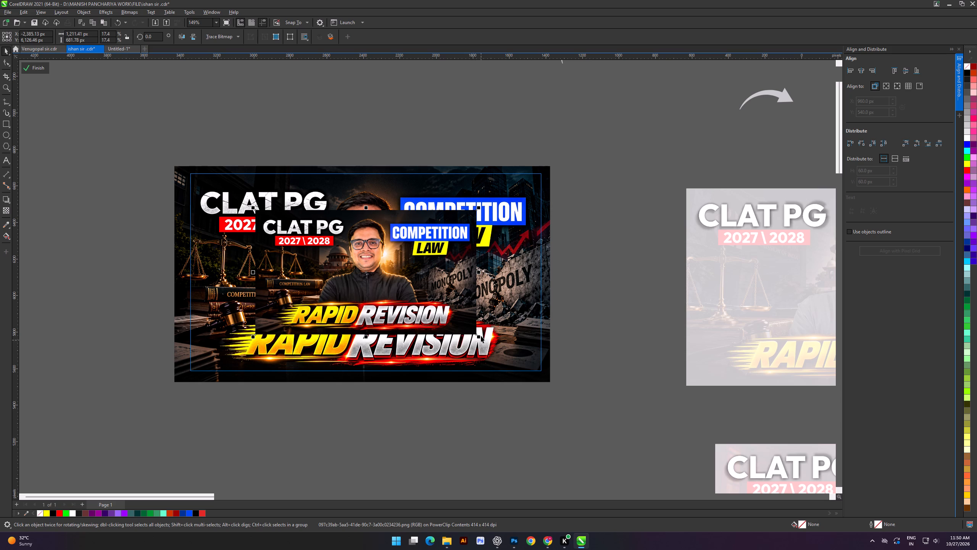
pyautogui.keyDown('shift'); pyautogui.moveTo(479, 337); pyautogui.dragTo(542, 376); pyautogui.keyUp('shift')
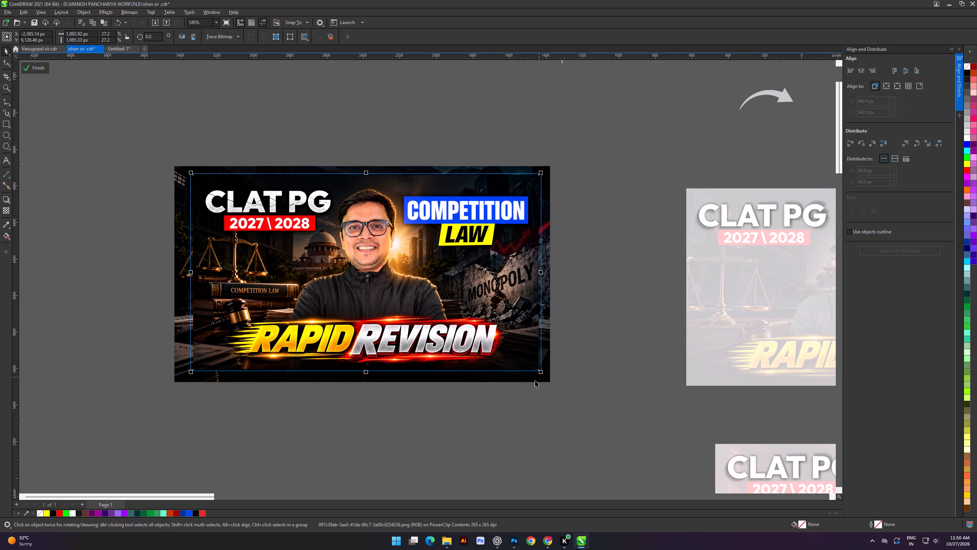
pyautogui.click(411, 439)
pyautogui.keyDown('shift'); pyautogui.scroll(5, 394, 404); pyautogui.keyUp('shift')
pyautogui.click(352, 427)
pyautogui.keyDown('shift'); pyautogui.scroll(3, 382, 350); pyautogui.keyUp('shift')
pyautogui.click(459, 281)
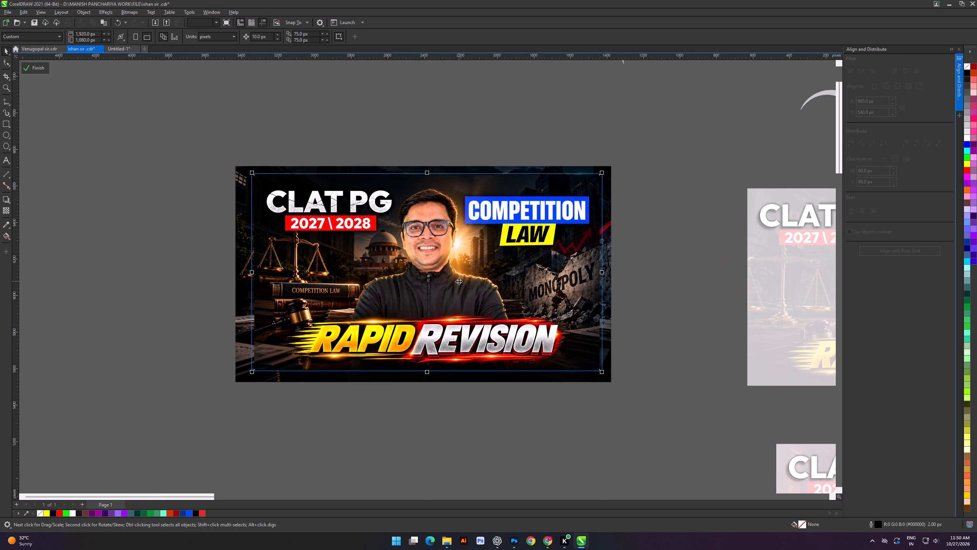
pyautogui.scroll(11, 597, 369)
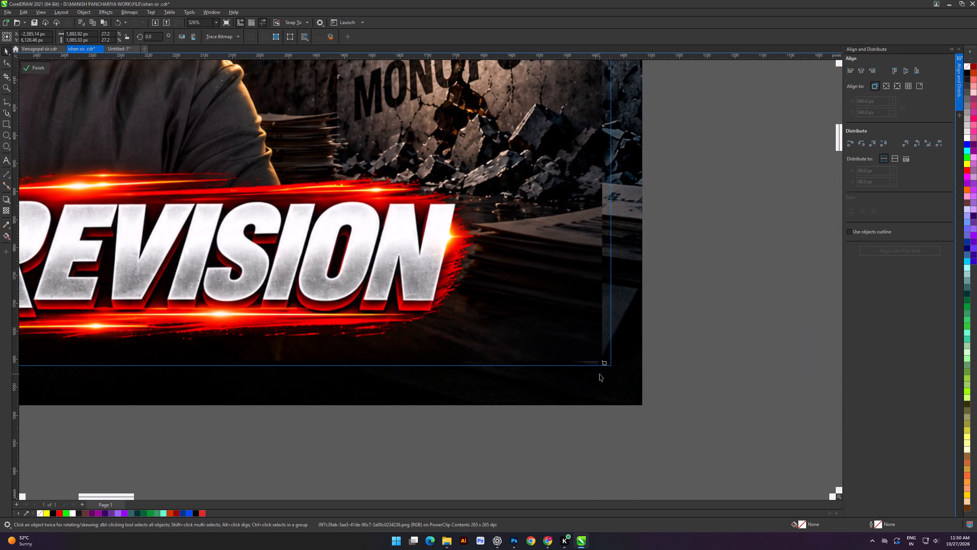
pyautogui.keyDown('shift'); pyautogui.moveTo(603, 365); pyautogui.dragTo(613, 371); pyautogui.keyUp('shift')
pyautogui.scroll(-8, 588, 362)
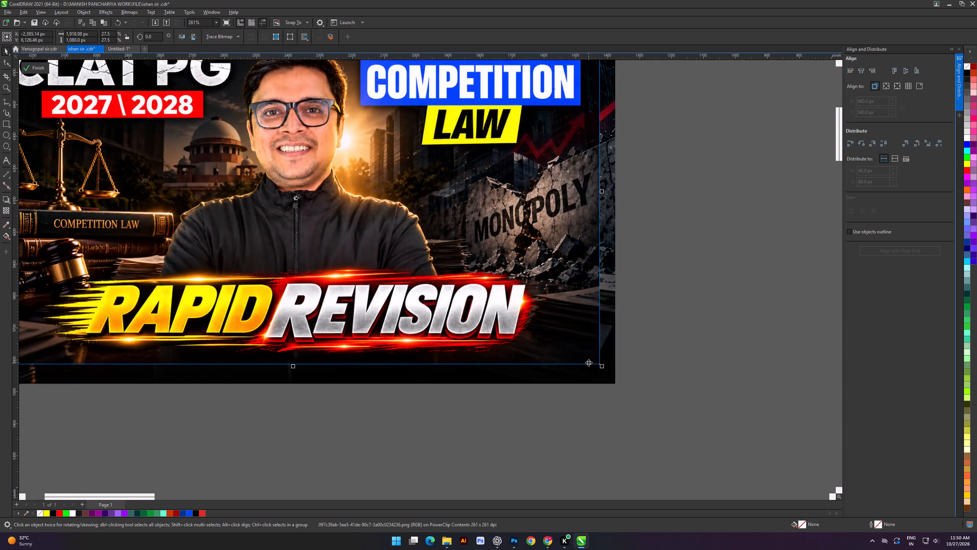
pyautogui.scroll(-5, 588, 362)
pyautogui.click(36, 71)
pyautogui.click(121, 244)
pyautogui.scroll(4, 516, 363)
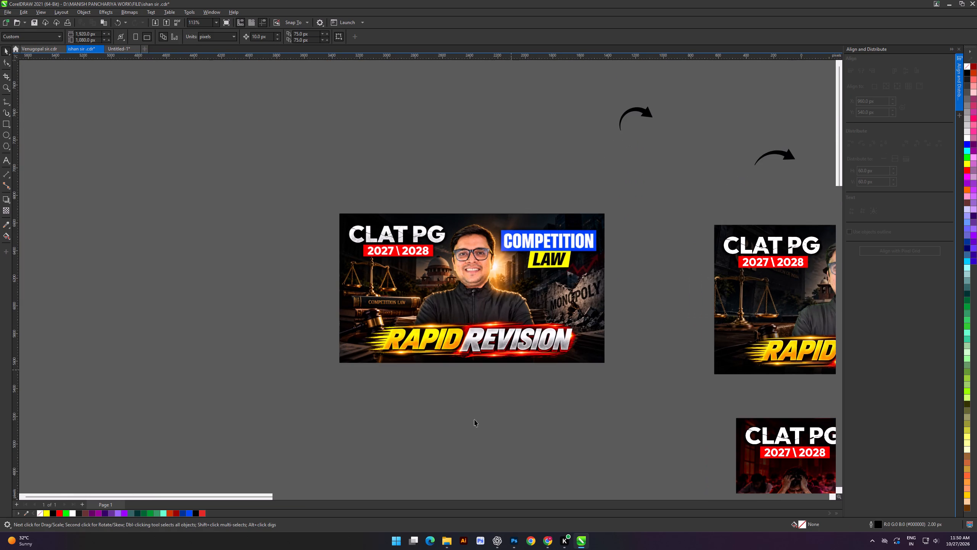
# Move the flatter curved arrow from above the old thumbnail to just below the new Competition Law thumbnail.
pyautogui.moveTo(458, 434); pyautogui.dragTo(455, 422)
pyautogui.keyDown('shift'); pyautogui.scroll(-4, 450, 351); pyautogui.keyUp('shift')
pyautogui.moveTo(744, 154); pyautogui.dragTo(607, 178)
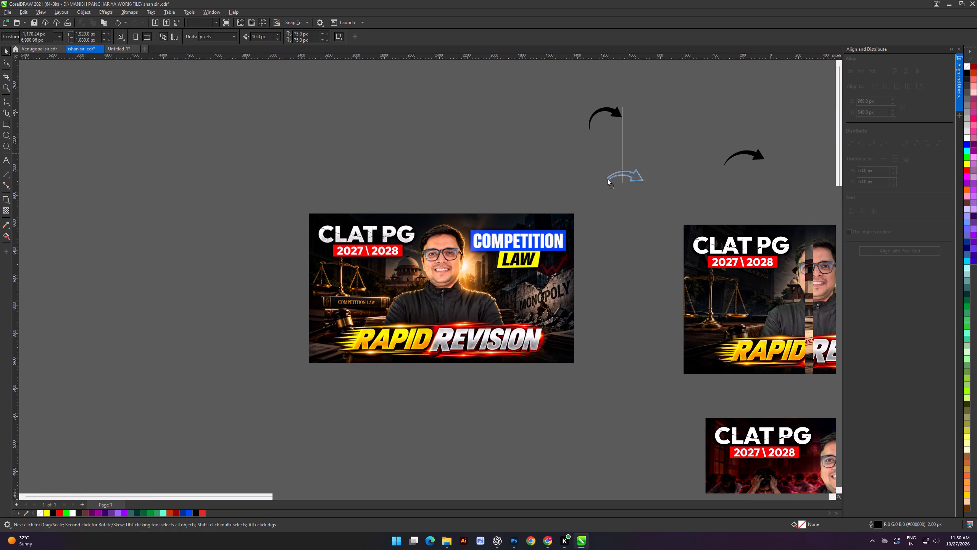
pyautogui.moveTo(607, 178); pyautogui.dragTo(503, 296)
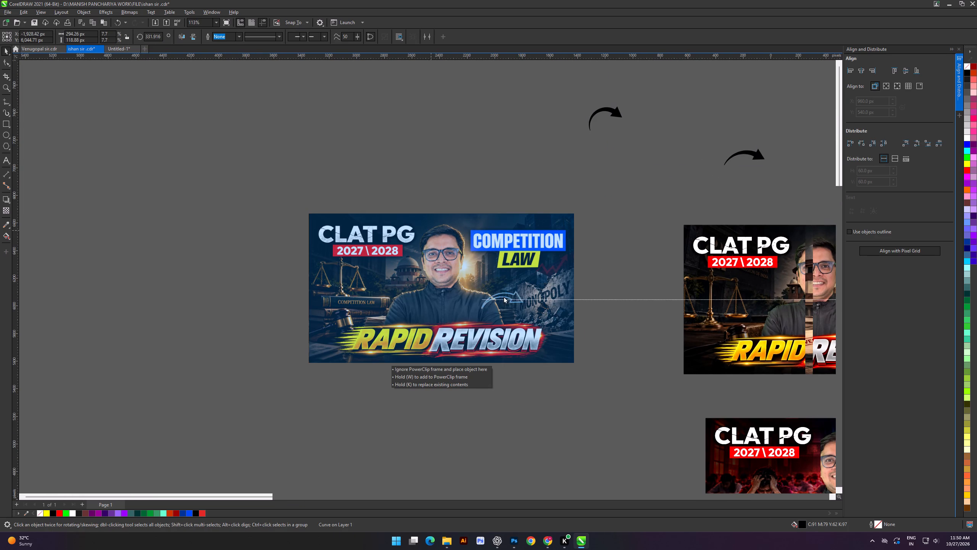
pyautogui.moveTo(503, 296); pyautogui.dragTo(543, 403)
# Move the other curved arrow above the new thumbnail, mirror it horizontally, and rotate it to about 124.5°.
pyautogui.moveTo(608, 113); pyautogui.dragTo(505, 149)
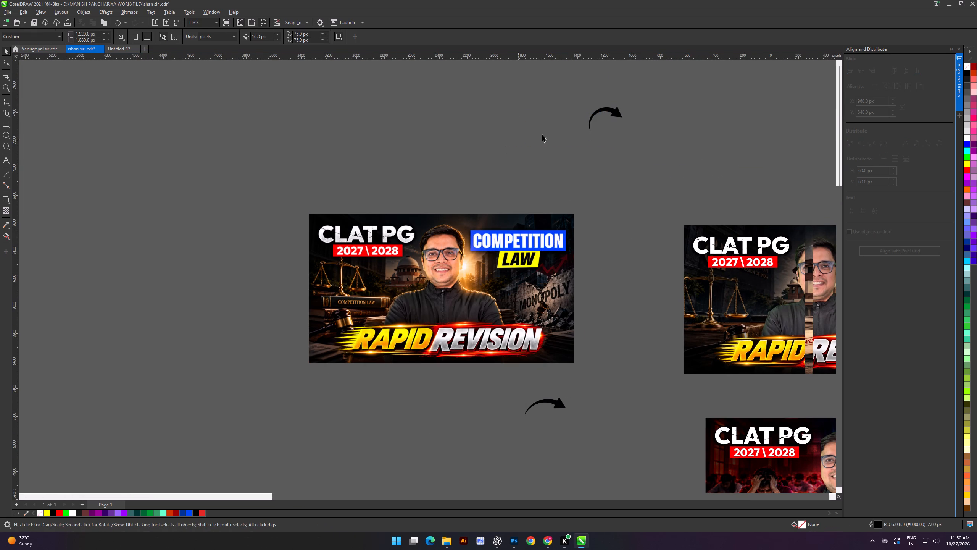
pyautogui.moveTo(618, 114); pyautogui.dragTo(391, 149)
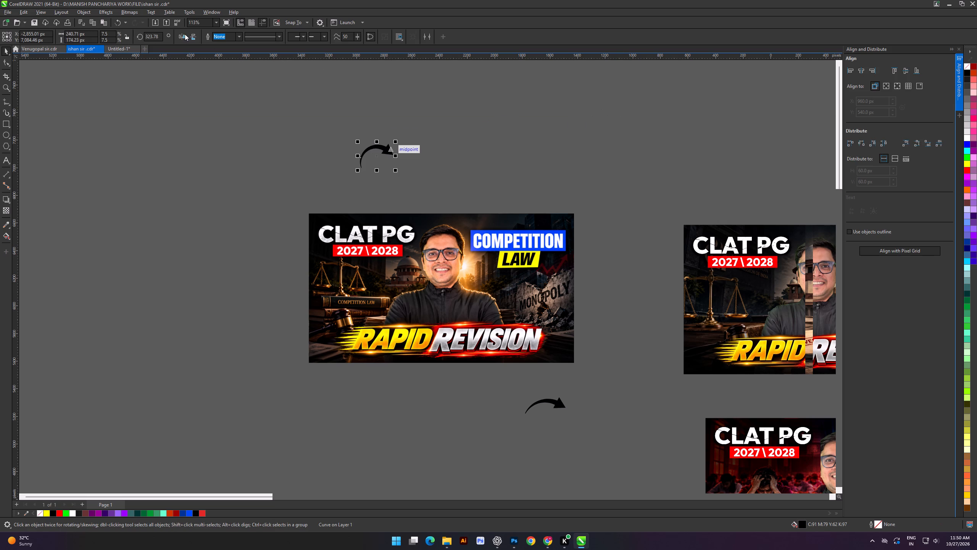
pyautogui.click(183, 35)
pyautogui.click(381, 152)
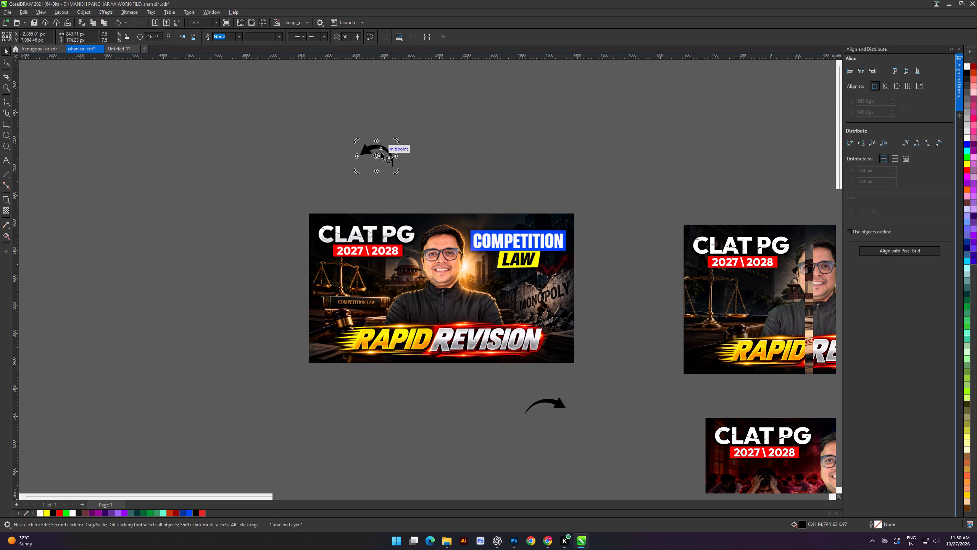
pyautogui.moveTo(396, 172); pyautogui.dragTo(358, 179)
pyautogui.click(376, 189)
# Move the rotated arrow to the thumbnail's left side and mirror it both vertically and horizontally.
pyautogui.moveTo(386, 149); pyautogui.dragTo(342, 274)
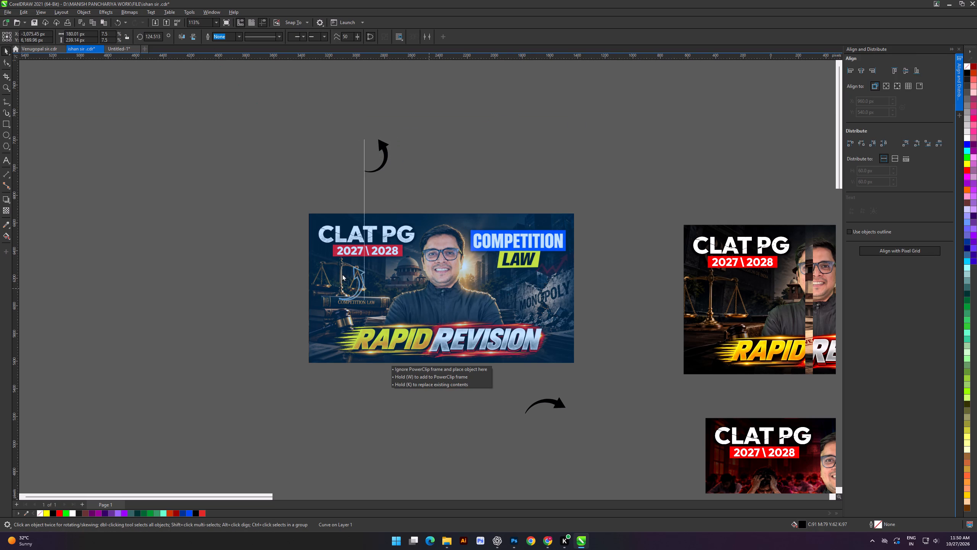
pyautogui.moveTo(342, 274); pyautogui.dragTo(292, 268)
pyautogui.click(189, 35)
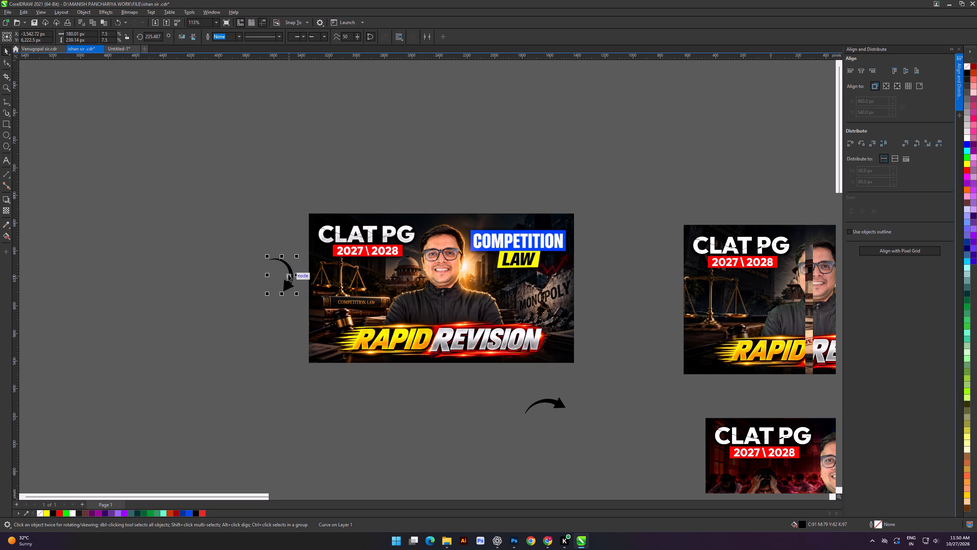
pyautogui.click(182, 35)
# Place the arrow over the thumbnail beside the scales and law books, rotate it to about 347°, and bring it to the front.
pyautogui.moveTo(276, 278); pyautogui.dragTo(350, 293)
pyautogui.moveTo(275, 288); pyautogui.dragTo(368, 293)
pyautogui.click(368, 293)
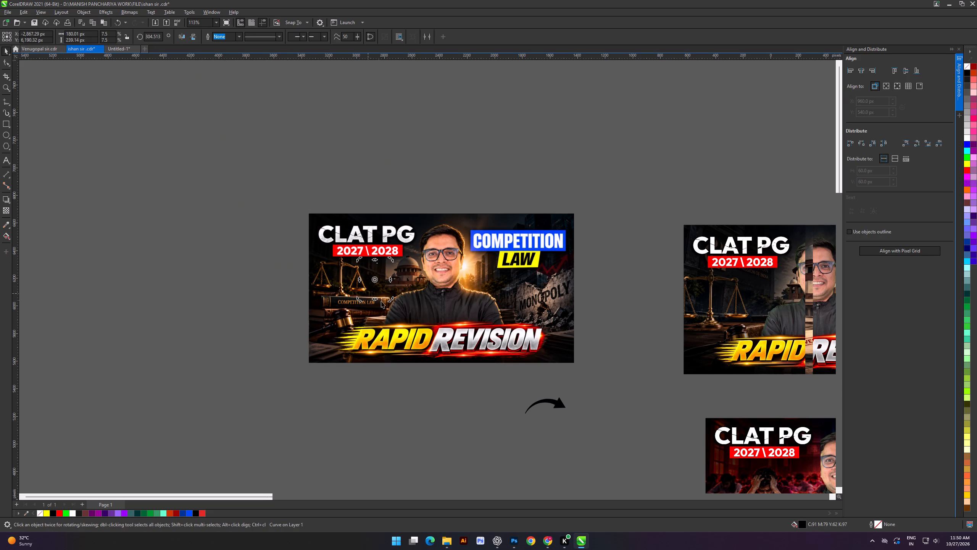
pyautogui.moveTo(389, 300); pyautogui.dragTo(418, 286)
pyautogui.hotkey('shift', 'pageup')
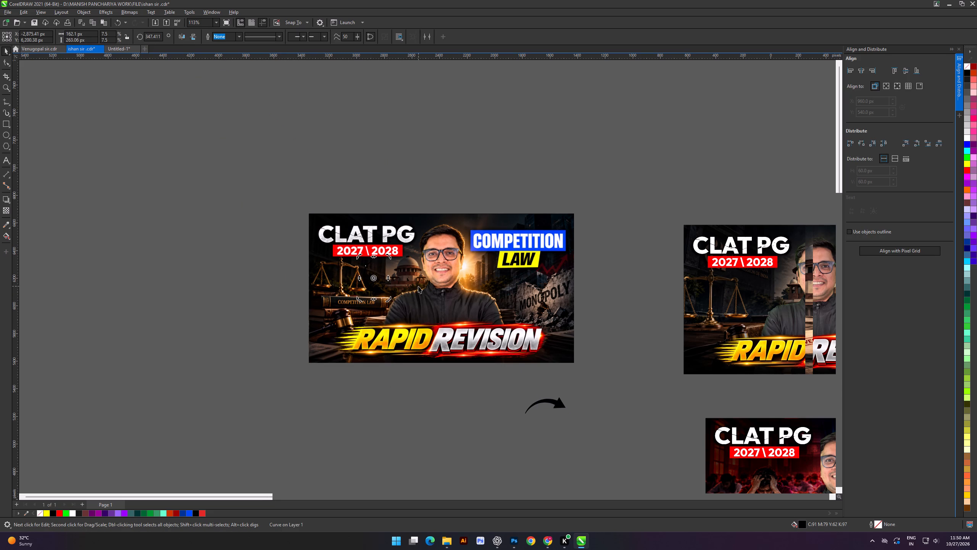
pyautogui.hotkey('shift', 'pageup')
pyautogui.hotkey('shift', 'pageup')
# Move the arrow off the artwork to the empty area left of the Competition Law thumbnail.
pyautogui.click(243, 249)
pyautogui.moveTo(269, 241); pyautogui.dragTo(423, 322)
pyautogui.moveTo(375, 293); pyautogui.dragTo(366, 293)
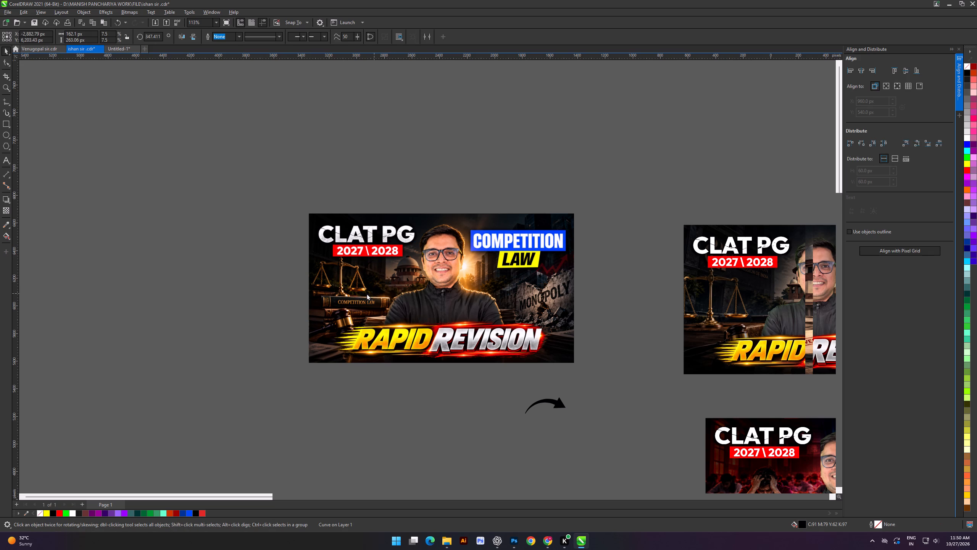
pyautogui.moveTo(366, 293); pyautogui.dragTo(251, 294)
pyautogui.click(289, 374)
# Switch to Chrome, copy the iStock half-circle arrow image with four arrows, and return to CorelDRAW.
pyautogui.scroll(-10, 414, 328)
pyautogui.scroll(-4, 347, 256)
pyautogui.keyDown('alt'); pyautogui.scroll(-2, 352, 272); pyautogui.keyUp('alt')
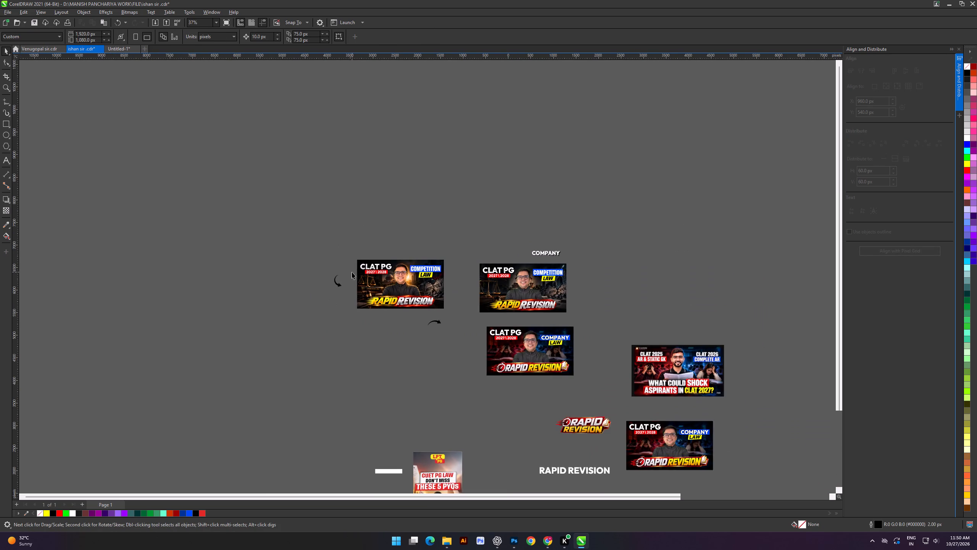
pyautogui.keyDown('alt'); pyautogui.scroll(-2, 352, 272); pyautogui.keyUp('alt')
pyautogui.click(117, 45)
pyautogui.scroll(-4, 356, 222)
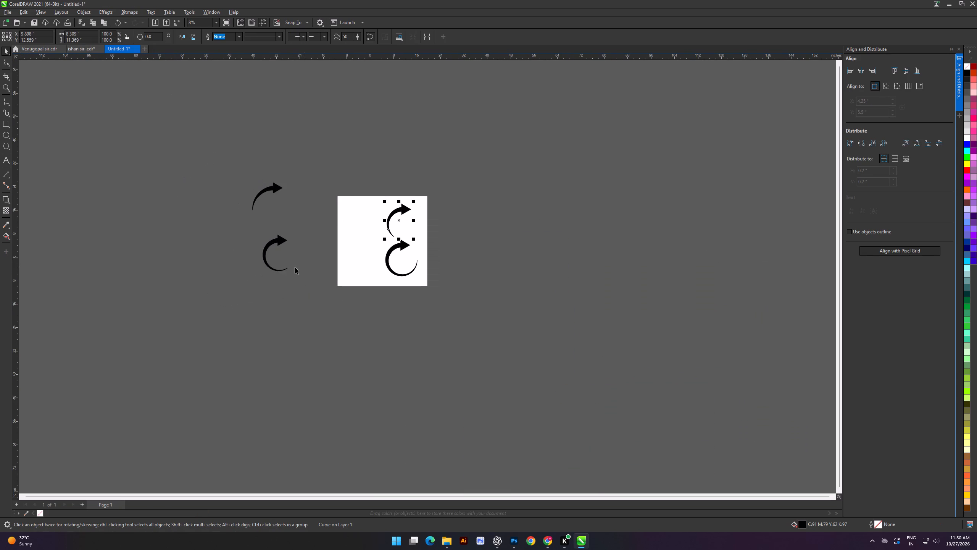
pyautogui.click(549, 544)
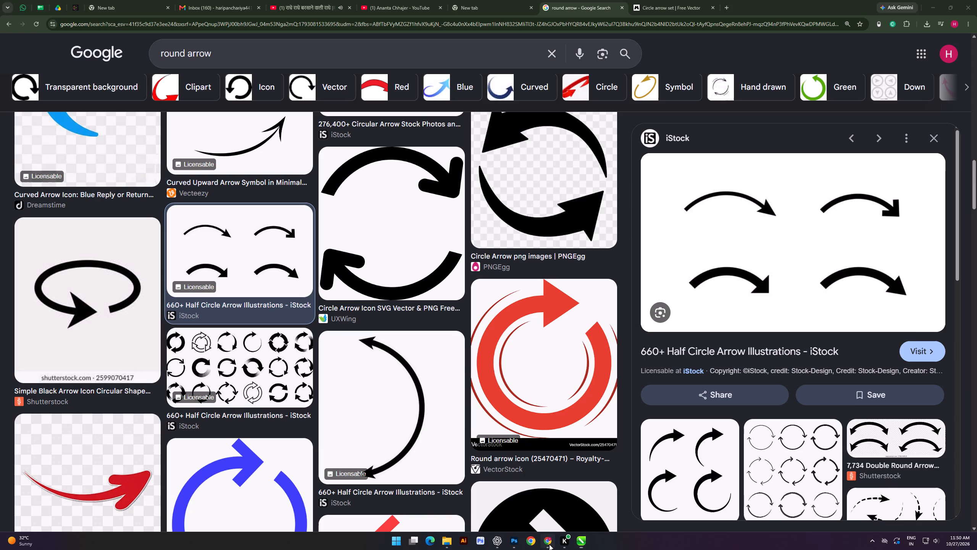
pyautogui.rightClick(742, 201)
pyautogui.click(777, 331)
pyautogui.hotkey('alt', 'Tab')
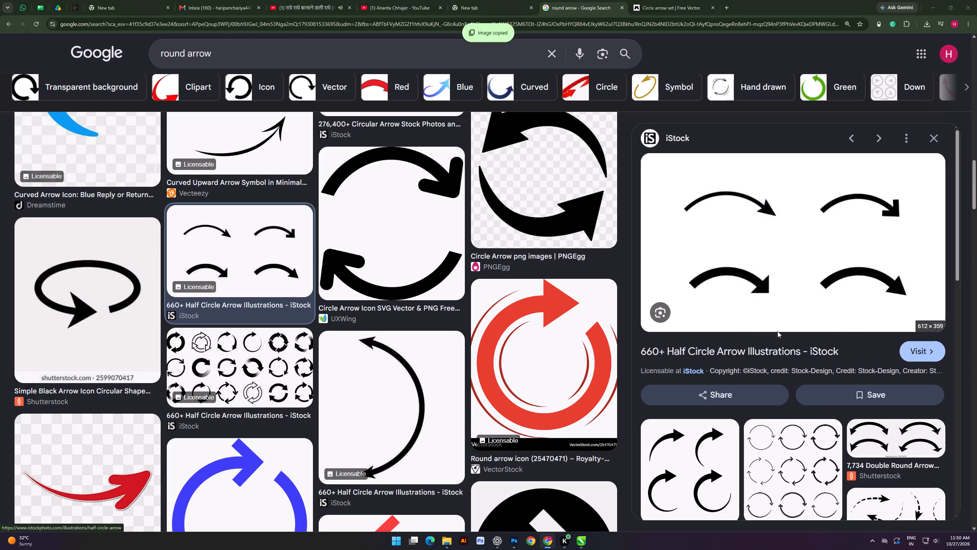
# Return to the ishan sir document containing the thumbnails and save it.
pyautogui.scroll(-5, 501, 278)
pyautogui.click(72, 45)
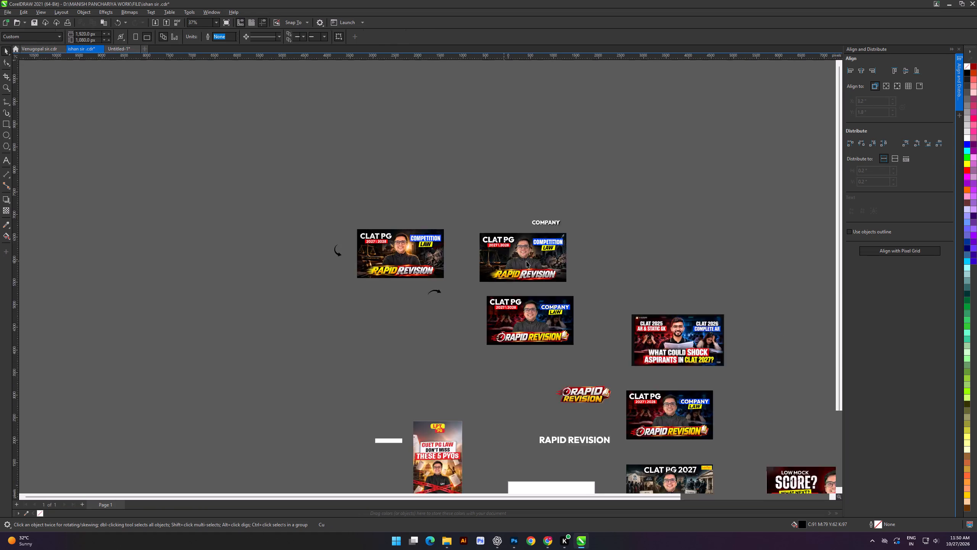
pyautogui.scroll(-5, 527, 261)
pyautogui.click(374, 200)
pyautogui.hotkey('ctrl', 's')
pyautogui.hotkey('ctrl', 's')
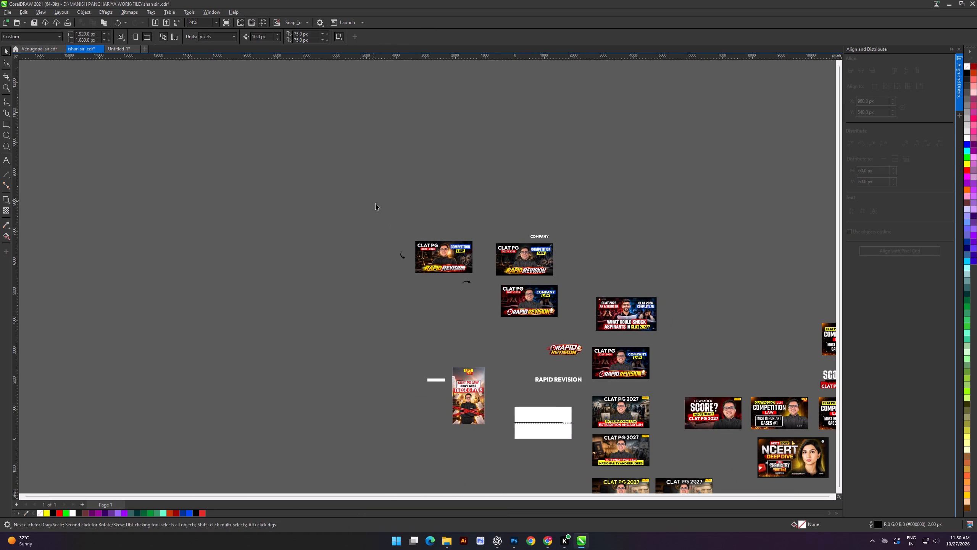
# Paste the copied image of four curved arrows into the document.
pyautogui.hotkey('ctrl', 'v')
pyautogui.hotkey('ctrl', 'v')
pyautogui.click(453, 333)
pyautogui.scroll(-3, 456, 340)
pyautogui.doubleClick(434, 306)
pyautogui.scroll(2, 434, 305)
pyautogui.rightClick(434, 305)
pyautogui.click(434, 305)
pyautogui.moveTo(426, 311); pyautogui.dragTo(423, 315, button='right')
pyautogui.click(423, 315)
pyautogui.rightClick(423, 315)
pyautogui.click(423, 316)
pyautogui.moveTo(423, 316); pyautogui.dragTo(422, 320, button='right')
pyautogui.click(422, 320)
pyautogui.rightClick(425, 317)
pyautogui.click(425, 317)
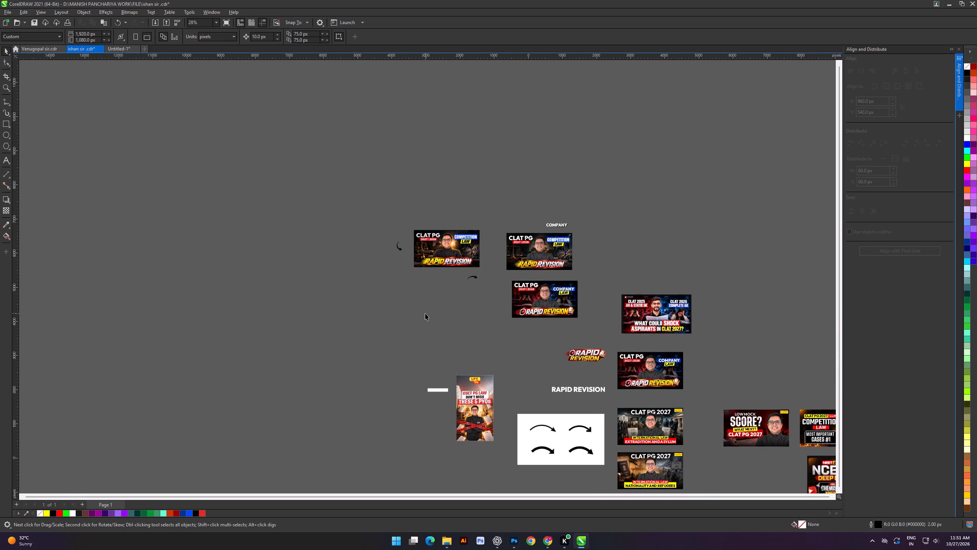
# Move the pasted arrow image into the empty space left of the Competition Law thumbnail.
pyautogui.moveTo(601, 444); pyautogui.dragTo(369, 275)
# Trace the four-arrow image into vector curves using Outline Trace with the Clipart image type and automatic background removal.
pyautogui.scroll(5, 376, 273)
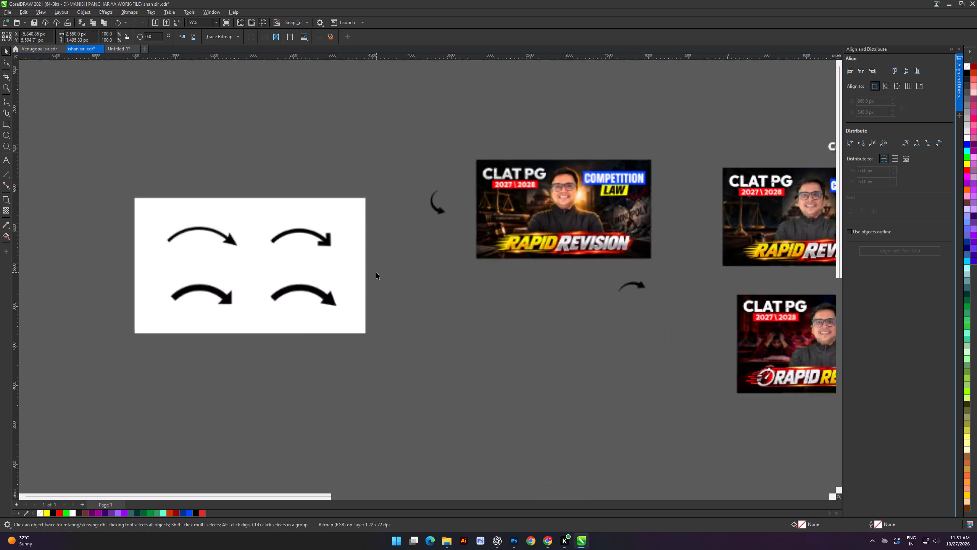
pyautogui.scroll(4, 376, 272)
pyautogui.click(227, 33)
pyautogui.click(229, 62)
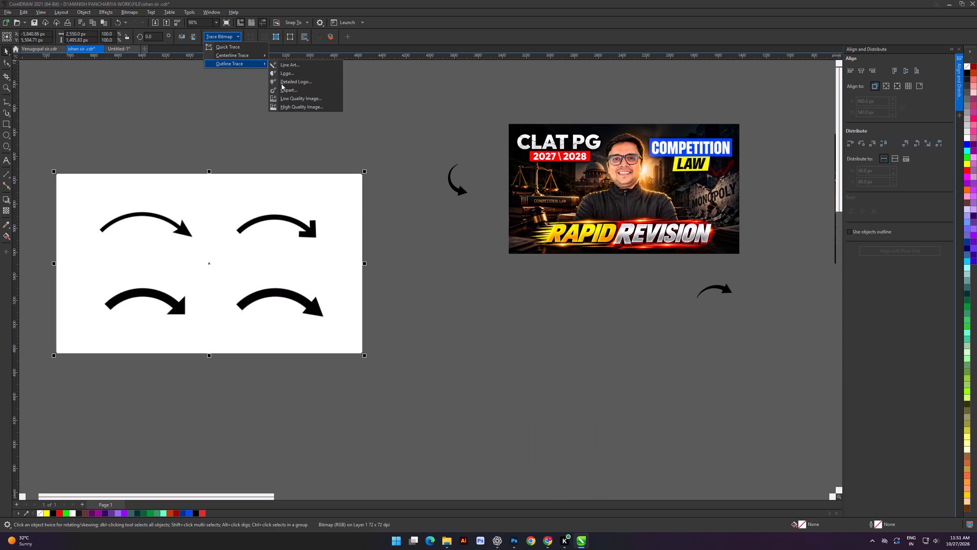
pyautogui.click(287, 87)
pyautogui.scroll(-3, 389, 250)
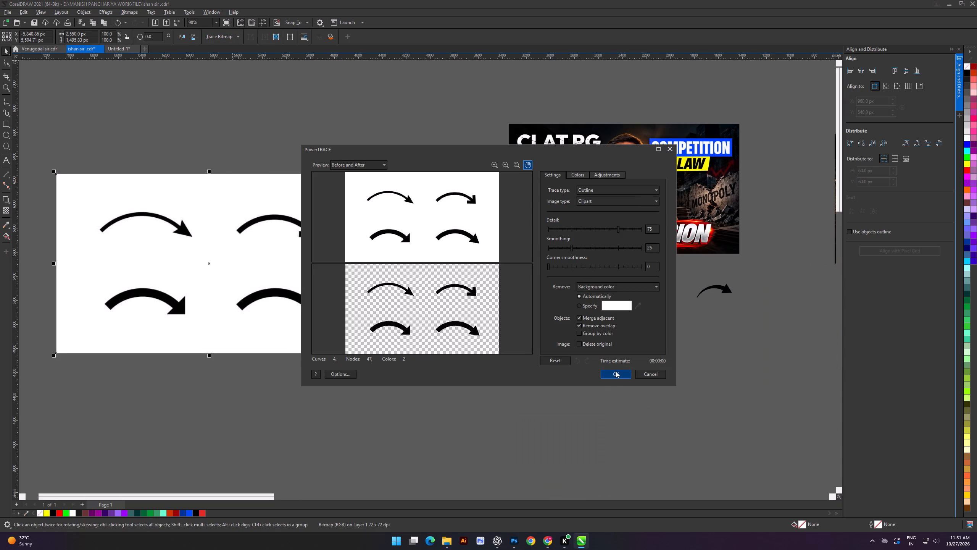
pyautogui.click(616, 371)
# Move the traced arrow group off the source image to below the Competition Law thumbnail and ungroup it.
pyautogui.click(494, 406)
pyautogui.scroll(-4, 375, 291)
pyautogui.moveTo(260, 259); pyautogui.dragTo(445, 306)
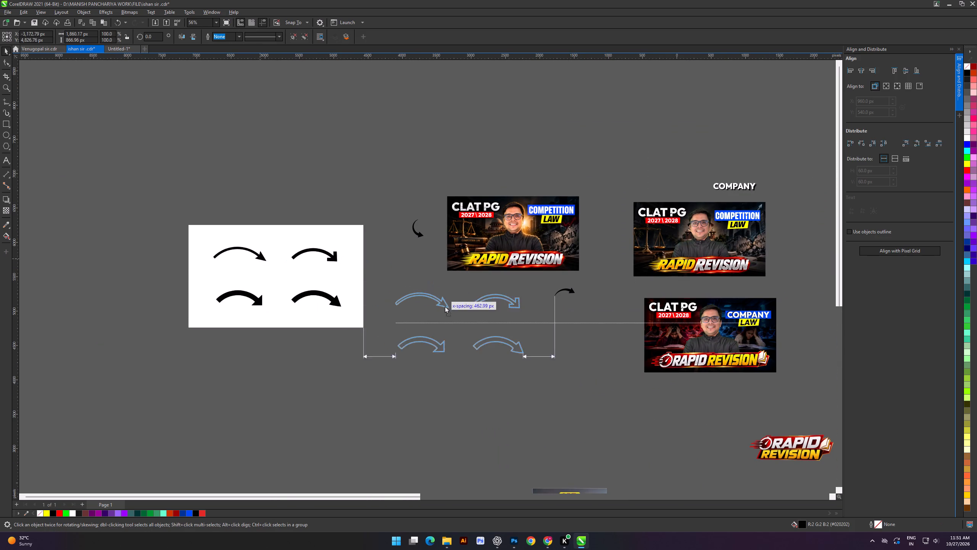
pyautogui.moveTo(445, 306); pyautogui.dragTo(445, 319)
pyautogui.click(308, 34)
pyautogui.click(332, 99)
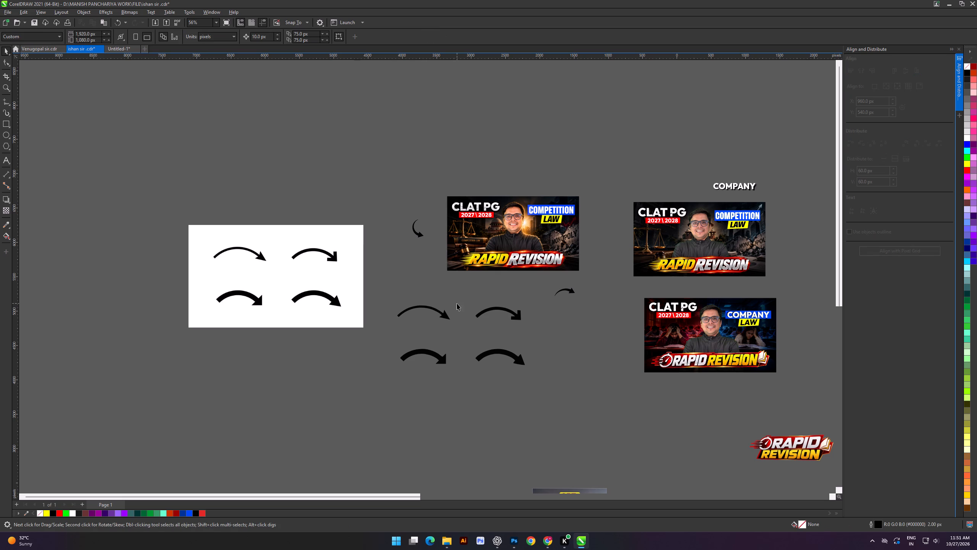
# Shrink the thin traced curved arrow to about 257 x 69 px and place it above the man's head.
pyautogui.moveTo(440, 313); pyautogui.dragTo(506, 156)
pyautogui.scroll(8, 508, 156)
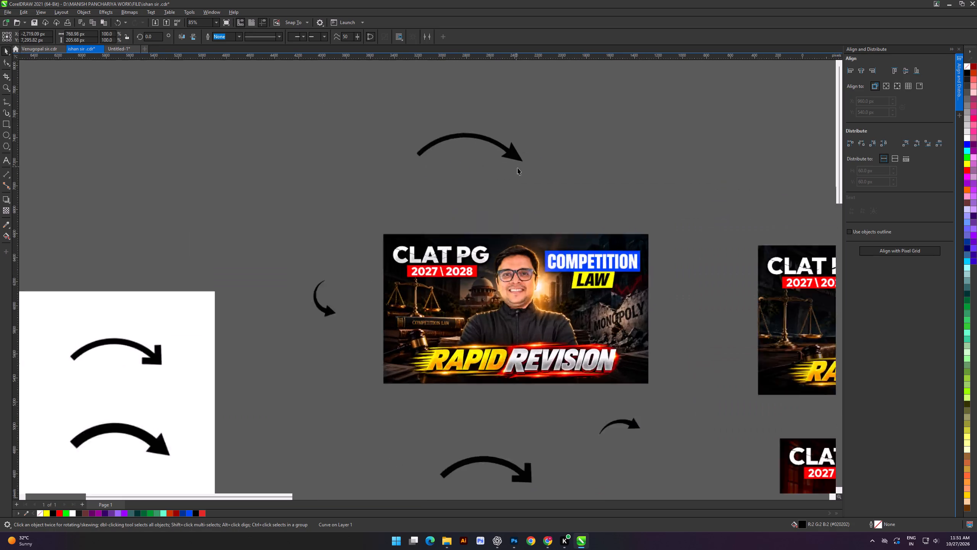
pyautogui.scroll(1, 518, 168)
pyautogui.keyDown('shift'); pyautogui.moveTo(527, 161); pyautogui.dragTo(480, 161); pyautogui.keyUp('shift')
pyautogui.moveTo(469, 142); pyautogui.dragTo(503, 161)
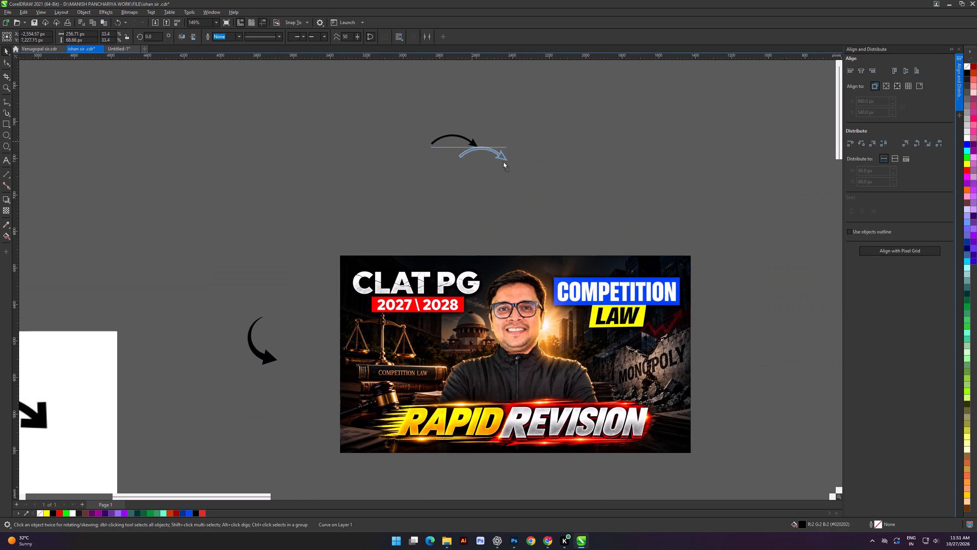
pyautogui.moveTo(503, 161); pyautogui.dragTo(533, 268)
# Stretch the arrow above the head to about 429 px wide so it spans from CLAT PG to COMPETITION.
pyautogui.scroll(10, 532, 269)
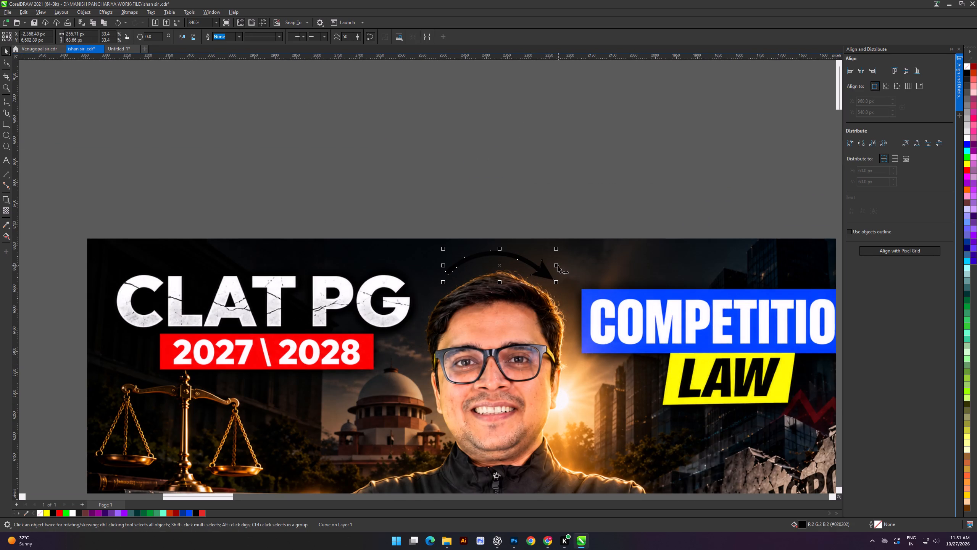
pyautogui.keyDown('shift'); pyautogui.moveTo(558, 265); pyautogui.dragTo(594, 272); pyautogui.keyUp('shift')
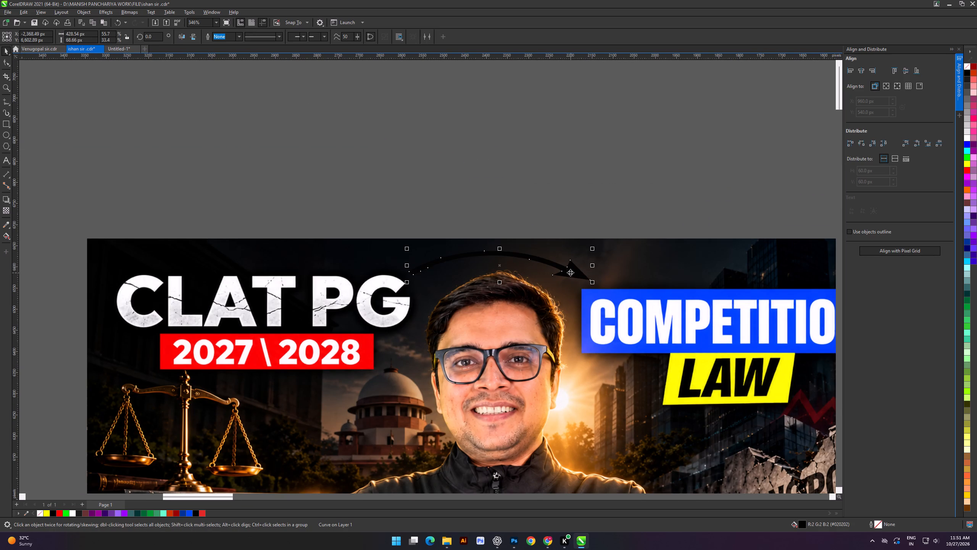
pyautogui.moveTo(570, 272); pyautogui.dragTo(566, 271)
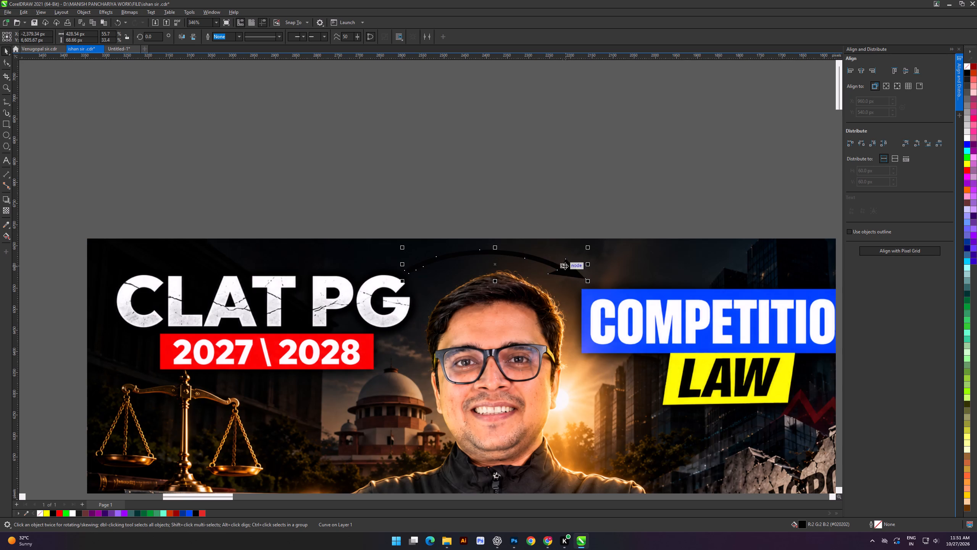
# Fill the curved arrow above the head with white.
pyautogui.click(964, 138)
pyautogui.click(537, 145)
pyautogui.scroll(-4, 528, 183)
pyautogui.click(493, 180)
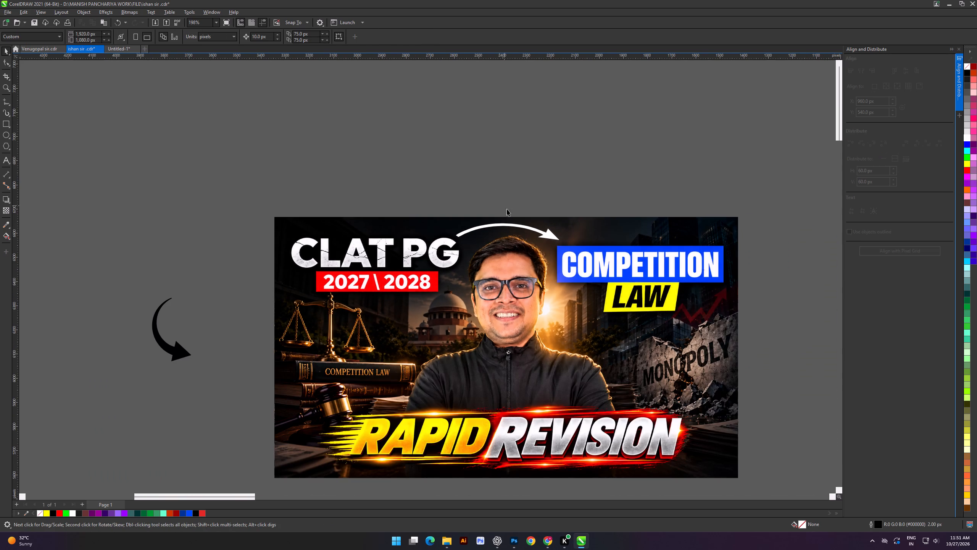
# Apply a uniform transparency of 60 to the curved arrow above the head.
pyautogui.scroll(8, 534, 226)
pyautogui.click(584, 244)
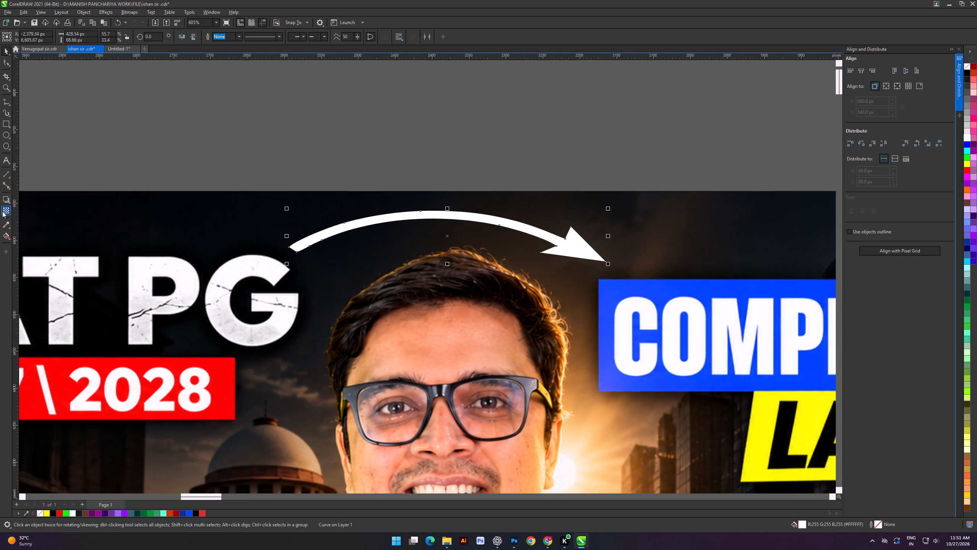
pyautogui.click(3, 209)
pyautogui.click(430, 269)
pyautogui.click(437, 269)
pyautogui.click(441, 268)
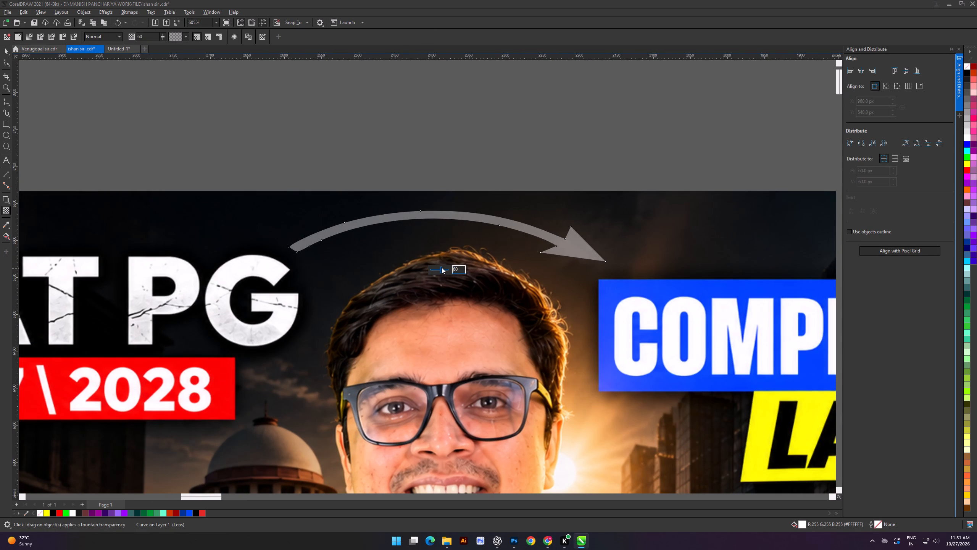
# Fill the transparent curved arrow above the head with red (#FF0000).
pyautogui.click(964, 163)
pyautogui.click(969, 169)
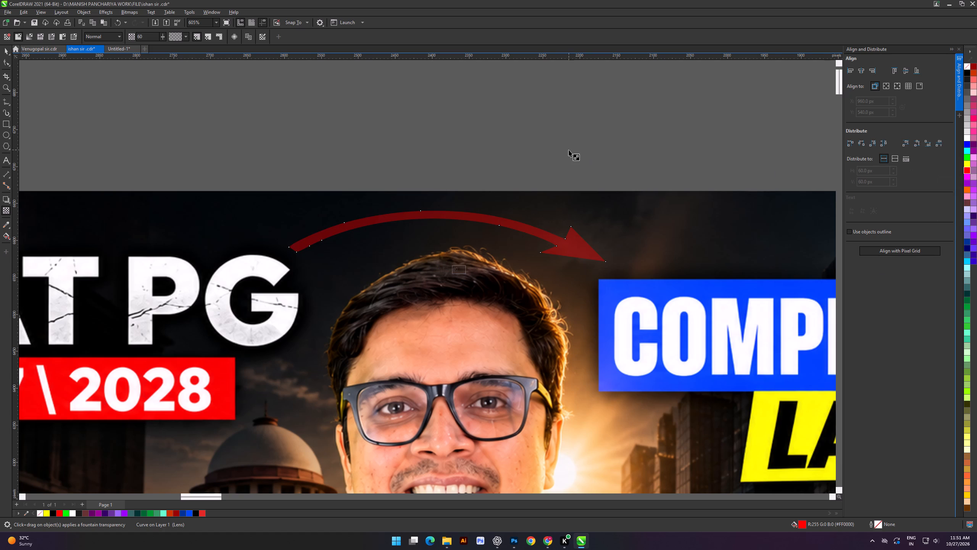
pyautogui.click(569, 150)
pyautogui.scroll(-9, 566, 180)
pyautogui.click(475, 140)
pyautogui.scroll(-3, 500, 173)
pyautogui.scroll(1, 518, 180)
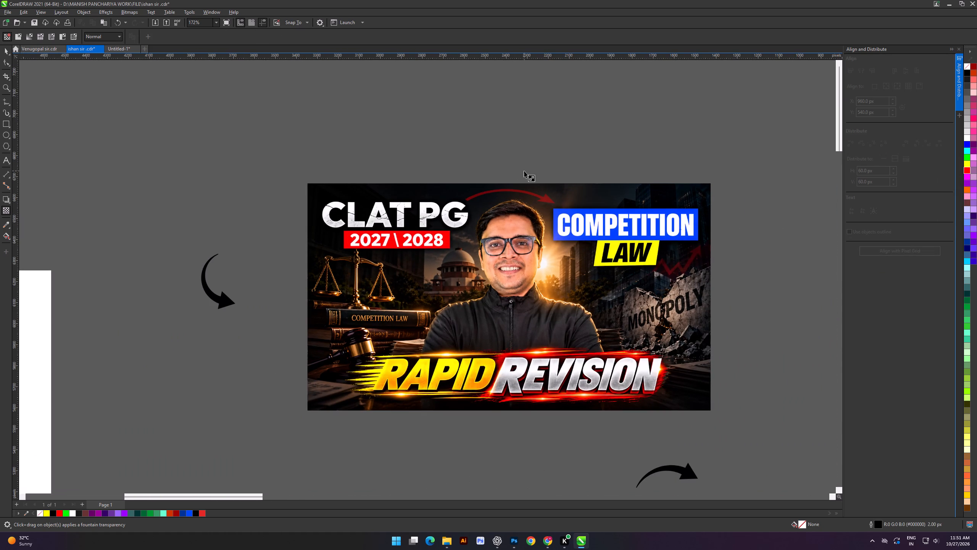
# Duplicate the red curved arrow and move the copy into the empty space above the thumbnail.
pyautogui.click(5, 50)
pyautogui.moveTo(214, 71); pyautogui.dragTo(227, 71)
pyautogui.scroll(-1, 521, 203)
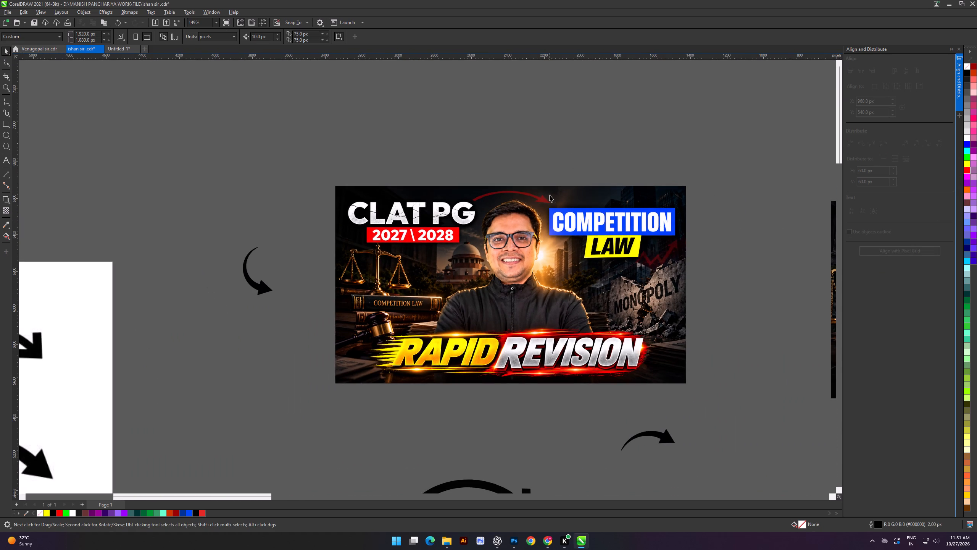
pyautogui.click(542, 198)
pyautogui.moveTo(542, 198); pyautogui.dragTo(559, 206, button='right')
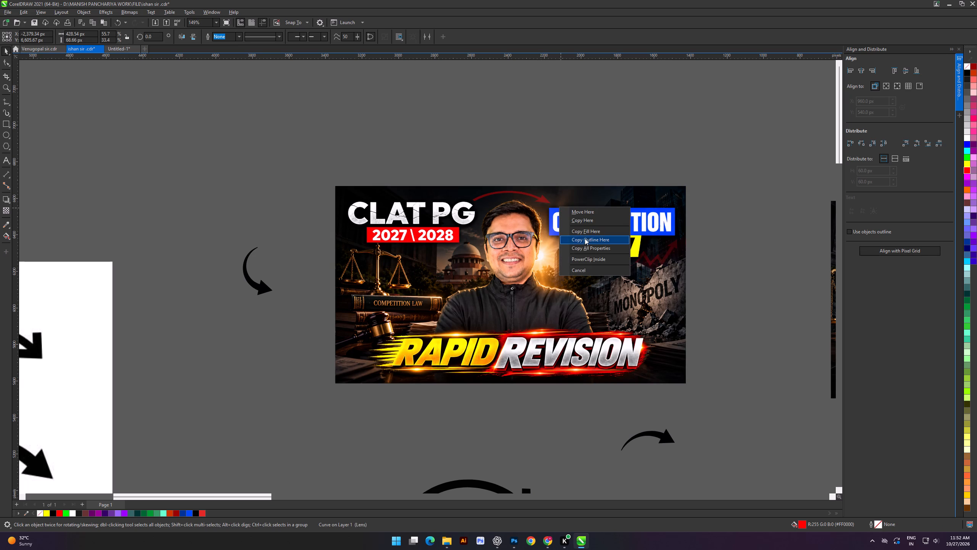
pyautogui.click(580, 222)
pyautogui.moveTo(526, 202); pyautogui.dragTo(520, 141)
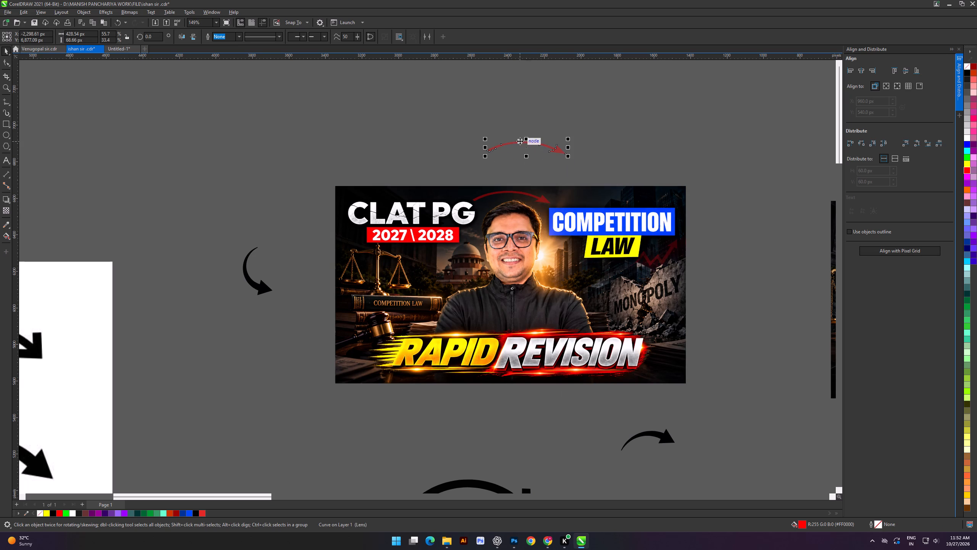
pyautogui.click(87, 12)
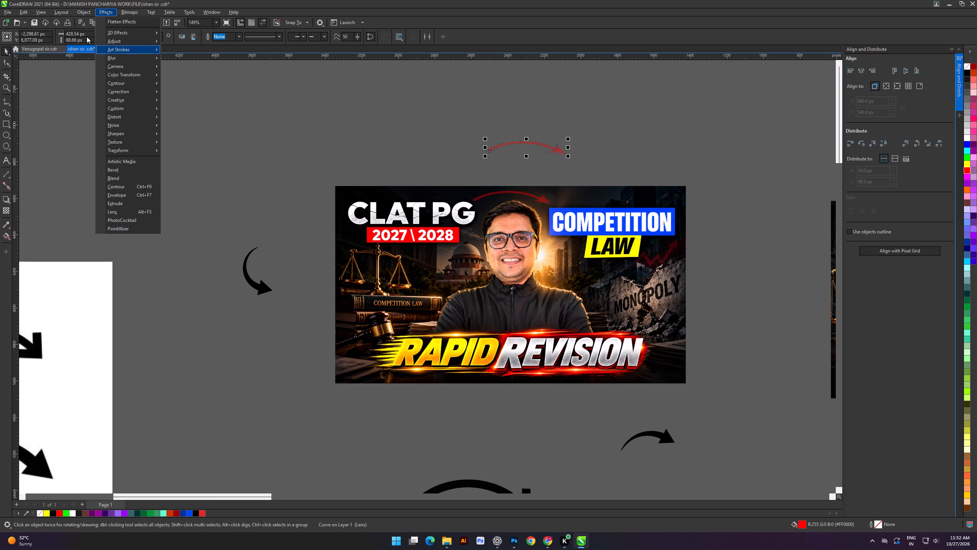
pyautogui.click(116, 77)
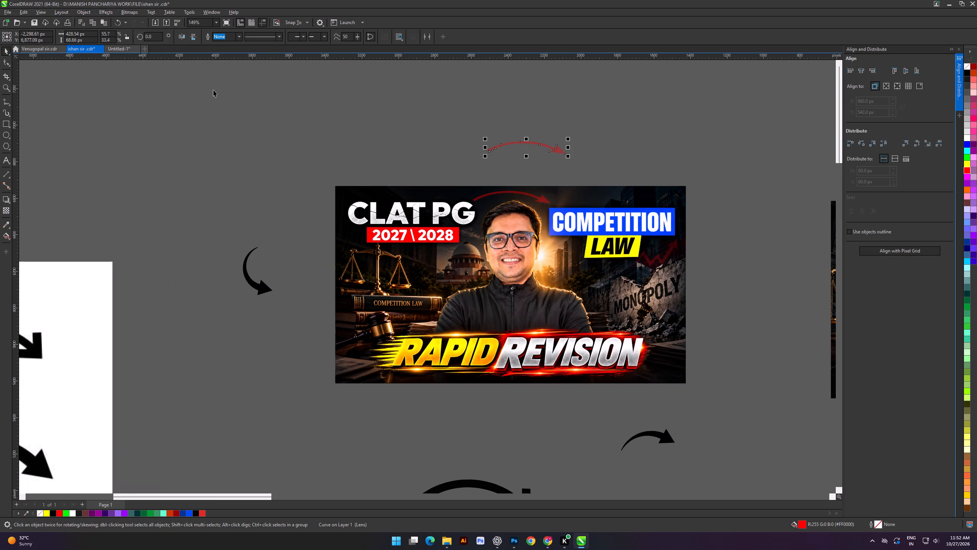
# Resize the red arrow copy to about 388 x 104 px and rotate it to about 252.6° so it points downward.
pyautogui.scroll(2, 671, 177)
pyautogui.click(582, 137)
pyautogui.click(570, 157)
pyautogui.keyDown('shift'); pyautogui.moveTo(587, 168); pyautogui.dragTo(568, 174); pyautogui.keyUp('shift')
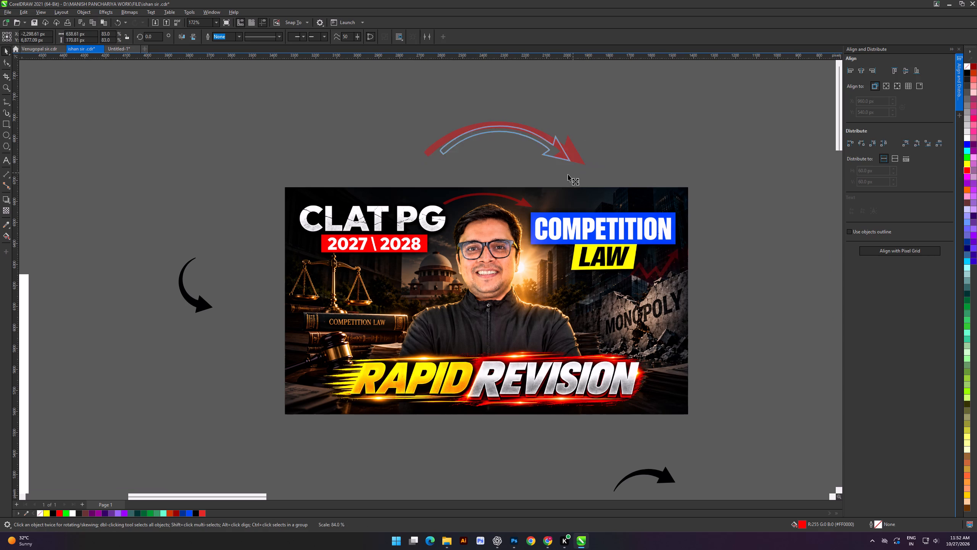
pyautogui.keyDown('shift'); pyautogui.moveTo(568, 174); pyautogui.dragTo(547, 178); pyautogui.keyUp('shift')
pyautogui.click(538, 149)
pyautogui.moveTo(550, 159); pyautogui.dragTo(493, 181)
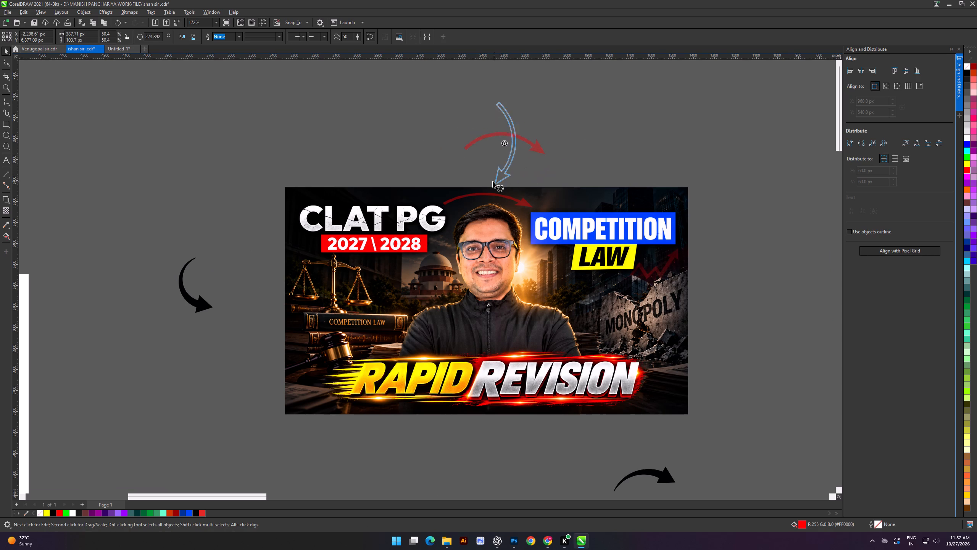
pyautogui.moveTo(493, 181); pyautogui.dragTo(479, 179)
pyautogui.click(505, 134)
# Move the rotated arrow copy below the LAW label so it curves down toward REVISION.
pyautogui.moveTo(514, 139); pyautogui.dragTo(621, 306)
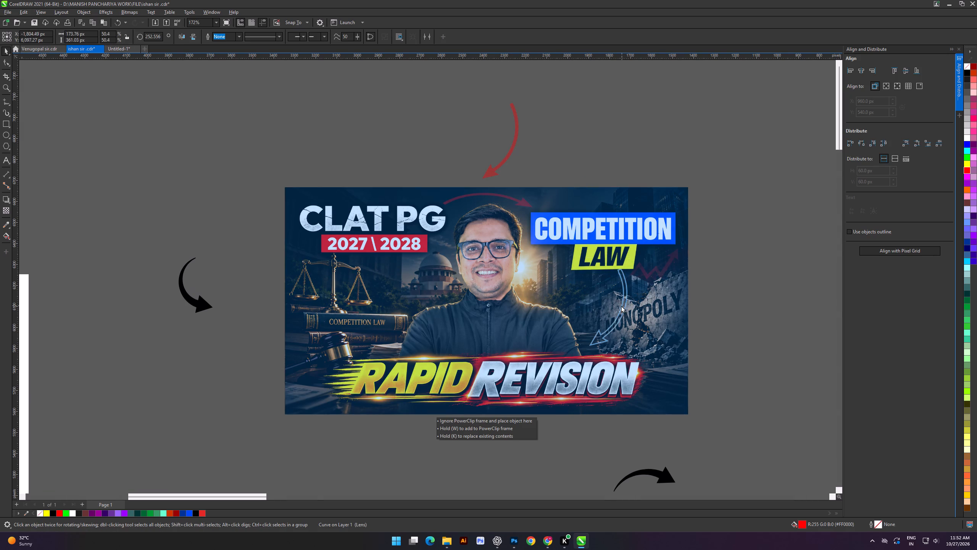
pyautogui.moveTo(621, 306); pyautogui.dragTo(620, 310)
pyautogui.scroll(4, 622, 310)
pyautogui.click(617, 263)
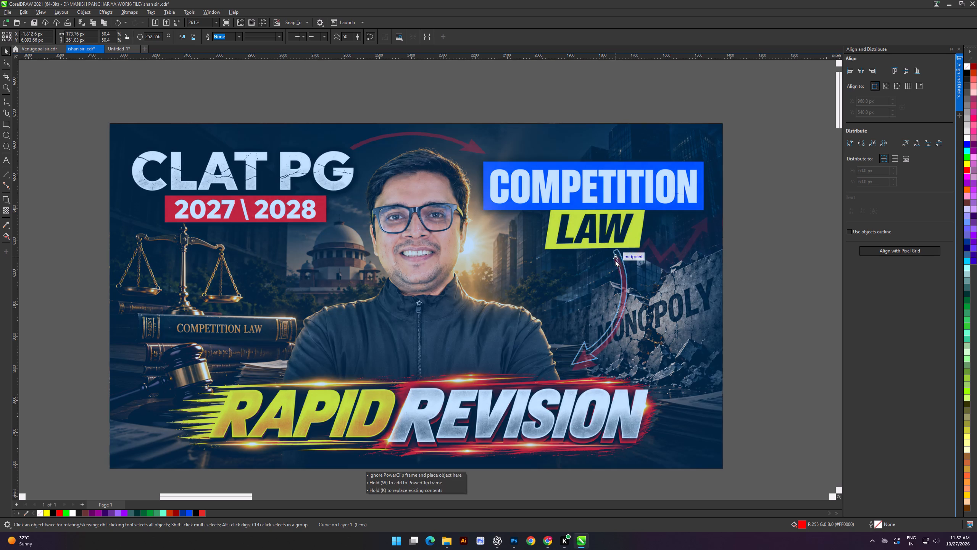
# Fill the arrow below the LAW label with yellow (#FFFF00).
pyautogui.scroll(3, 626, 267)
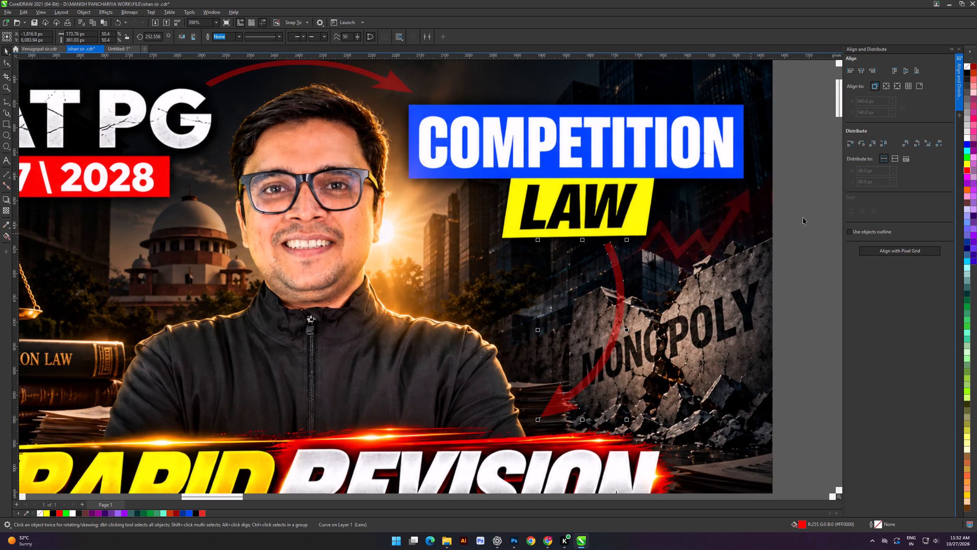
pyautogui.click(966, 162)
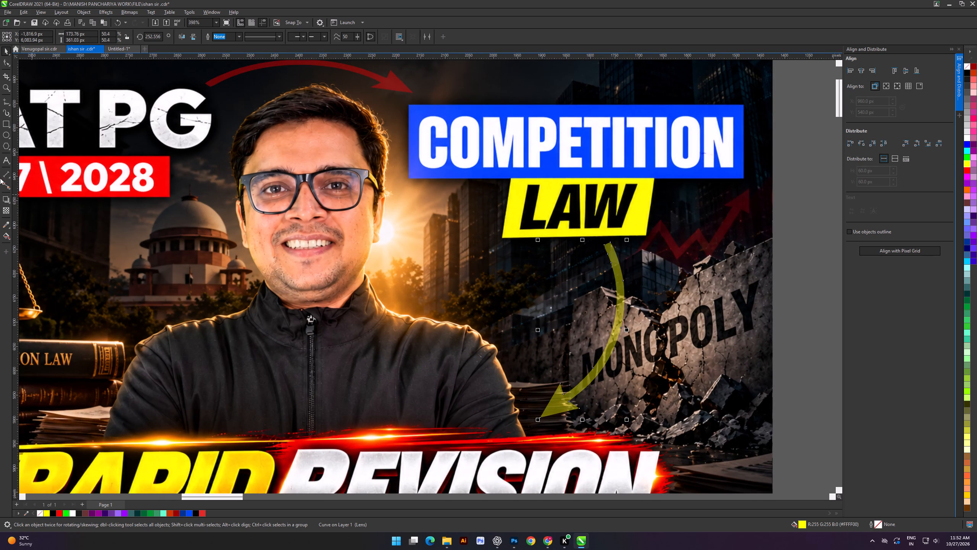
# Reduce the yellow arrow's transparency to 0.
pyautogui.click(5, 205)
pyautogui.moveTo(577, 425); pyautogui.dragTo(530, 429)
pyautogui.moveTo(578, 427); pyautogui.dragTo(552, 433)
pyautogui.moveTo(576, 426); pyautogui.dragTo(548, 430)
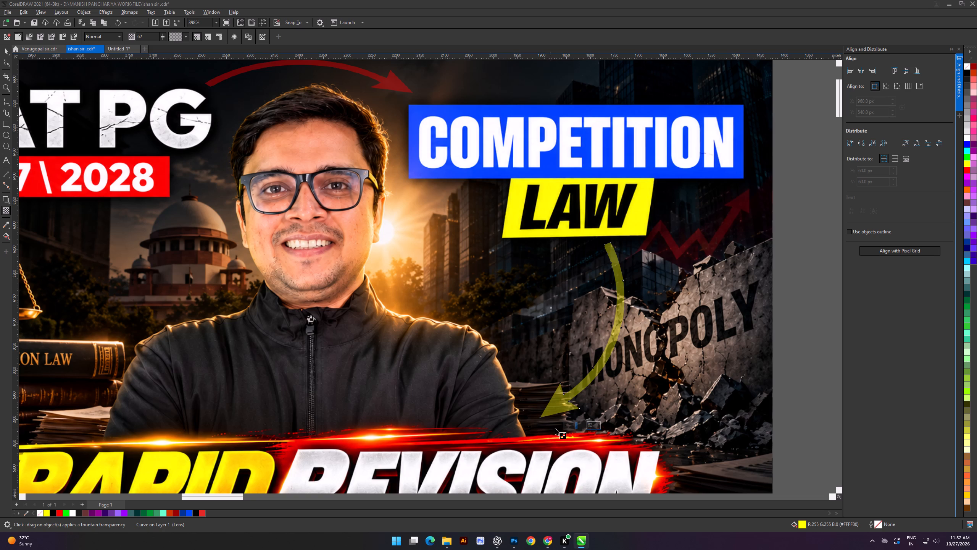
pyautogui.moveTo(575, 429); pyautogui.dragTo(557, 429)
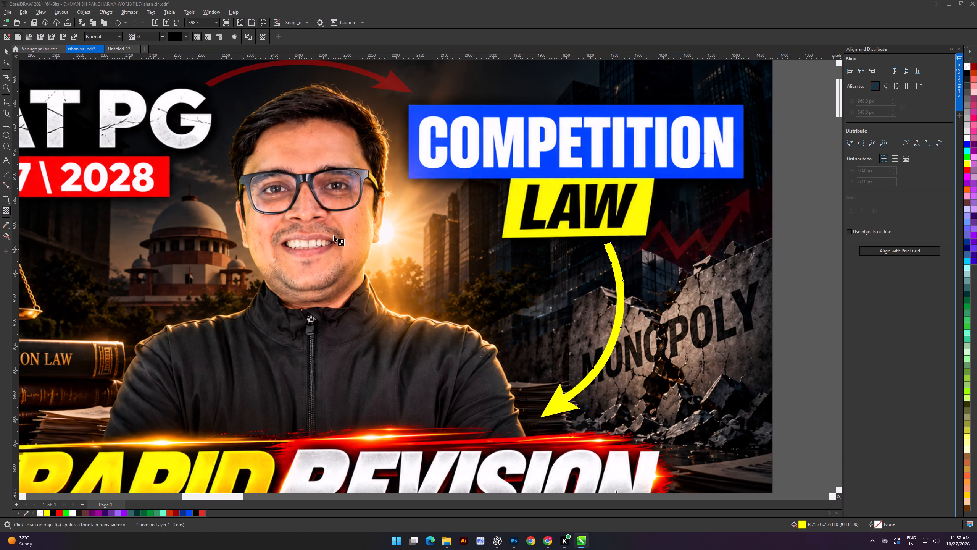
pyautogui.click(2, 47)
# Scale the yellow arrow down to about 133 x 277 px and position it between LAW and REVISION.
pyautogui.scroll(-4, 543, 296)
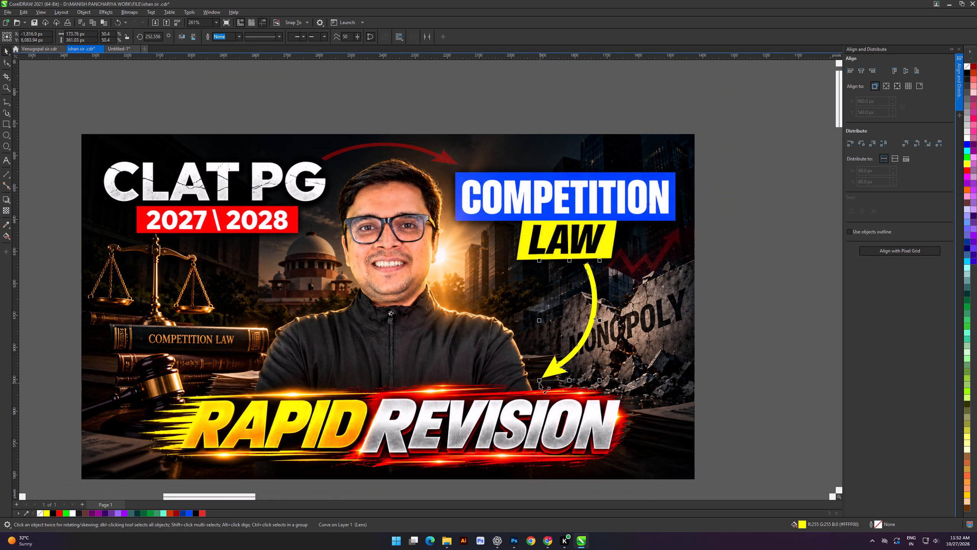
pyautogui.moveTo(538, 382); pyautogui.dragTo(550, 376)
pyautogui.click(580, 321)
pyautogui.click(579, 327)
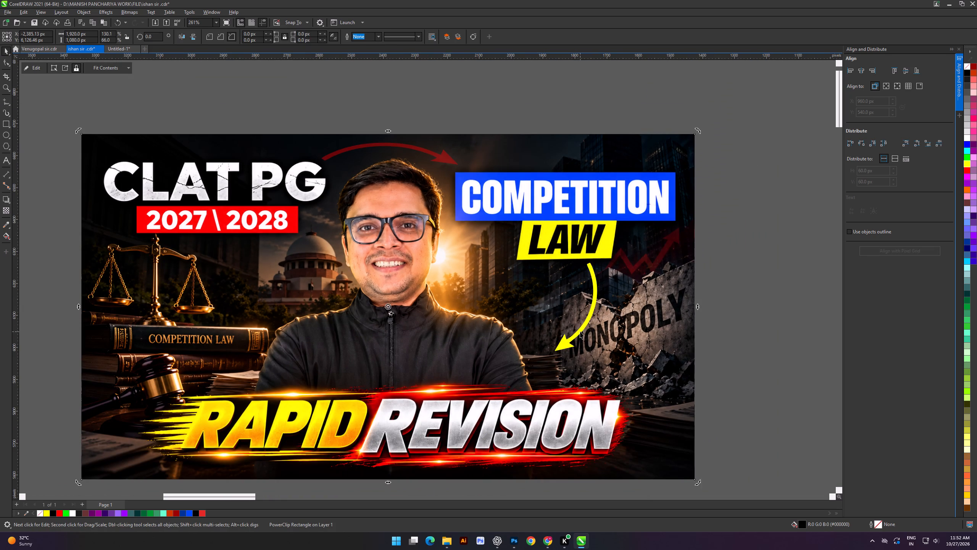
pyautogui.click(580, 332)
pyautogui.moveTo(576, 332); pyautogui.dragTo(574, 342)
pyautogui.click(574, 342)
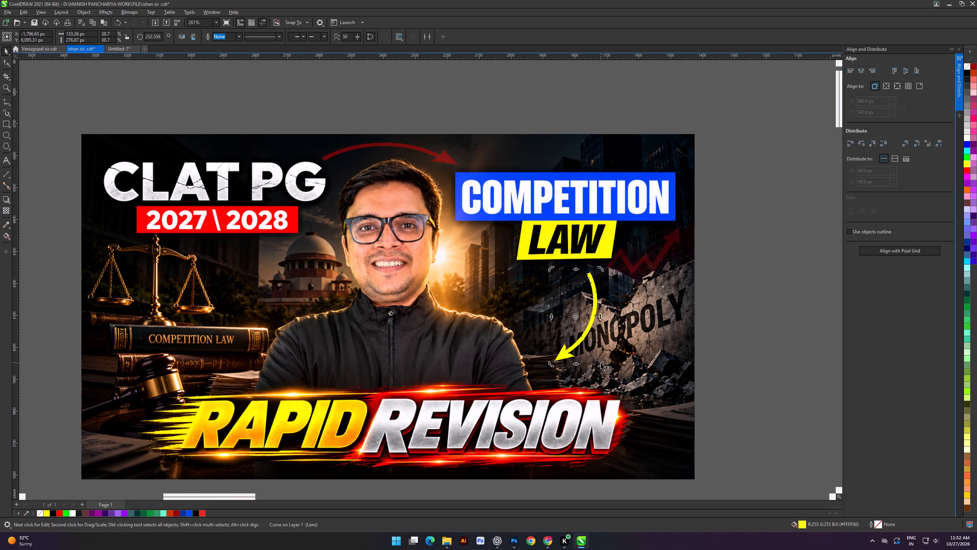
# Adjust the yellow arrow's rotation to about 259.4° and nudge it into place between LAW and REVISION.
pyautogui.moveTo(602, 363); pyautogui.dragTo(619, 358)
pyautogui.click(782, 291)
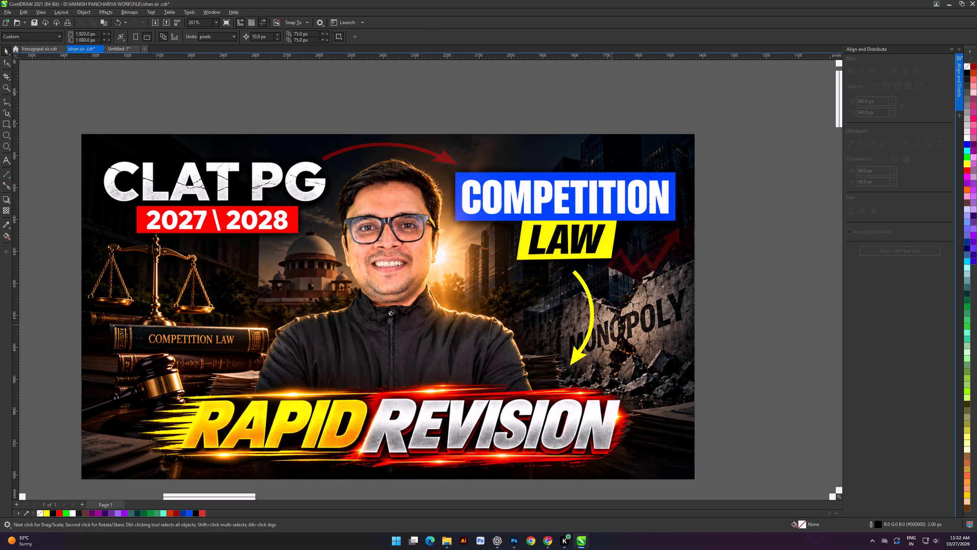
pyautogui.scroll(1, 609, 325)
pyautogui.moveTo(580, 348); pyautogui.dragTo(574, 352)
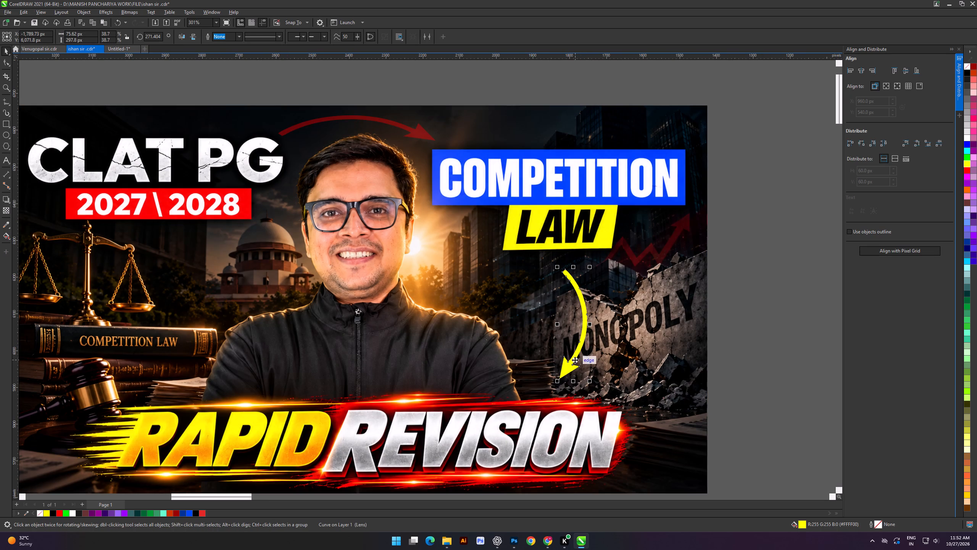
pyautogui.click(575, 360)
pyautogui.moveTo(590, 384); pyautogui.dragTo(578, 388)
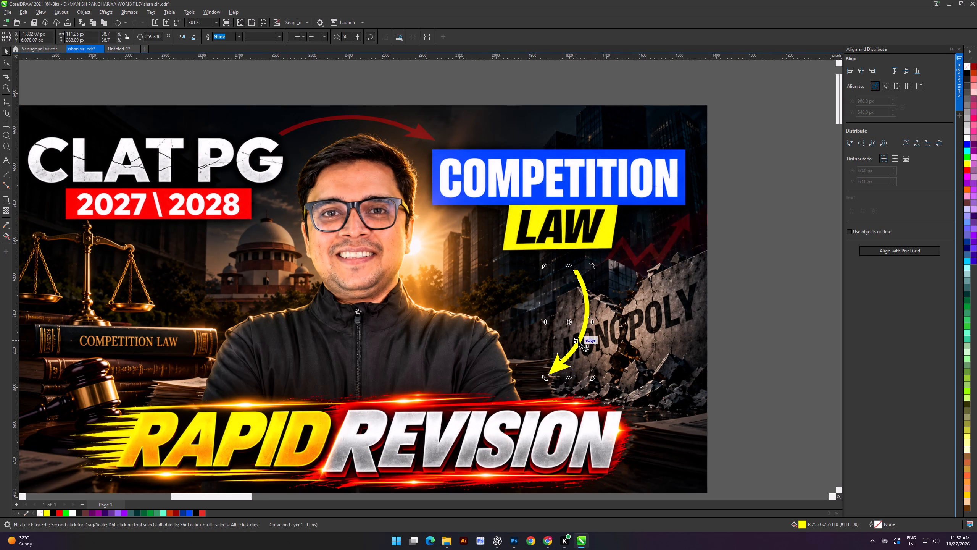
pyautogui.click(749, 294)
pyautogui.scroll(-3, 582, 313)
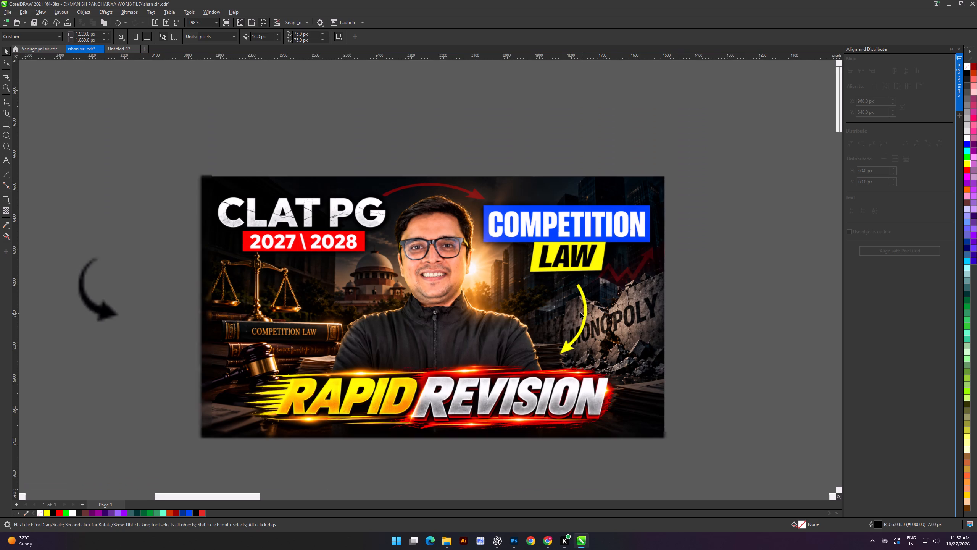
# Nudge the yellow arrow slightly up and to the left, and enlarge it to about 141 x 366 px between LAW and REVISION.
pyautogui.moveTo(583, 320); pyautogui.dragTo(579, 317)
pyautogui.scroll(3, 586, 348)
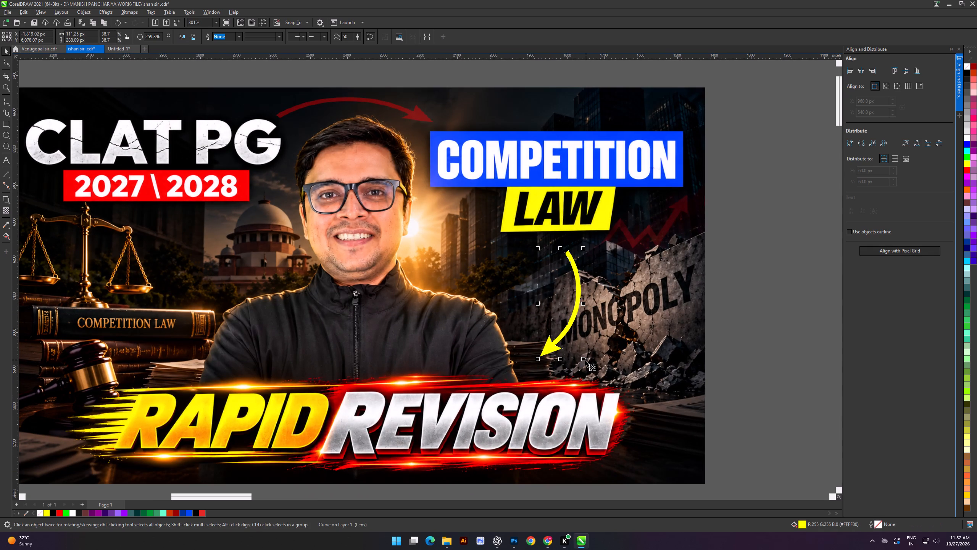
pyautogui.keyDown('shift'); pyautogui.moveTo(585, 360); pyautogui.dragTo(591, 374); pyautogui.keyUp('shift')
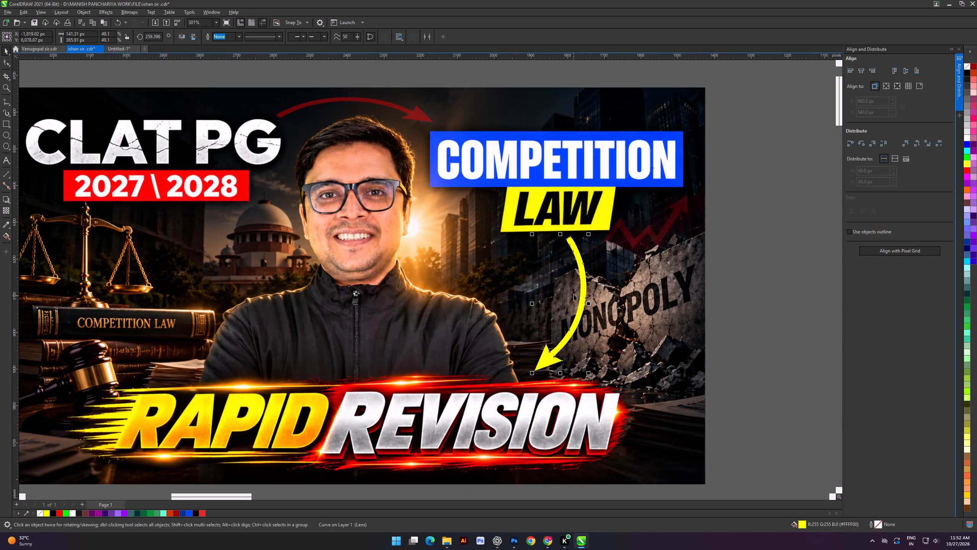
# Add a black Multiply drop shadow to the yellow arrow, cast from its tail towards its head, with opacity 100 and feathering 15.
pyautogui.scroll(2, 573, 283)
pyautogui.click(4, 198)
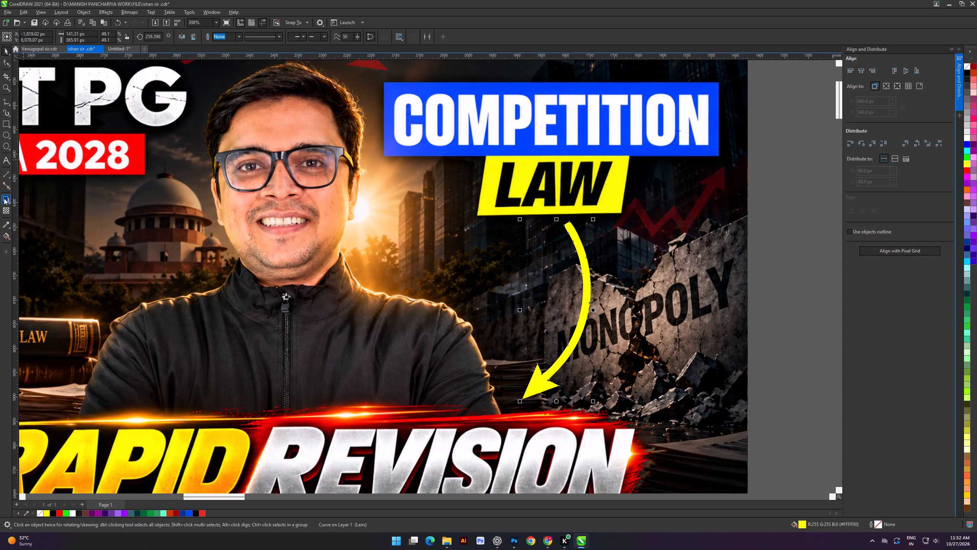
pyautogui.moveTo(562, 221); pyautogui.dragTo(549, 393)
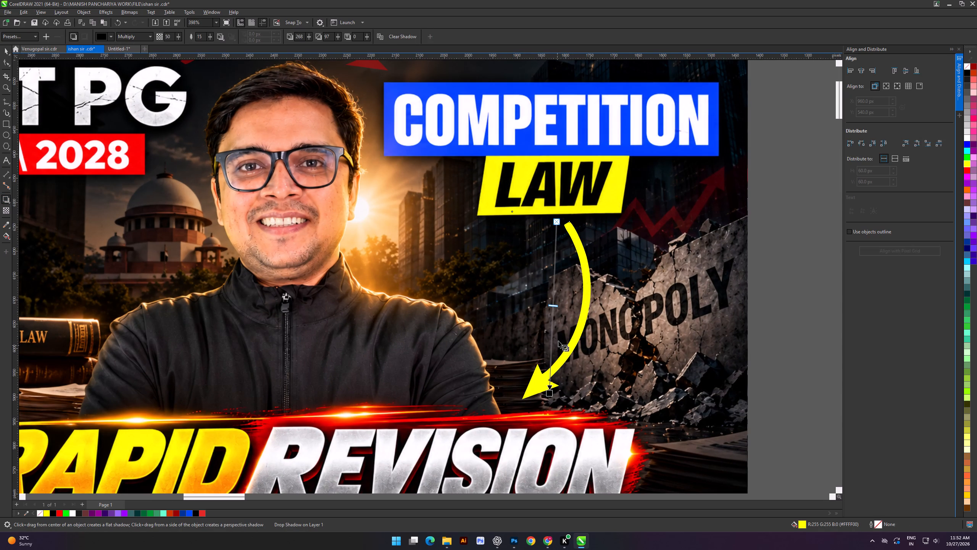
pyautogui.moveTo(555, 306); pyautogui.dragTo(547, 411)
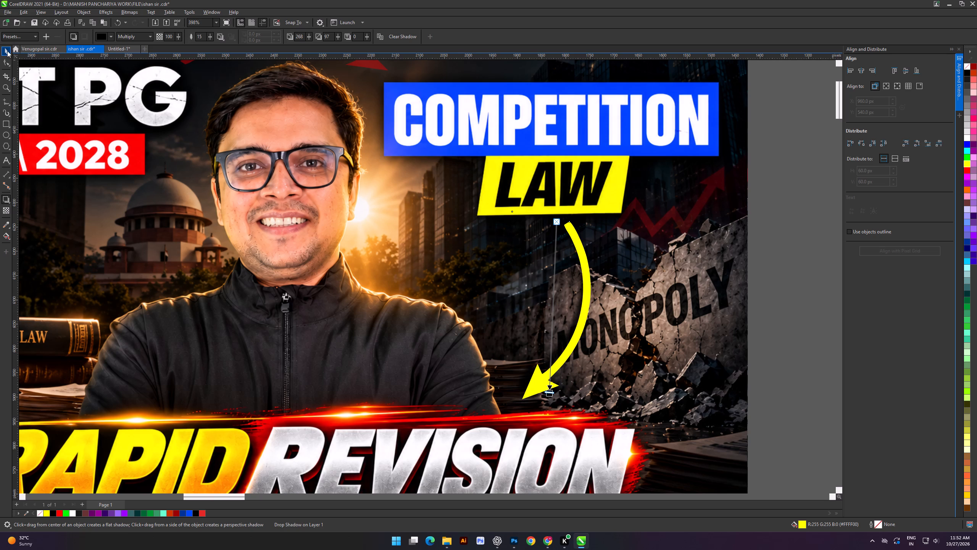
pyautogui.click(7, 51)
pyautogui.scroll(-5, 361, 157)
pyautogui.click(648, 212)
# Copy the yellow arrow onto the scales and books area below the 2027 \ 2028 label.
pyautogui.scroll(-3, 559, 242)
pyautogui.keyDown('shift'); pyautogui.scroll(8, 500, 245); pyautogui.keyUp('shift')
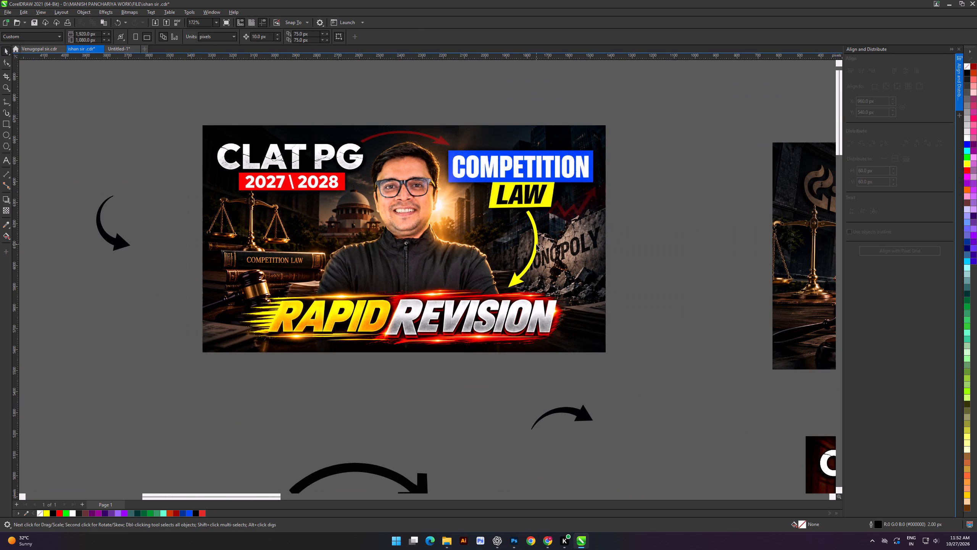
pyautogui.click(536, 244)
pyautogui.moveTo(536, 244); pyautogui.dragTo(304, 241, button='right')
pyautogui.click(325, 256)
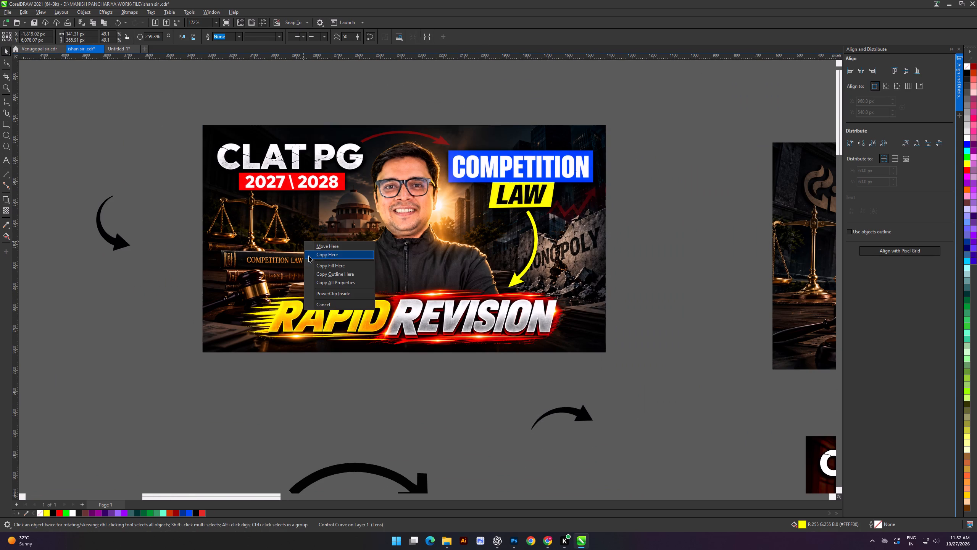
pyautogui.click(122, 261)
# Mirror the copied arrow both vertically and horizontally so it points up towards 2027 \ 2028.
pyautogui.click(295, 259)
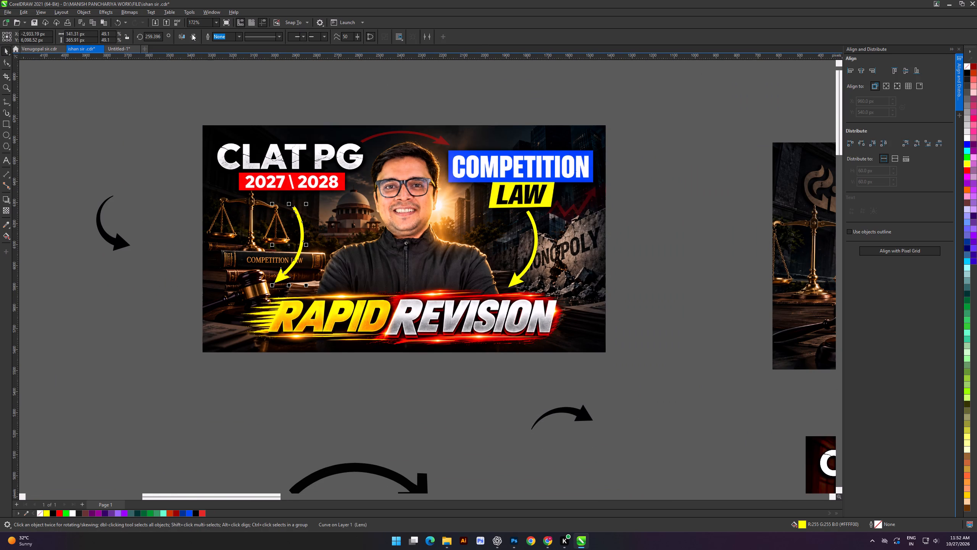
pyautogui.click(192, 34)
pyautogui.click(176, 34)
pyautogui.click(179, 35)
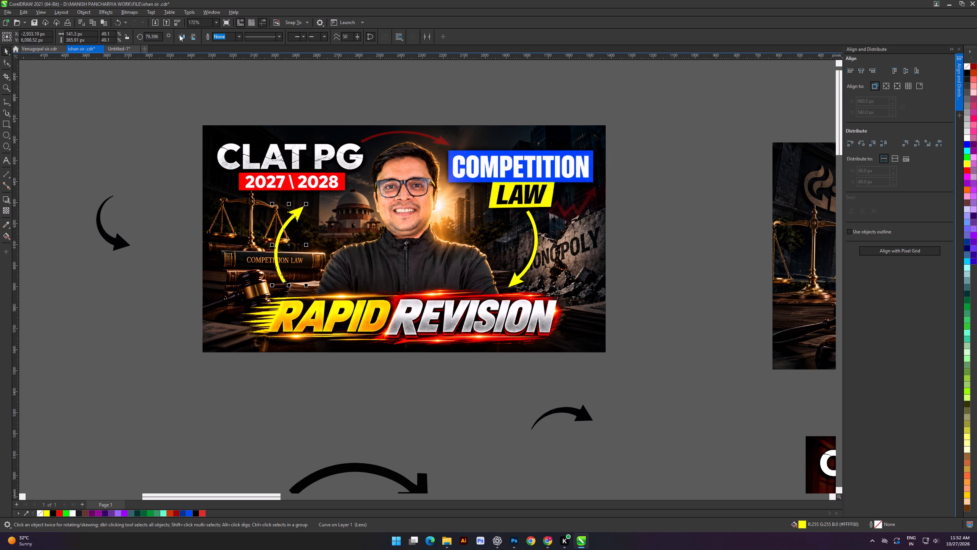
pyautogui.click(186, 269)
# Rotate the copied arrow to about 106.5°, scale it to about 162 x 425 px and position it between 2027 \ 2028 and RAPID.
pyautogui.click(283, 236)
pyautogui.click(279, 235)
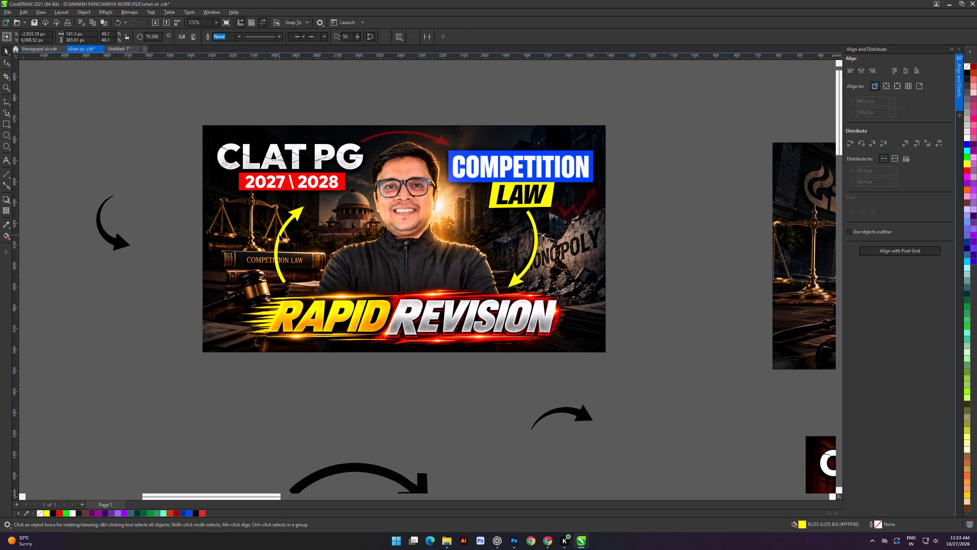
pyautogui.click(279, 235)
pyautogui.moveTo(309, 287); pyautogui.dragTo(331, 280)
pyautogui.moveTo(135, 262); pyautogui.dragTo(140, 265)
pyautogui.click(278, 249)
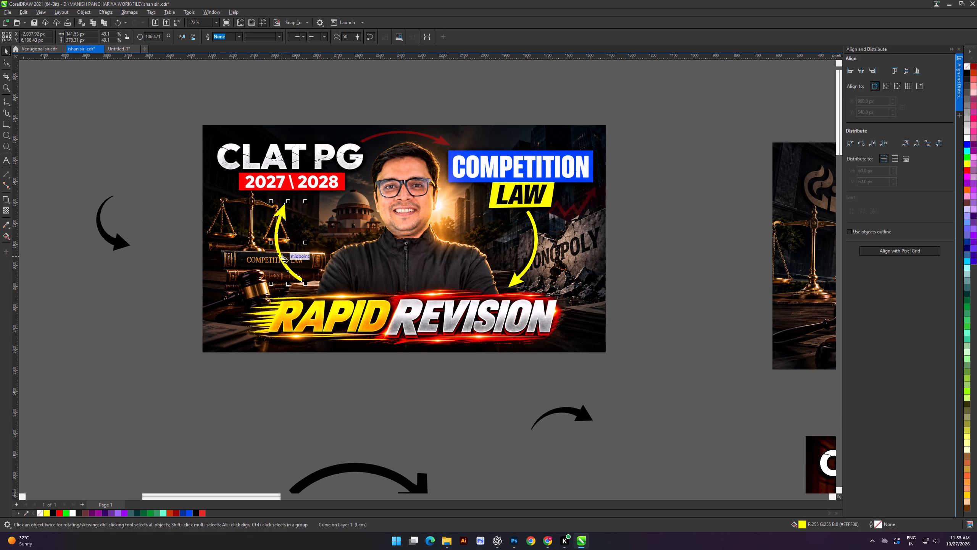
pyautogui.keyDown('shift'); pyautogui.moveTo(304, 285); pyautogui.dragTo(308, 291); pyautogui.keyUp('shift')
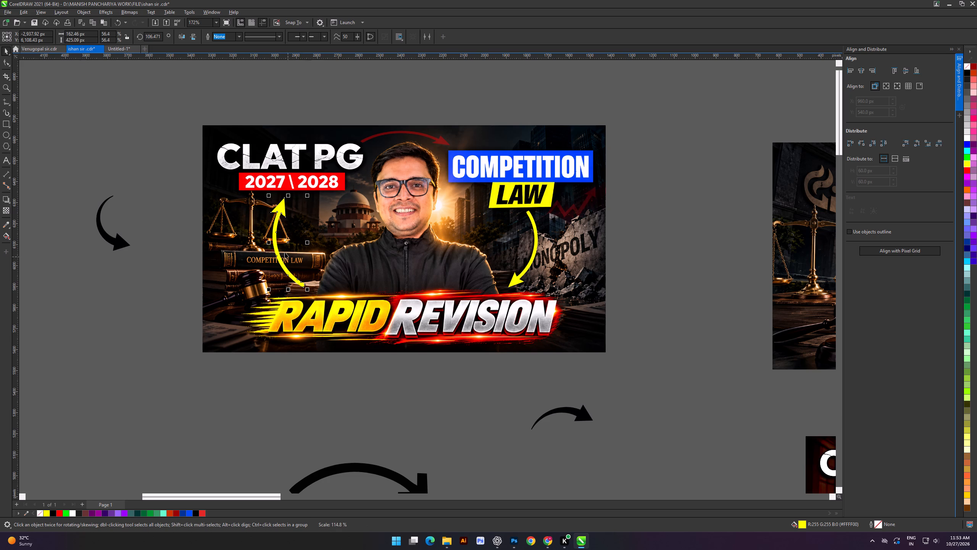
pyautogui.click(274, 248)
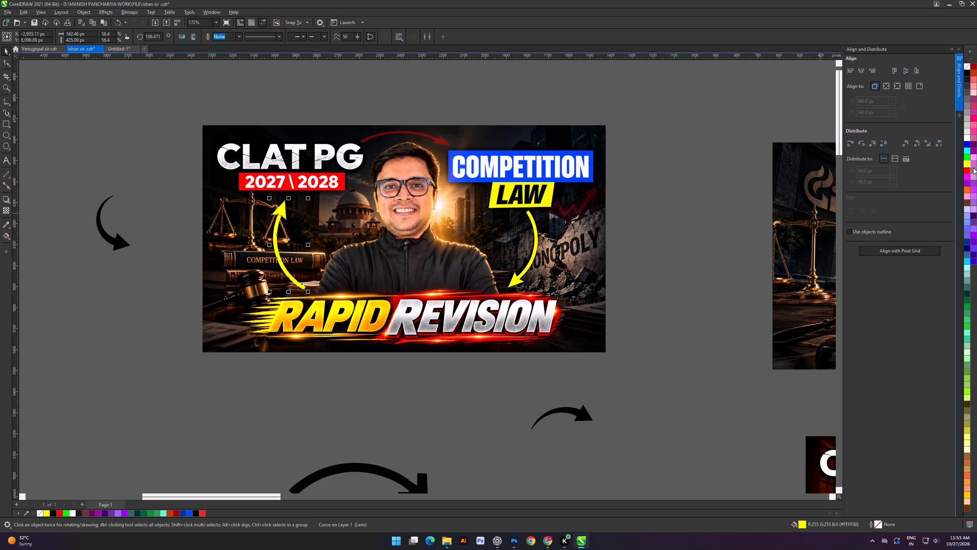
# Fill the copied arrow with red (#FF0000).
pyautogui.click(968, 167)
pyautogui.click(167, 362)
# Move the faint red curved arrow above the man's head off the thumbnail, onto the empty area just above it.
pyautogui.keyDown('shift'); pyautogui.scroll(5, 339, 264); pyautogui.keyUp('shift')
pyautogui.scroll(-4, 339, 264)
pyautogui.keyDown('shift'); pyautogui.scroll(3, 310, 256); pyautogui.keyUp('shift')
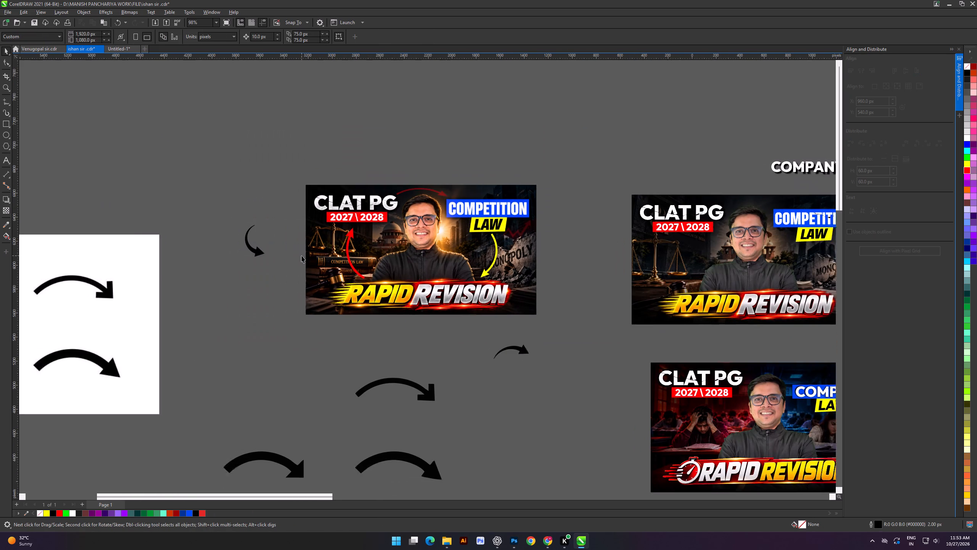
pyautogui.keyDown('shift'); pyautogui.scroll(1, 301, 256); pyautogui.keyUp('shift')
pyautogui.click(258, 363)
pyautogui.keyDown('shift'); pyautogui.scroll(4, 386, 239); pyautogui.keyUp('shift')
pyautogui.scroll(2, 381, 231)
pyautogui.click(368, 148)
pyautogui.scroll(3, 465, 160)
pyautogui.moveTo(395, 144); pyautogui.dragTo(494, 191)
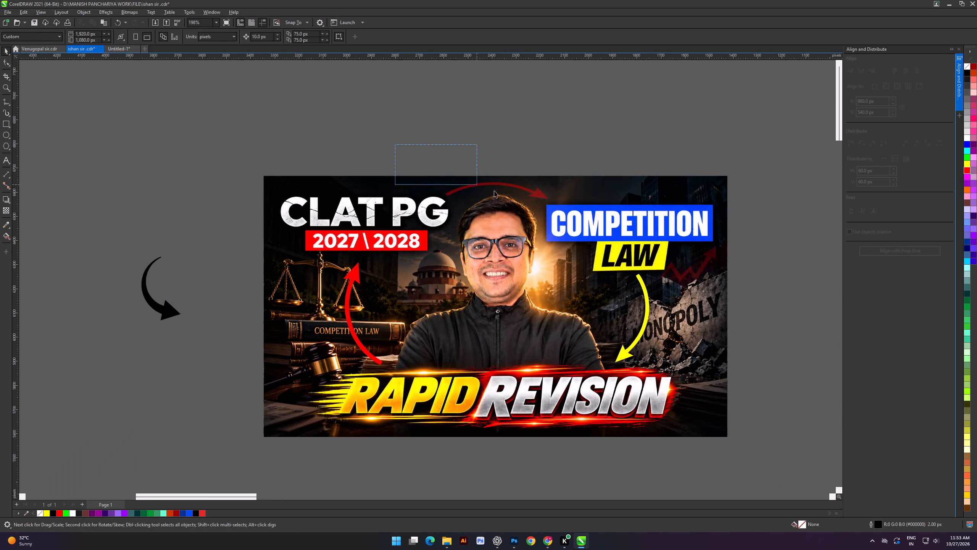
pyautogui.moveTo(494, 191); pyautogui.dragTo(573, 214)
pyautogui.moveTo(543, 192); pyautogui.dragTo(542, 125)
pyautogui.click(353, 147)
# Skew the bright red arrow horizontally to about 137 x 425 px, shifting its head towards the portrait.
pyautogui.scroll(-3, 426, 172)
pyautogui.keyDown('shift'); pyautogui.scroll(1, 354, 173); pyautogui.keyUp('shift')
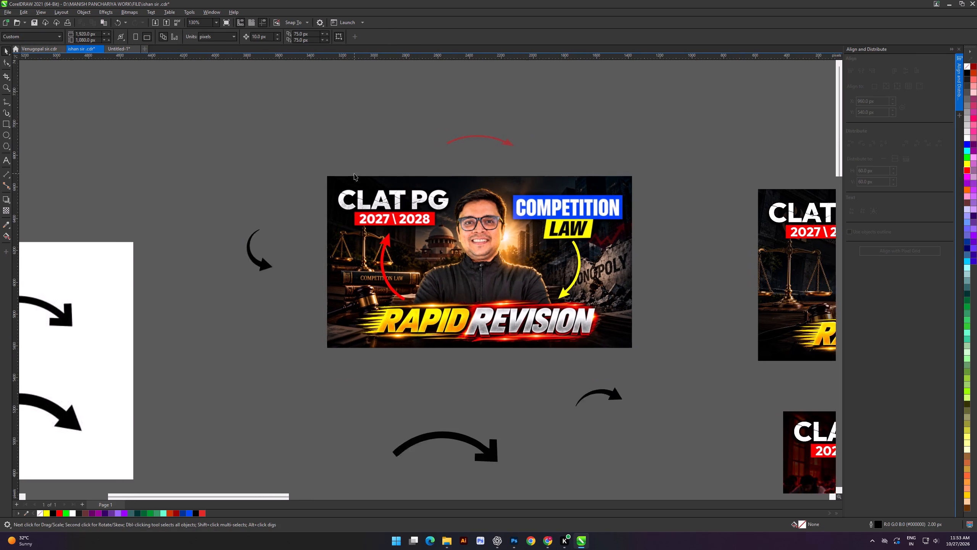
pyautogui.keyDown('shift'); pyautogui.scroll(2, 354, 173); pyautogui.keyUp('shift')
pyautogui.click(347, 151)
pyautogui.keyDown('alt'); pyautogui.scroll(6, 424, 178); pyautogui.keyUp('alt')
pyautogui.click(403, 259)
pyautogui.click(405, 244)
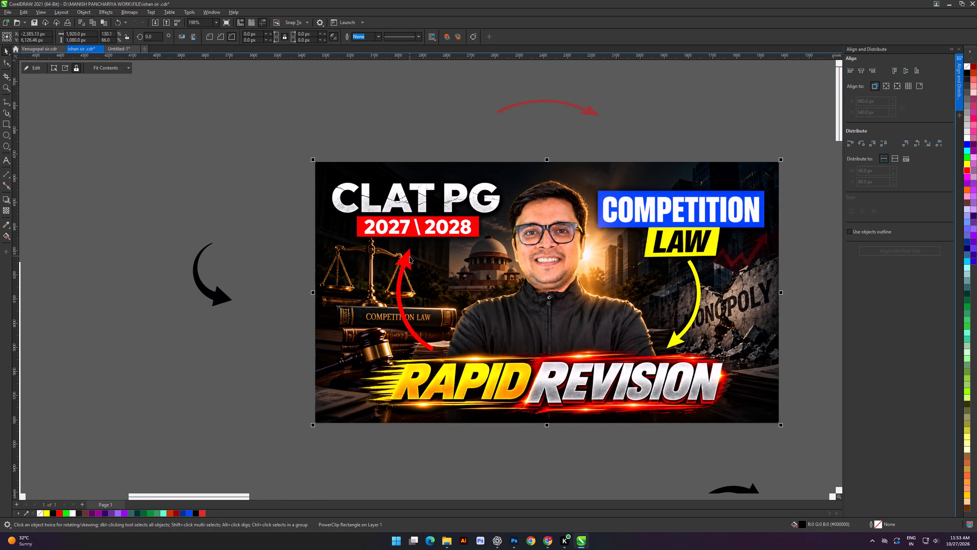
pyautogui.click(410, 256)
pyautogui.click(405, 255)
pyautogui.moveTo(415, 245); pyautogui.dragTo(423, 245)
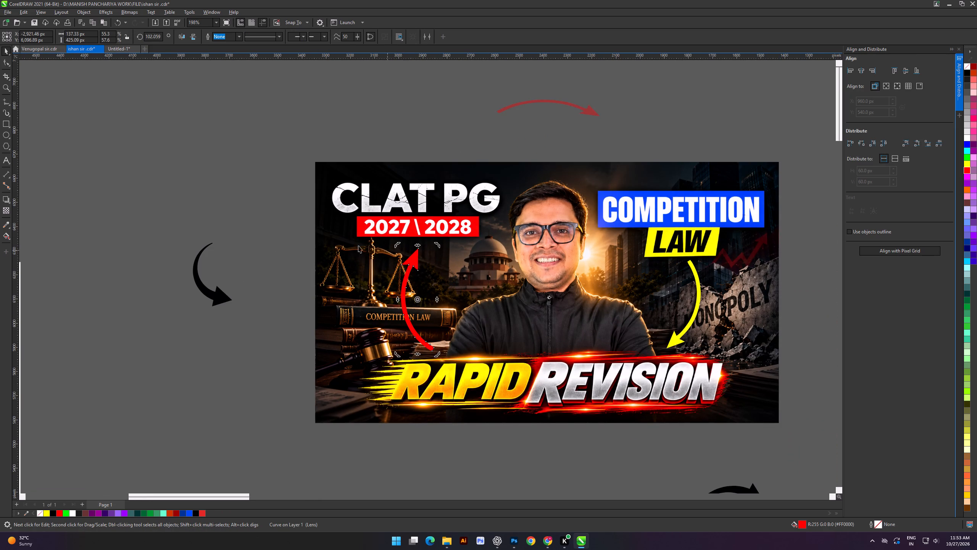
pyautogui.click(257, 211)
# Shrink the red arrow, rotate it to about 115.8° and nudge it into place between 2027 \ 2028 and RAPID.
pyautogui.click(404, 315)
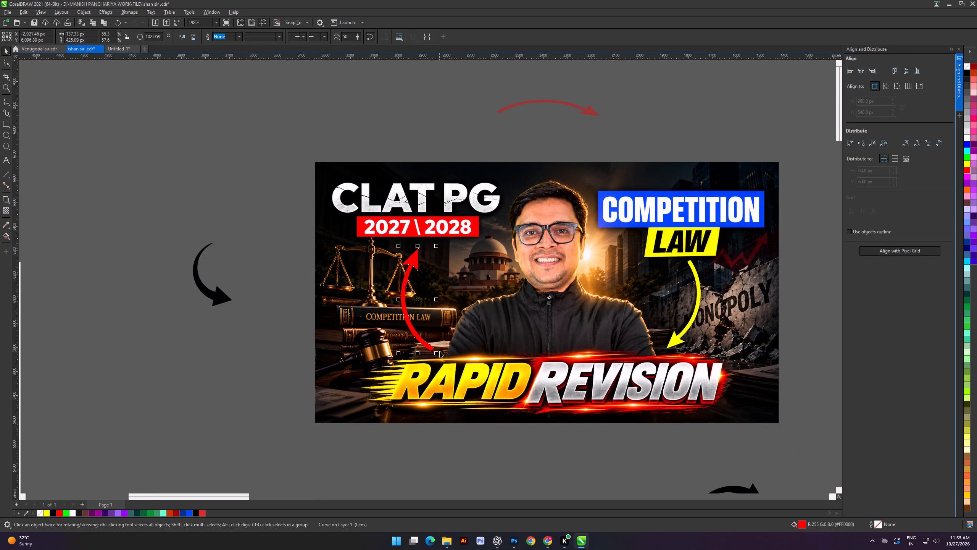
pyautogui.moveTo(438, 354); pyautogui.dragTo(433, 350)
pyautogui.moveTo(406, 297); pyautogui.dragTo(413, 297)
pyautogui.click(413, 297)
pyautogui.moveTo(440, 338); pyautogui.dragTo(451, 334)
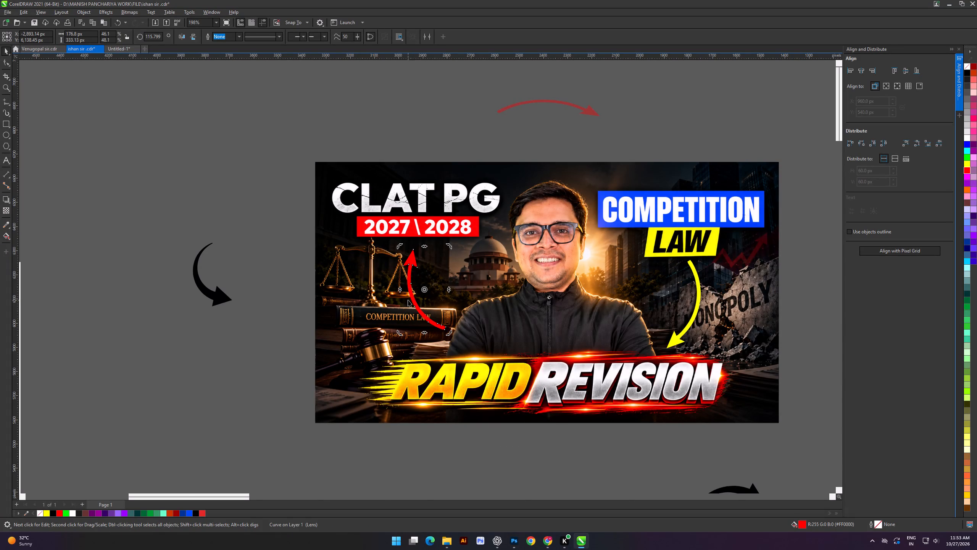
pyautogui.moveTo(408, 300); pyautogui.dragTo(407, 296)
pyautogui.hotkey('ctrl', 'z')
pyautogui.moveTo(410, 291); pyautogui.dragTo(412, 288)
pyautogui.click(272, 283)
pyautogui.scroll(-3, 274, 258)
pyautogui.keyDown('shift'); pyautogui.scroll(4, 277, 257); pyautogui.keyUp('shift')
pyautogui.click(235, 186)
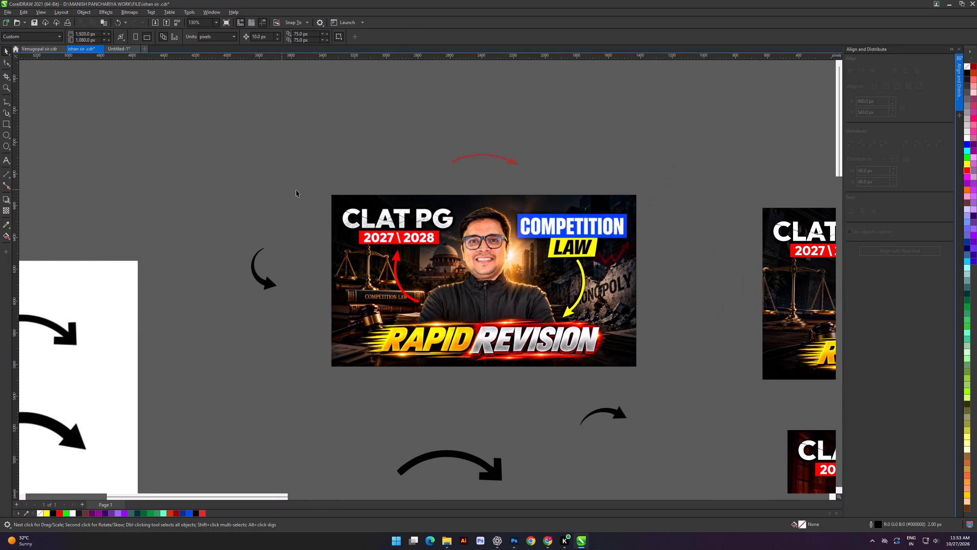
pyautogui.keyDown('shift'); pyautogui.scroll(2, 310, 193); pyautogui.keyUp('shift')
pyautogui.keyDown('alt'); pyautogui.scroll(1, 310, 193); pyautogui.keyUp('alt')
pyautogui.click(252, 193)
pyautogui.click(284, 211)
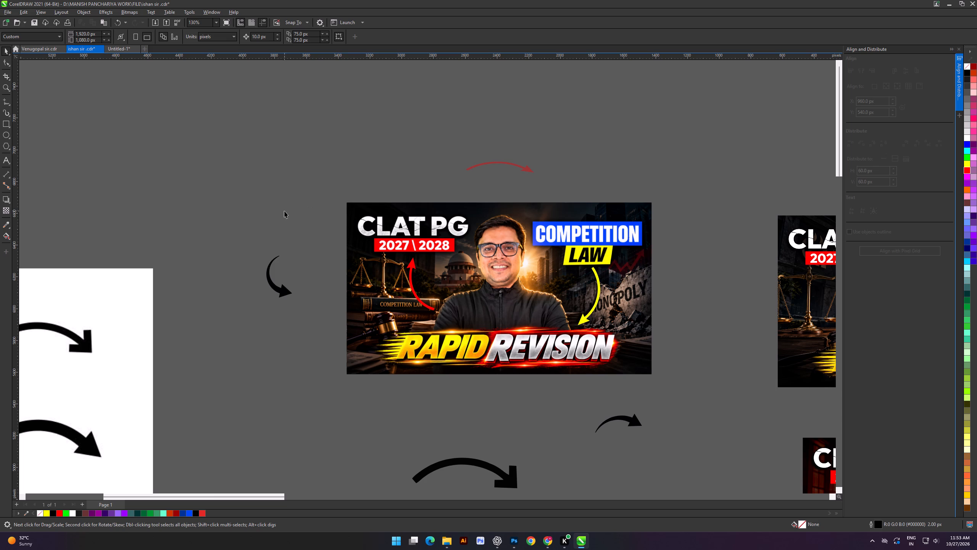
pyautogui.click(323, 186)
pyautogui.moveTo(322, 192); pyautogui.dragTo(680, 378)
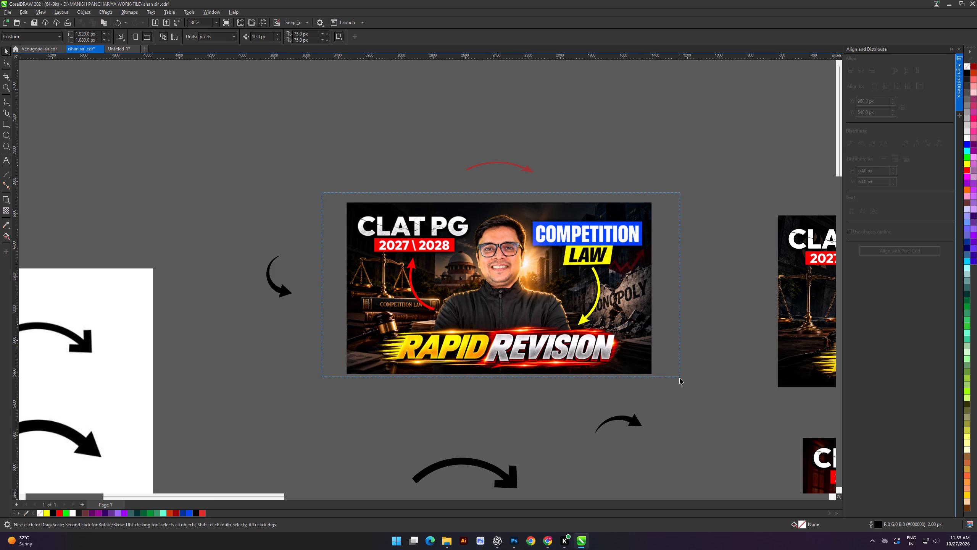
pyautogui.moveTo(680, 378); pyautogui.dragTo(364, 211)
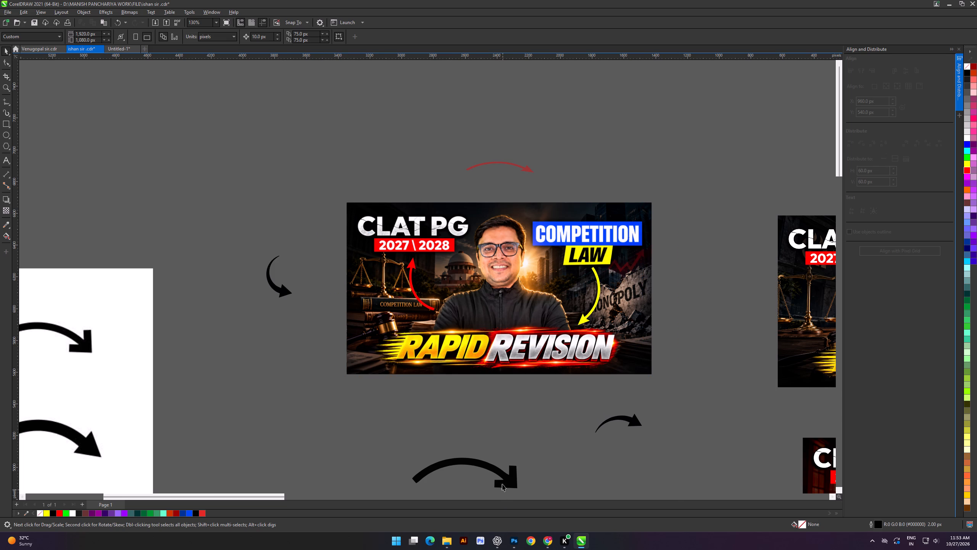
# Switch to Photoshop and open the CLAT PG thumbnail PNG whose name starts with 097c39ab from the Downloads folder.
pyautogui.click(514, 544)
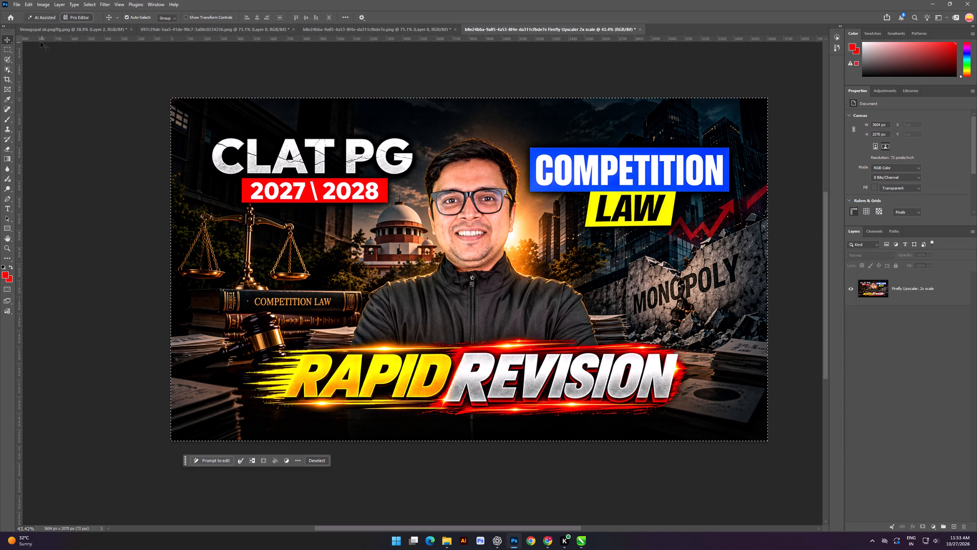
pyautogui.click(7, 17)
pyautogui.click(21, 73)
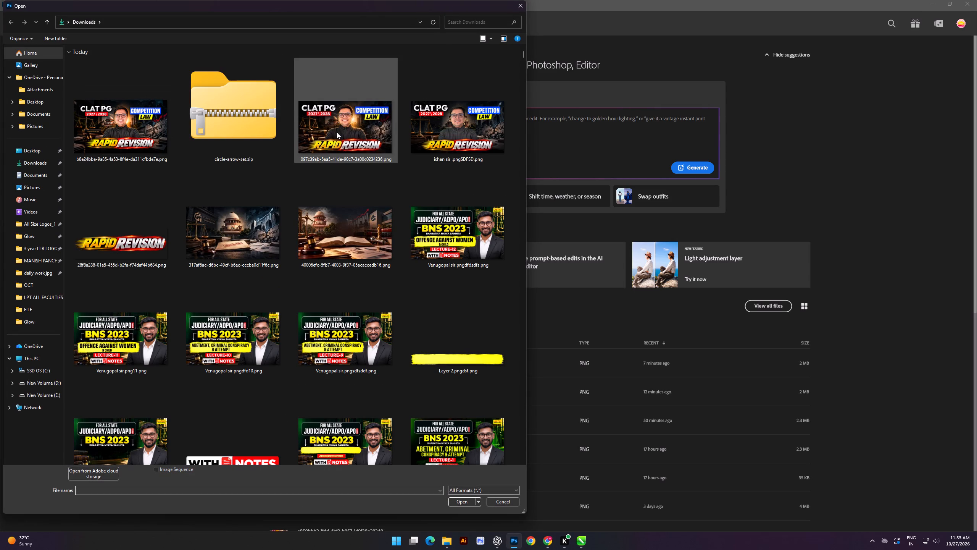
pyautogui.doubleClick(337, 132)
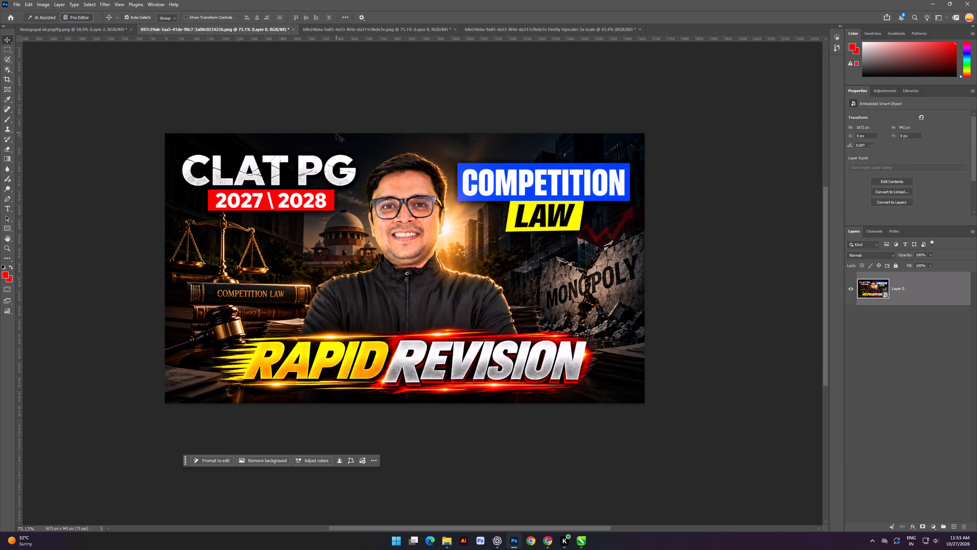
# Select the scales, law books and gavel with the Selection Brush and remove them from the thumbnail image.
pyautogui.click(4, 59)
pyautogui.scroll(4, 227, 257)
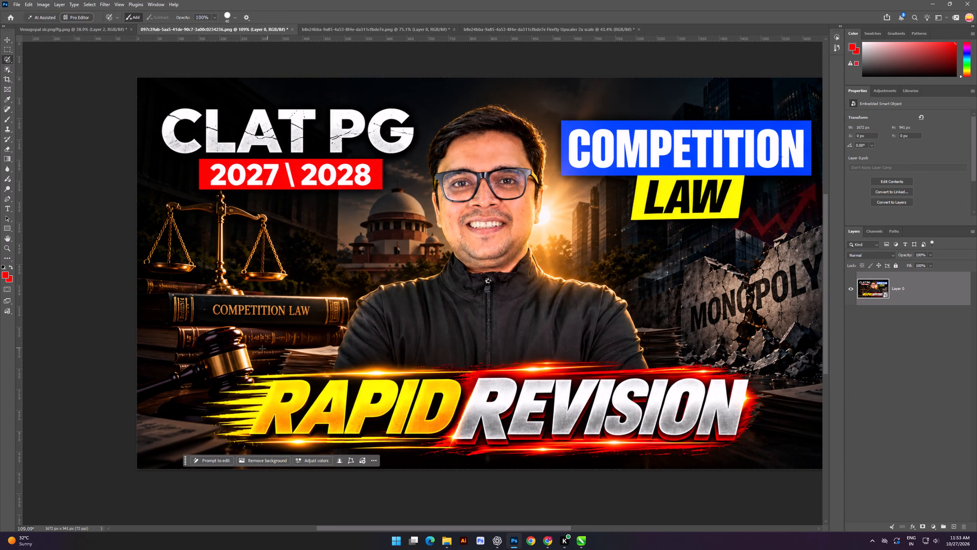
pyautogui.moveTo(257, 349); pyautogui.dragTo(290, 247)
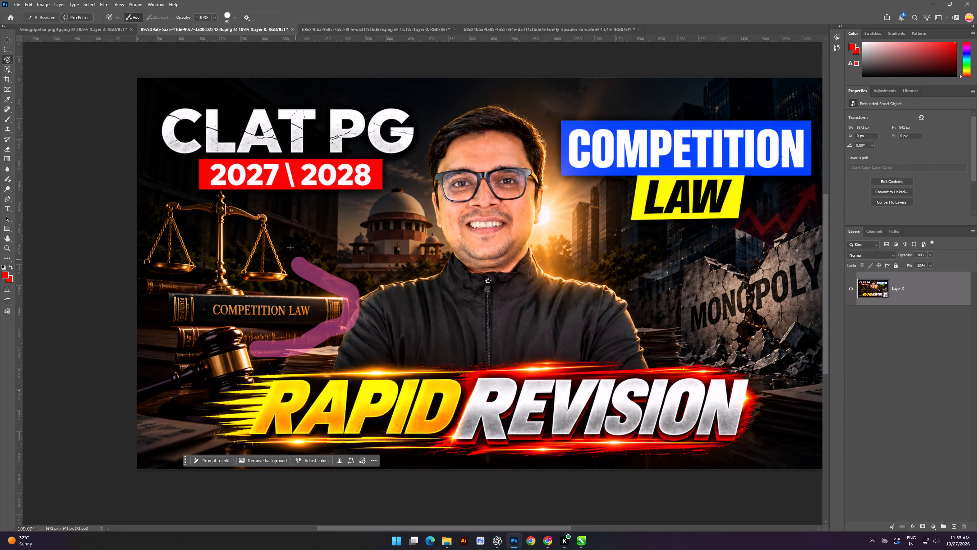
pyautogui.moveTo(290, 247); pyautogui.dragTo(152, 330)
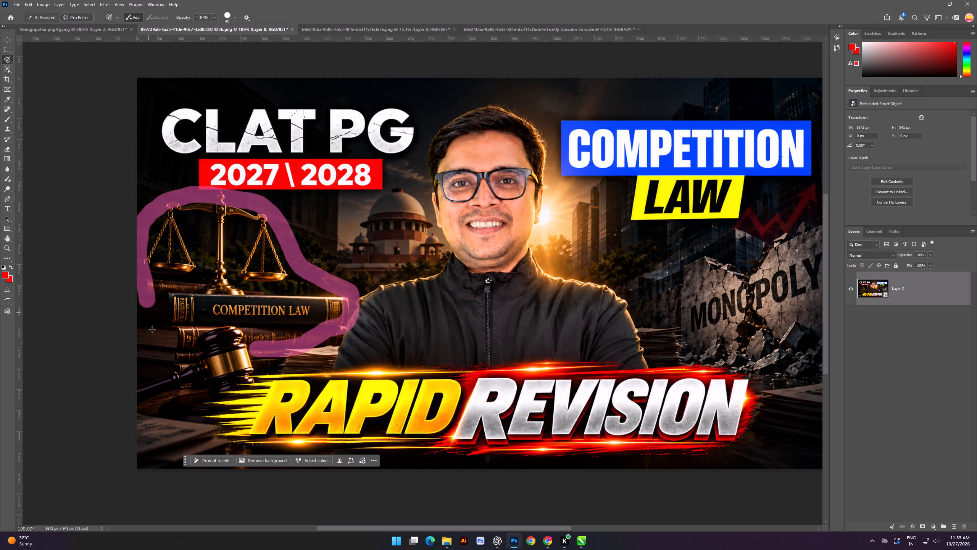
pyautogui.moveTo(152, 330); pyautogui.dragTo(256, 359)
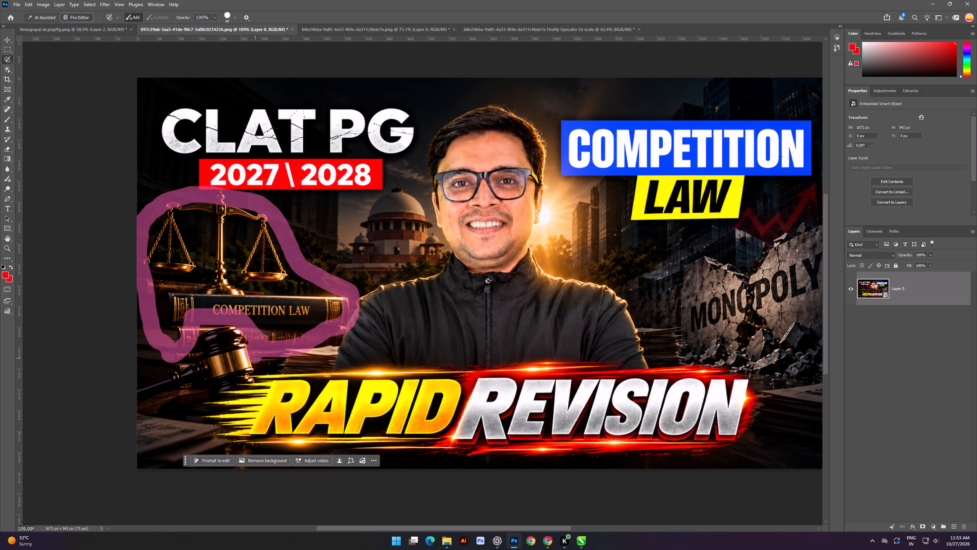
pyautogui.moveTo(256, 359); pyautogui.dragTo(196, 328)
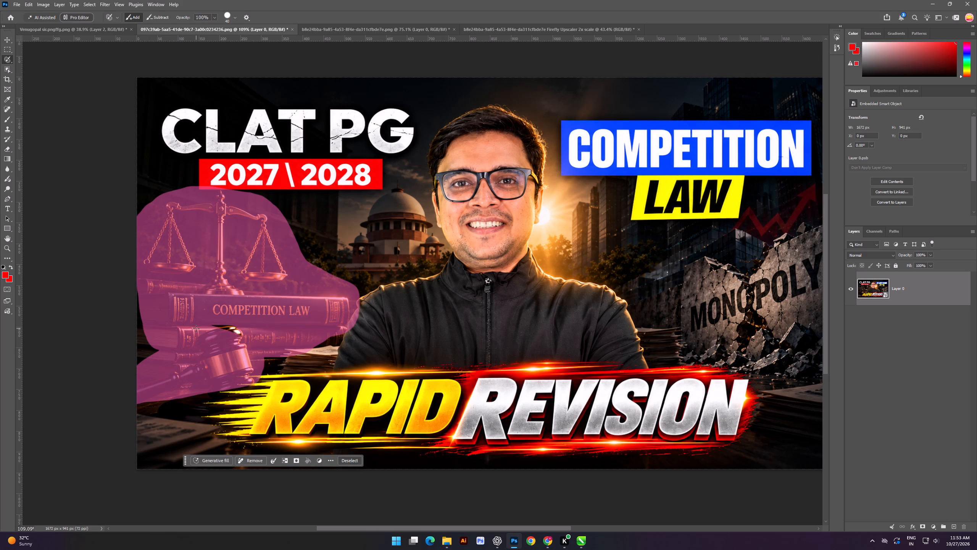
pyautogui.moveTo(221, 328); pyautogui.dragTo(236, 325)
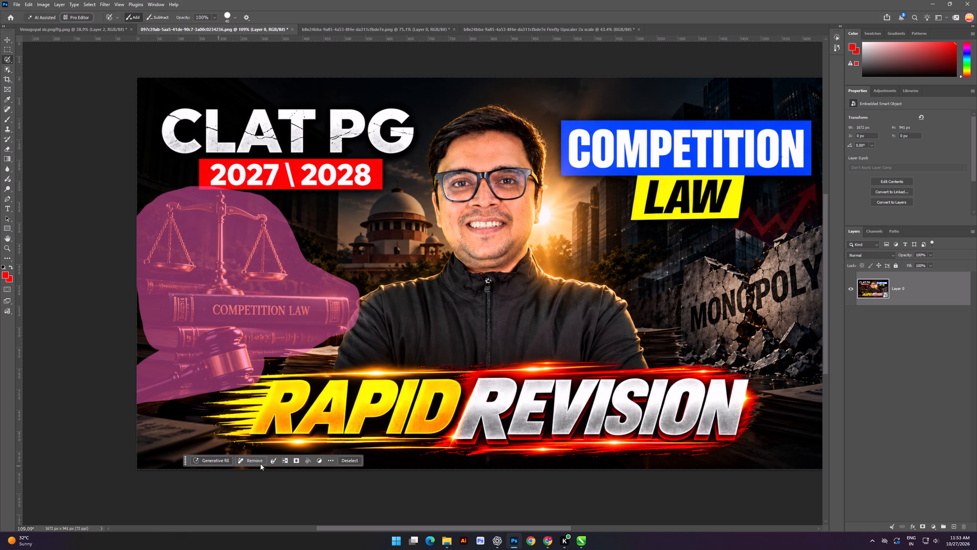
pyautogui.click(254, 461)
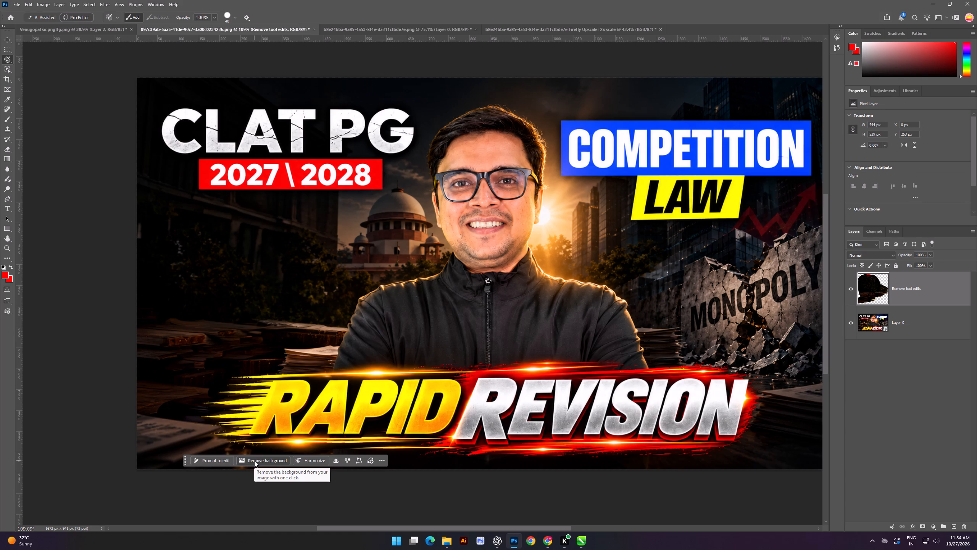
# Merge the Remove tool edits layer and the original thumbnail layer into one layer.
pyautogui.keyDown('ctrl'); pyautogui.click(901, 330); pyautogui.keyUp('ctrl')
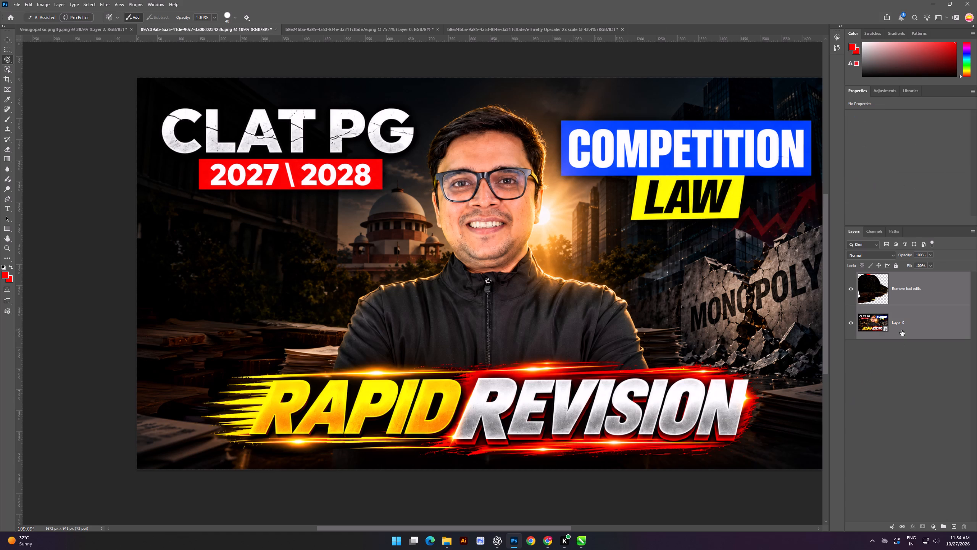
pyautogui.hotkey('ctrl', 'e')
pyautogui.scroll(-4, 487, 239)
pyautogui.scroll(1, 615, 219)
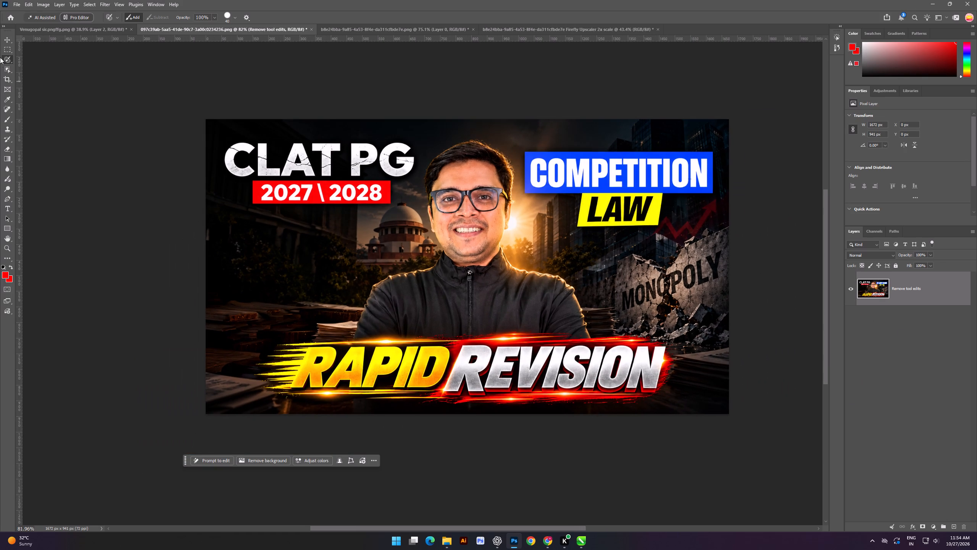
# Save the merged image as a PNG copy in Downloads, adding DFSDW to the end of its file name.
pyautogui.click(17, 2)
pyautogui.click(44, 139)
pyautogui.click(168, 136)
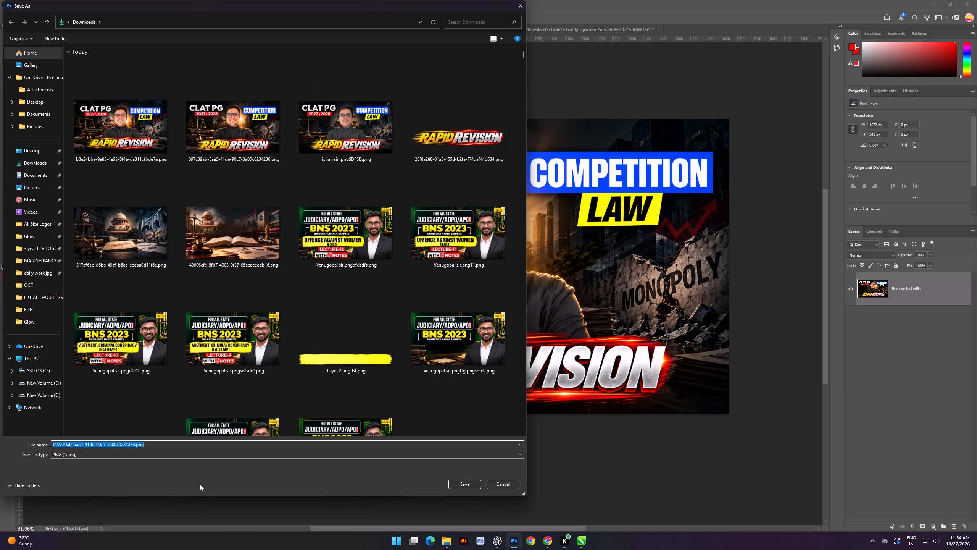
pyautogui.click(206, 442)
pyautogui.write('DFSDW')
pyautogui.press('Return')
pyautogui.press('Return')
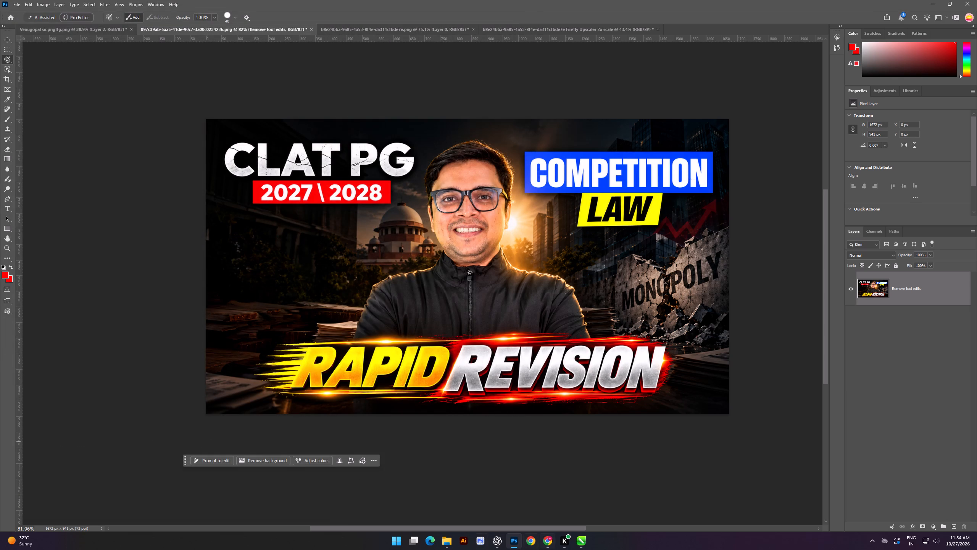
# Switch to CorelDRAW, import the cleaned PNG ending in DFSDW and place it inside the thumbnail's PowerClip frame.
pyautogui.click(582, 544)
pyautogui.click(286, 354)
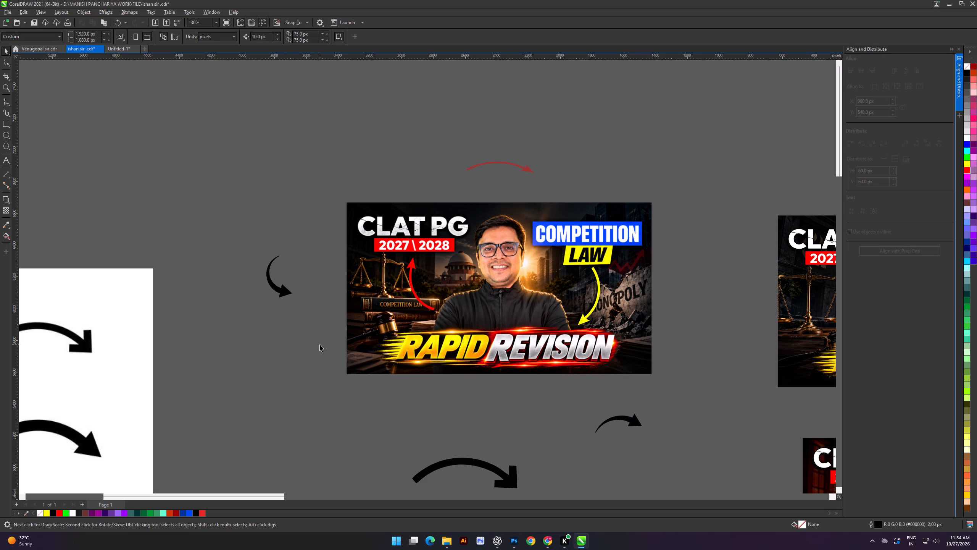
pyautogui.hotkey('ctrl', 'i')
pyautogui.doubleClick(466, 255)
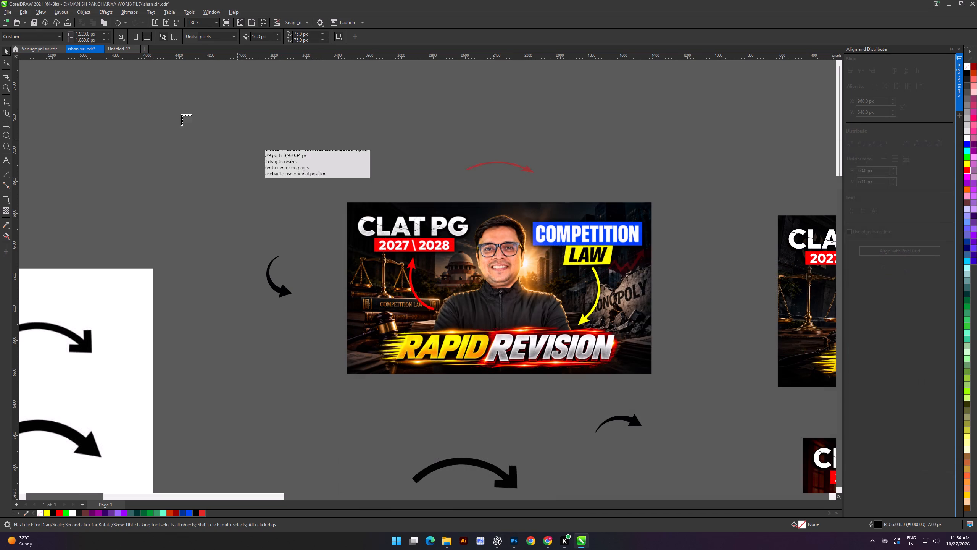
pyautogui.moveTo(148, 100); pyautogui.dragTo(273, 248)
pyautogui.press('d')
# Open the PowerClip contents and enlarge the imported cleaned image to about 1910 x 1075 px to match the thumbnail frame.
pyautogui.doubleClick(413, 277)
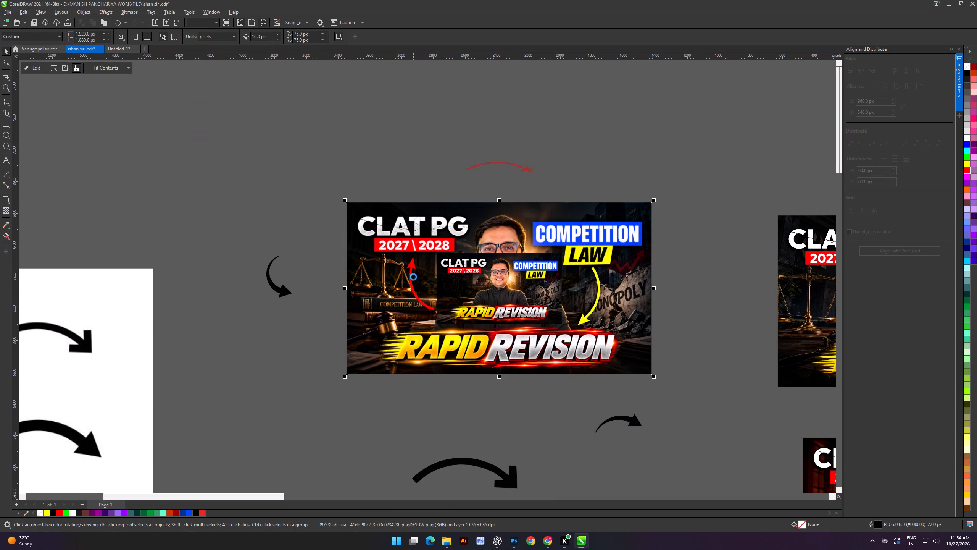
pyautogui.click(522, 281)
pyautogui.keyDown('shift'); pyautogui.moveTo(566, 326); pyautogui.dragTo(641, 380); pyautogui.keyUp('shift')
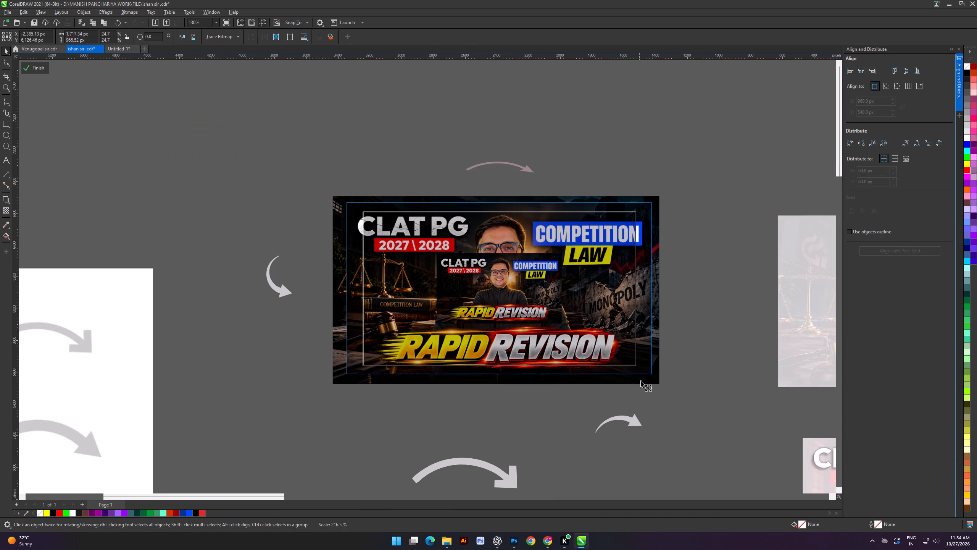
pyautogui.keyDown('shift'); pyautogui.moveTo(641, 380); pyautogui.dragTo(655, 387); pyautogui.keyUp('shift')
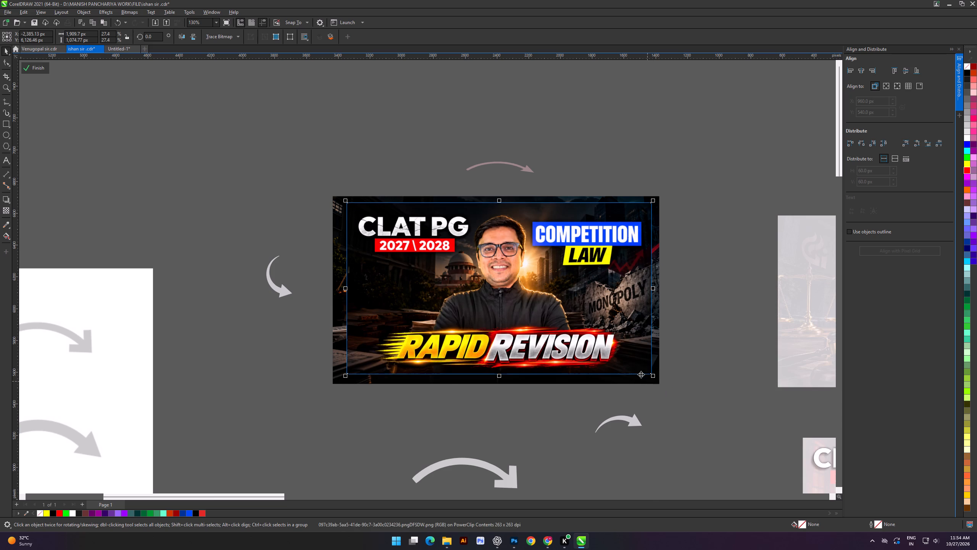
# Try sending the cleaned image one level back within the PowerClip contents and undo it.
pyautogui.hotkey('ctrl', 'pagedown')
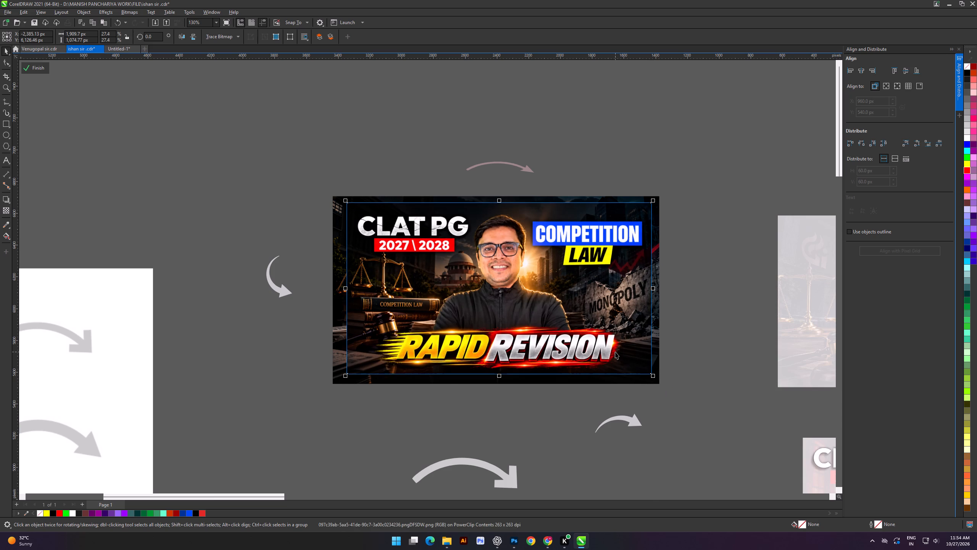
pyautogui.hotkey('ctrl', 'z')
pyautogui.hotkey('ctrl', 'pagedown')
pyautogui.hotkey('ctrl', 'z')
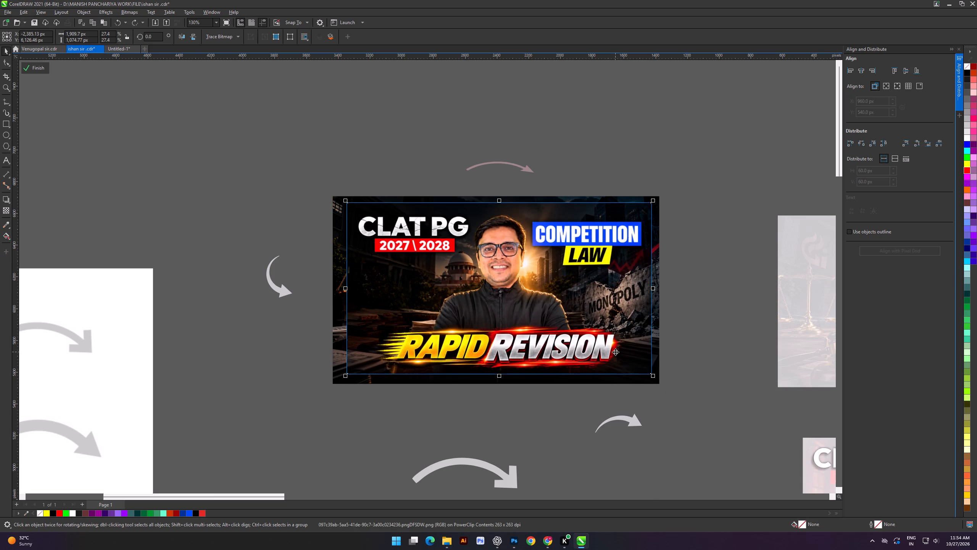
# Delete the oversized old background image that extends beyond the thumbnail frame.
pyautogui.click(186, 162)
pyautogui.click(340, 206)
pyautogui.press('Delete')
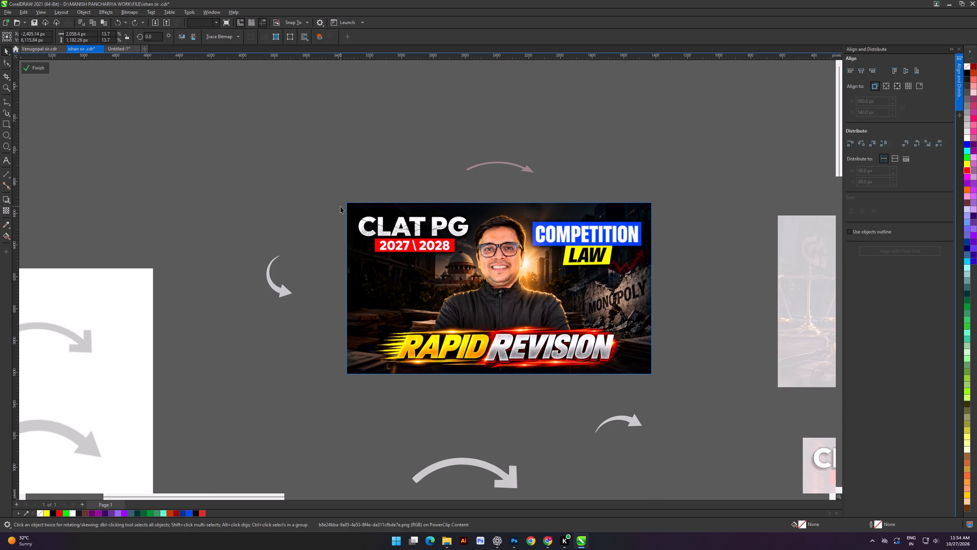
# Cut the cleaned image, delete the old artwork with the scales beneath it, and paste the cleaned image back.
pyautogui.click(362, 253)
pyautogui.hotkey('ctrl', 'c')
pyautogui.hotkey('ctrl', 'x')
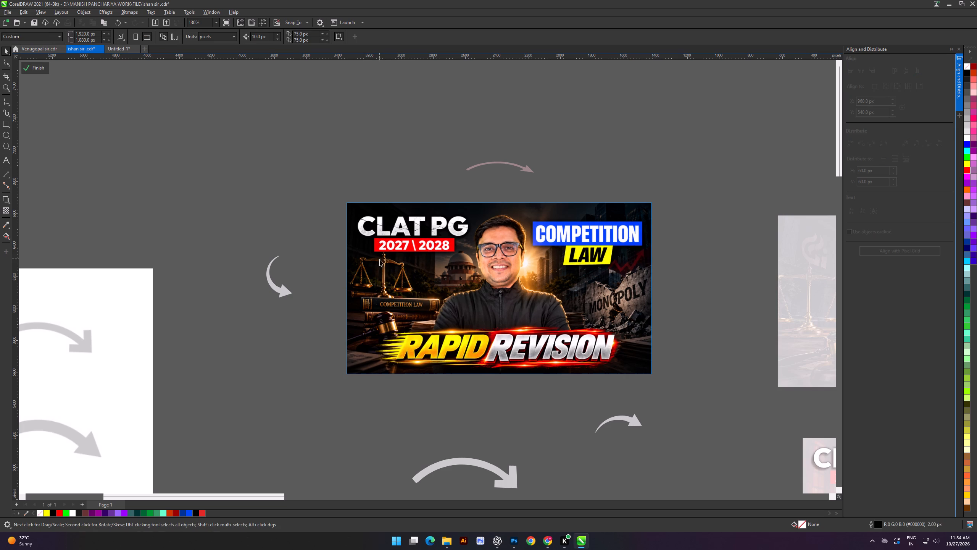
pyautogui.click(380, 269)
pyautogui.press('Delete')
pyautogui.hotkey('ctrl', 'v')
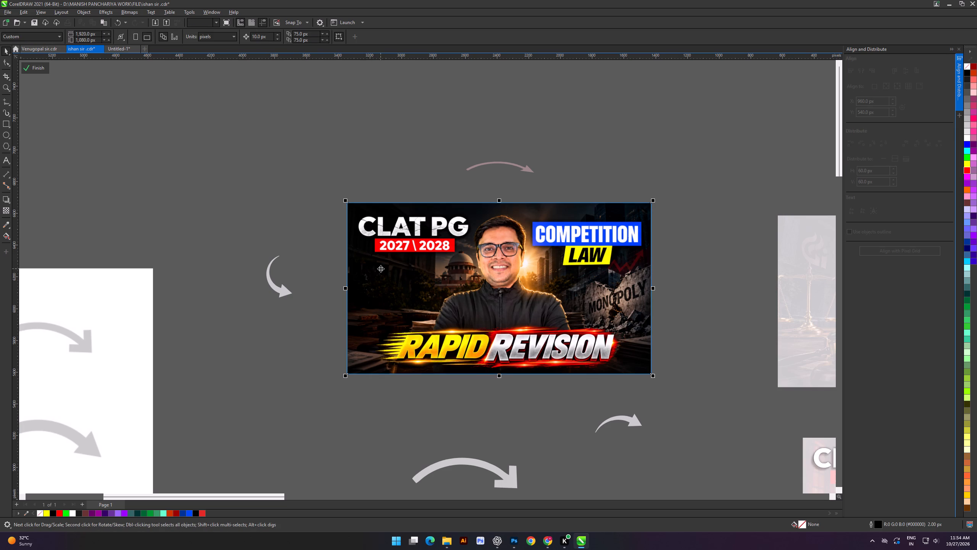
# Send the cleaned image behind everything else in the frame and finish editing the PowerClip.
pyautogui.click(237, 212)
pyautogui.click(410, 273)
pyautogui.hotkey('ctrl', 'pagedown')
pyautogui.hotkey('shift', 'pagedown')
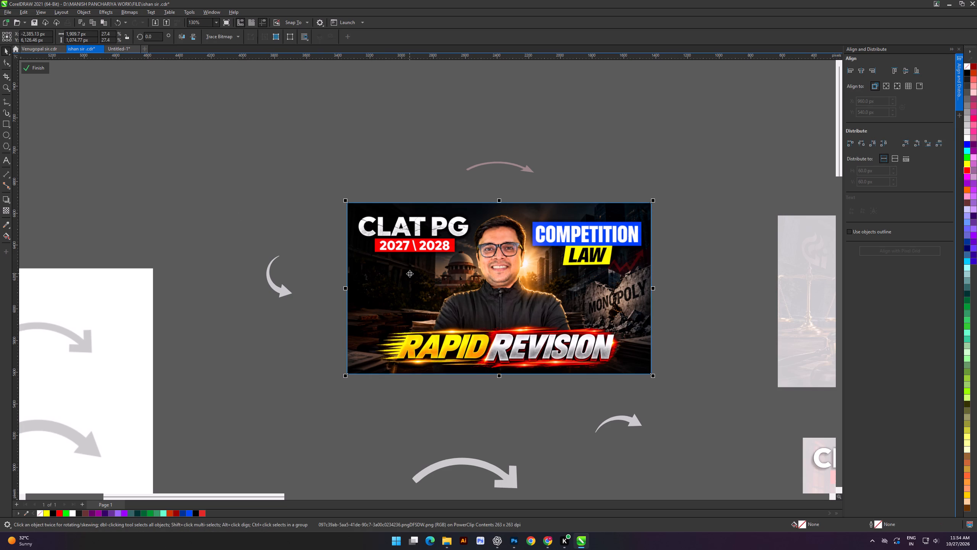
pyautogui.click(29, 66)
pyautogui.click(120, 177)
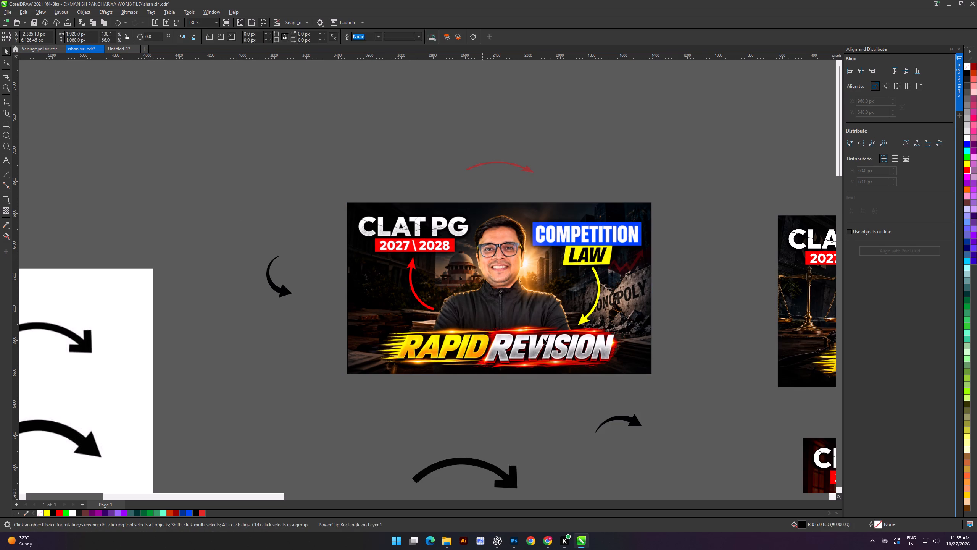
# Move the bright red arrow below 2027 \ 2028 slightly further away from the portrait.
pyautogui.scroll(3, 601, 313)
pyautogui.scroll(2, 330, 281)
pyautogui.moveTo(307, 274); pyautogui.dragTo(306, 274)
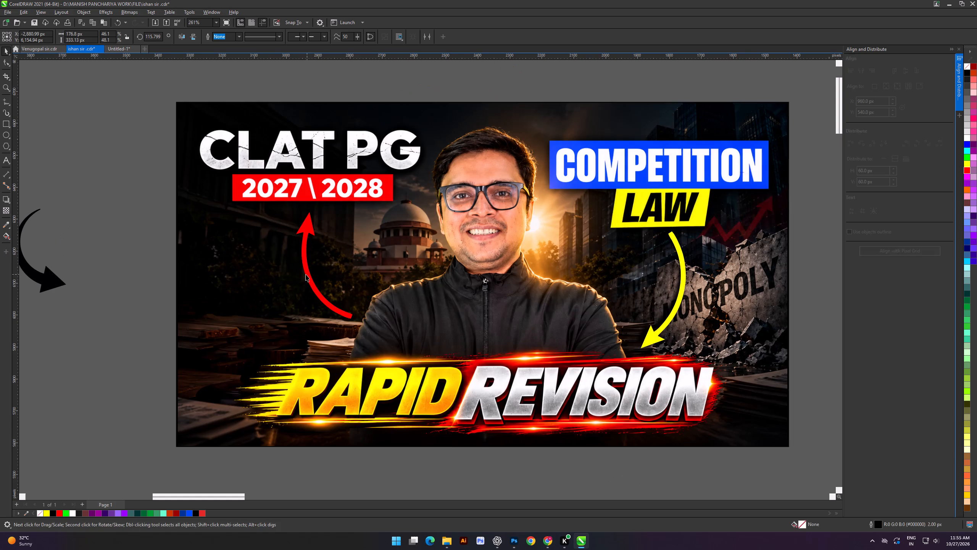
pyautogui.moveTo(306, 274); pyautogui.dragTo(296, 275)
pyautogui.scroll(-4, 293, 271)
pyautogui.click(139, 221)
pyautogui.keyDown('shift'); pyautogui.scroll(4, 328, 246); pyautogui.keyUp('shift')
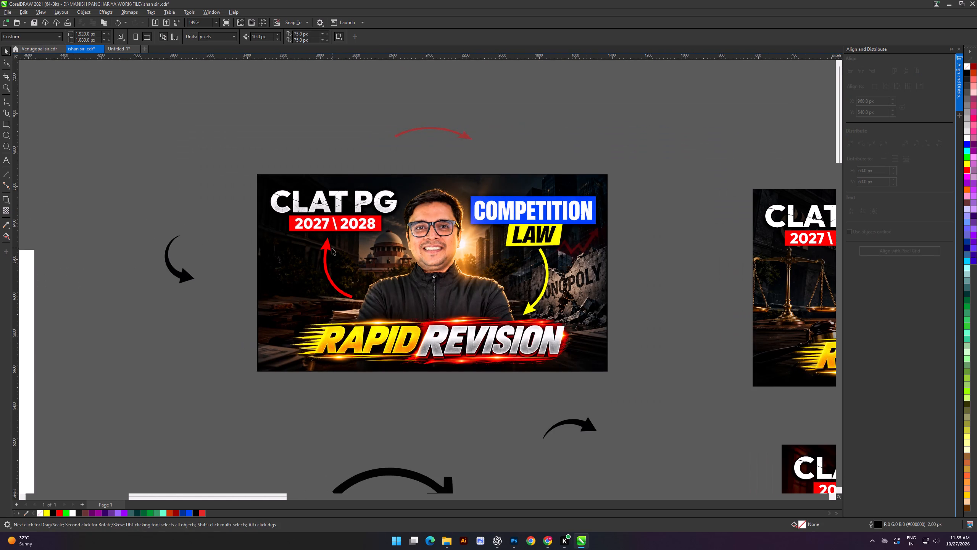
pyautogui.keyDown('shift'); pyautogui.scroll(2, 238, 215); pyautogui.keyUp('shift')
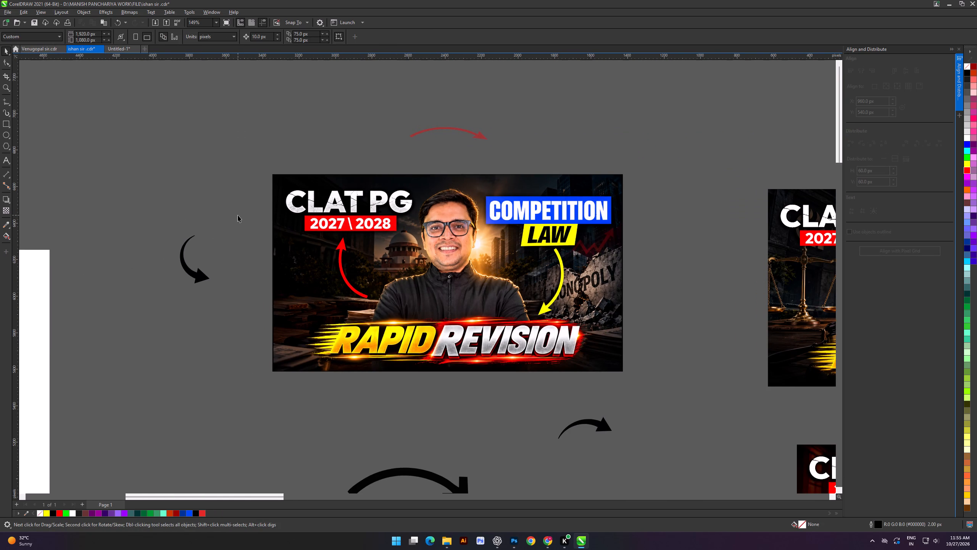
pyautogui.keyDown('shift'); pyautogui.scroll(3, 238, 215); pyautogui.keyUp('shift')
pyautogui.click(191, 213)
pyautogui.keyDown('shift'); pyautogui.scroll(3, 381, 224); pyautogui.keyUp('shift')
pyautogui.scroll(3, 390, 230)
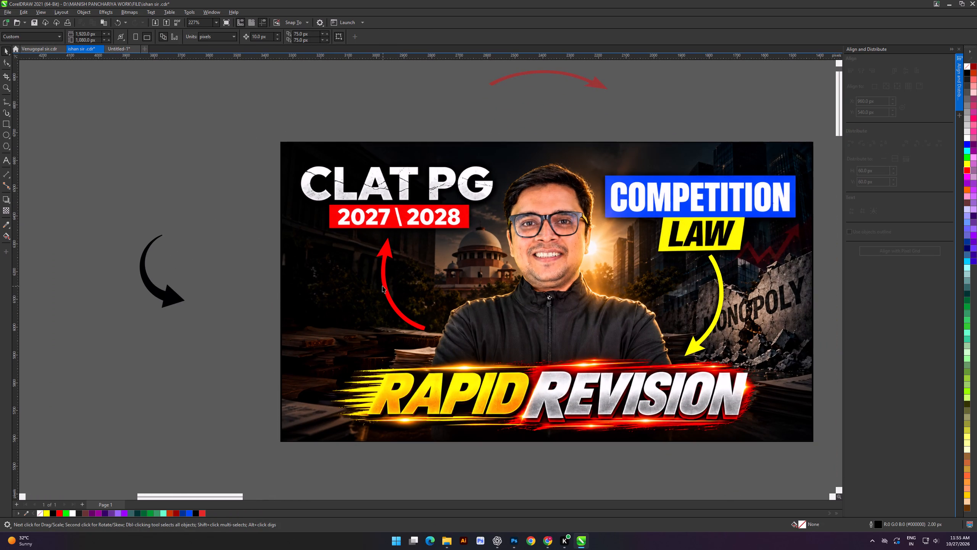
# Rotate the bright red arrow below 2027 \ 2028 to about 110.7°.
pyautogui.doubleClick(382, 286)
pyautogui.moveTo(429, 335); pyautogui.dragTo(424, 336)
pyautogui.click(223, 272)
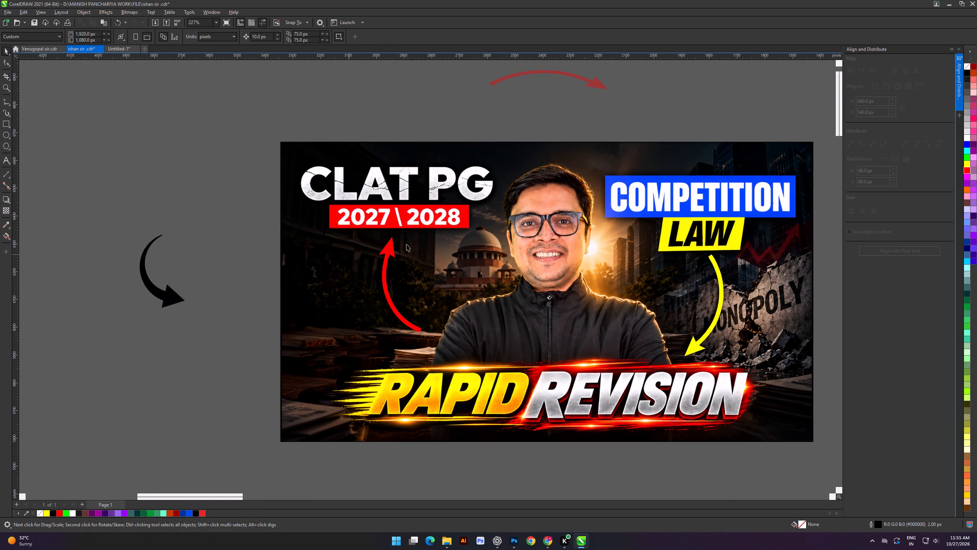
# Move the bright red arrow off the thumbnail onto the empty area beside CLAT PG.
pyautogui.scroll(-2, 413, 243)
pyautogui.click(290, 222)
pyautogui.moveTo(391, 272); pyautogui.dragTo(263, 244)
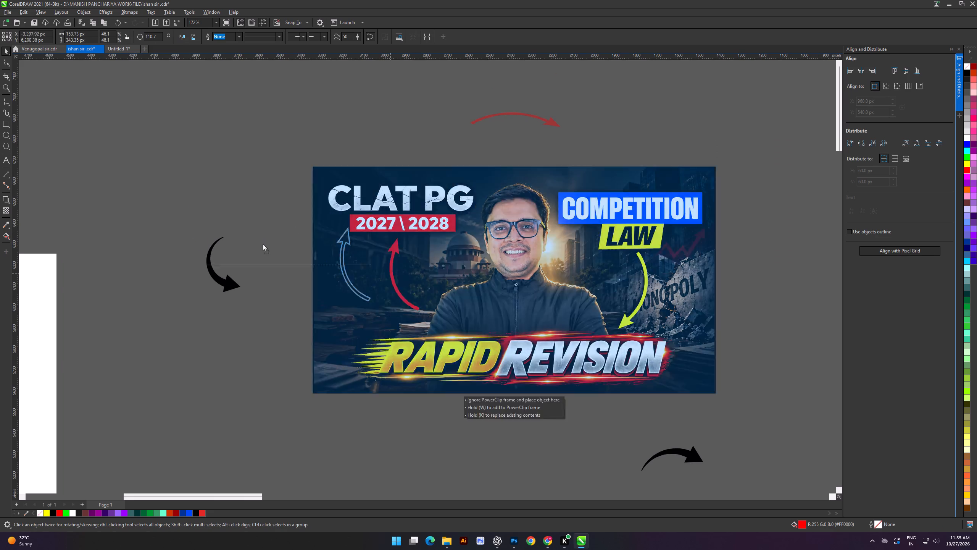
pyautogui.moveTo(263, 244); pyautogui.dragTo(146, 199)
# Place the nearby black curved arrow below 2027 \ 2028, bring it to the front and fill it red.
pyautogui.moveTo(219, 281); pyautogui.dragTo(395, 289)
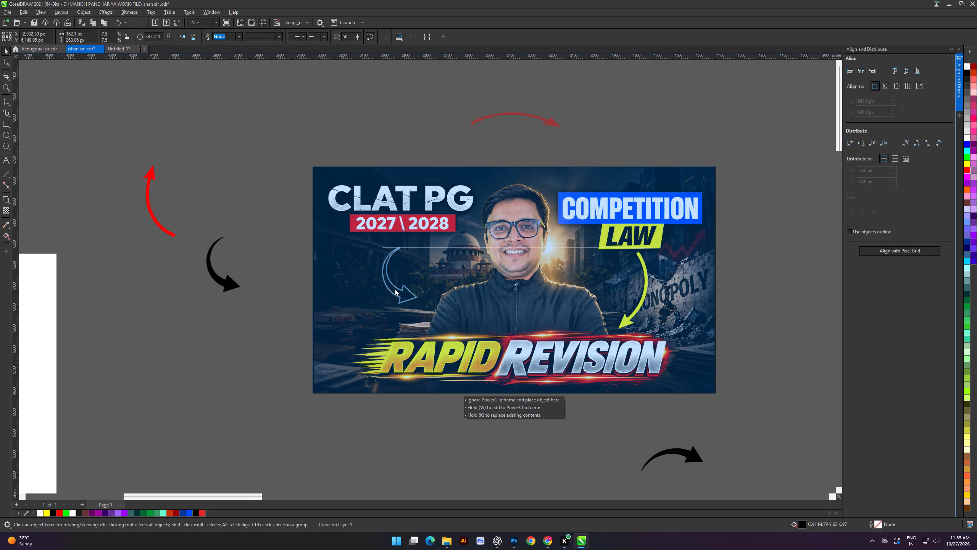
pyautogui.moveTo(395, 289); pyautogui.dragTo(396, 286)
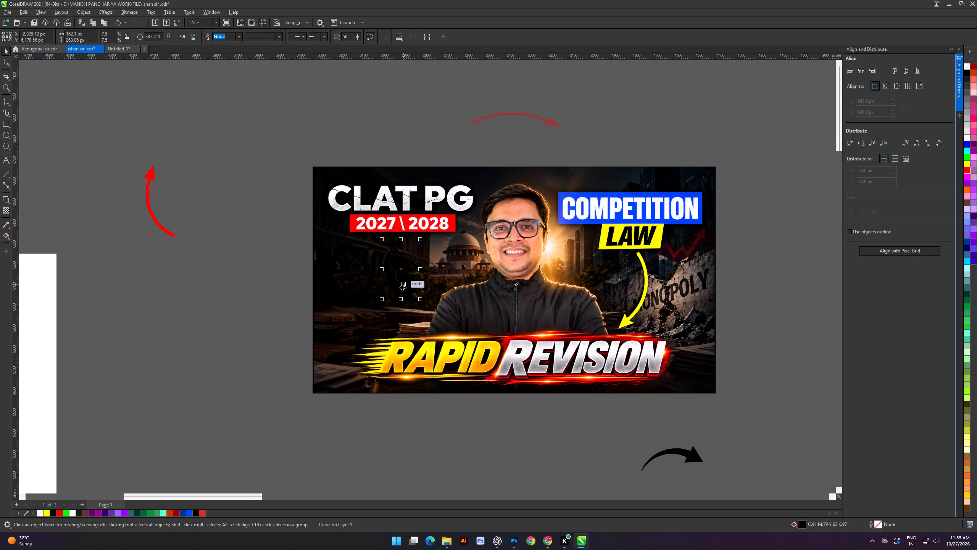
pyautogui.hotkey('shift', 'pageup')
pyautogui.click(967, 170)
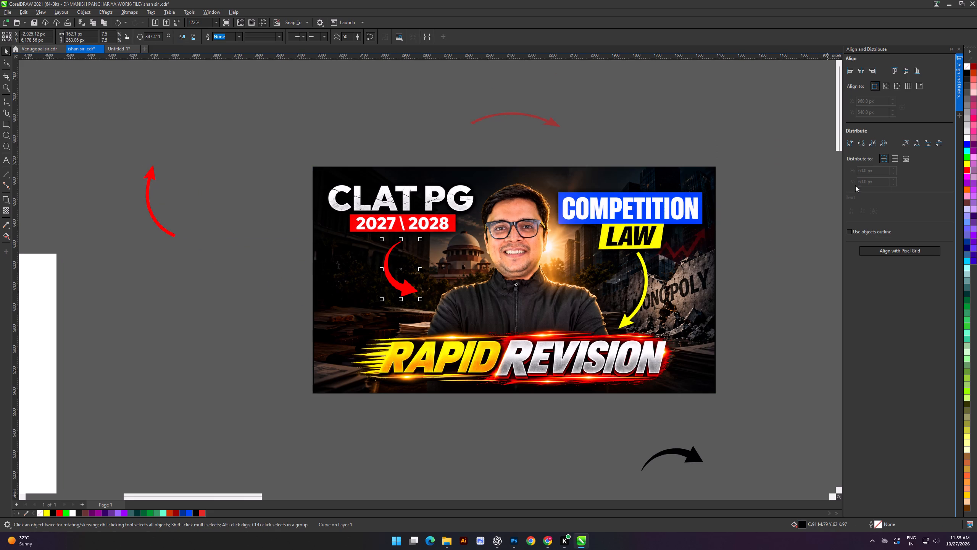
# Rotate the newly placed red arrow to about 13.6° so its head points towards the portrait.
pyautogui.click(411, 284)
pyautogui.moveTo(421, 299); pyautogui.dragTo(441, 293)
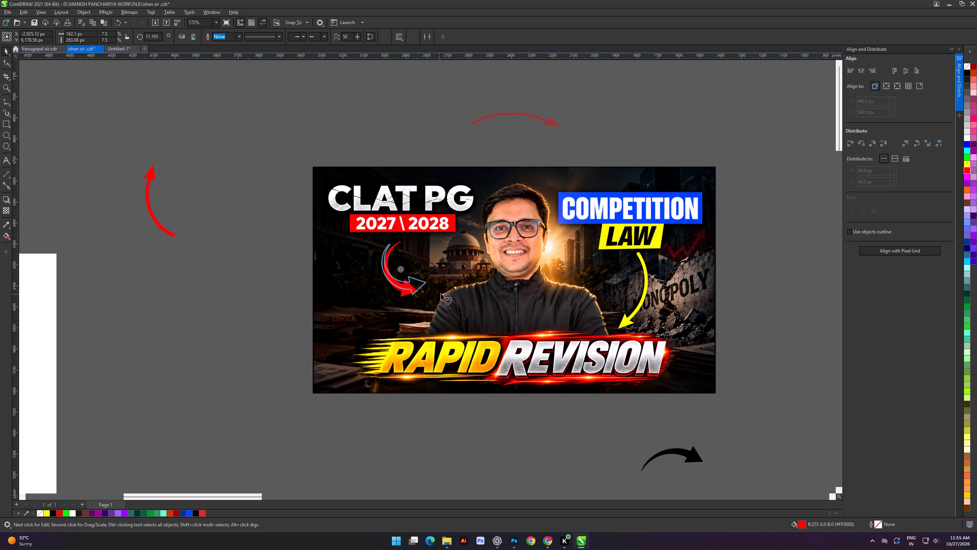
pyautogui.moveTo(441, 293); pyautogui.dragTo(441, 293)
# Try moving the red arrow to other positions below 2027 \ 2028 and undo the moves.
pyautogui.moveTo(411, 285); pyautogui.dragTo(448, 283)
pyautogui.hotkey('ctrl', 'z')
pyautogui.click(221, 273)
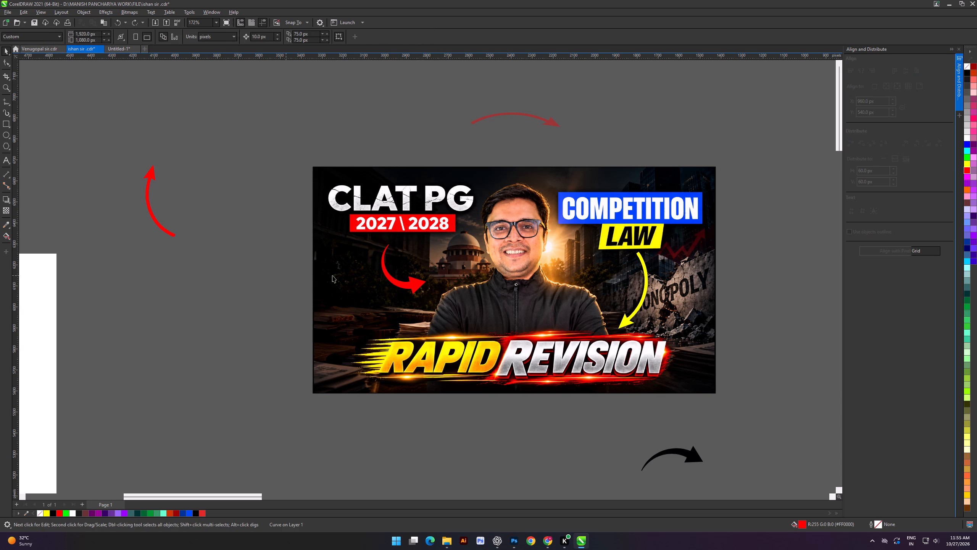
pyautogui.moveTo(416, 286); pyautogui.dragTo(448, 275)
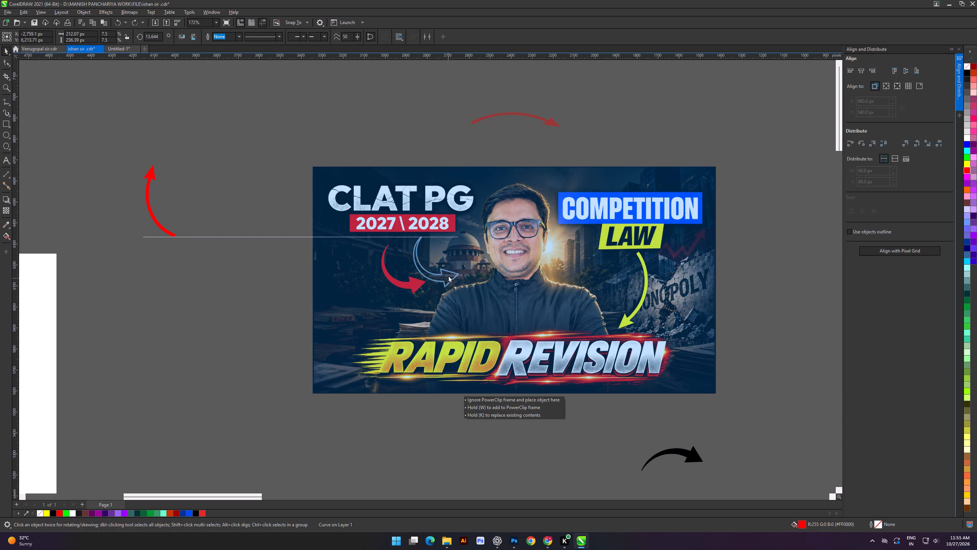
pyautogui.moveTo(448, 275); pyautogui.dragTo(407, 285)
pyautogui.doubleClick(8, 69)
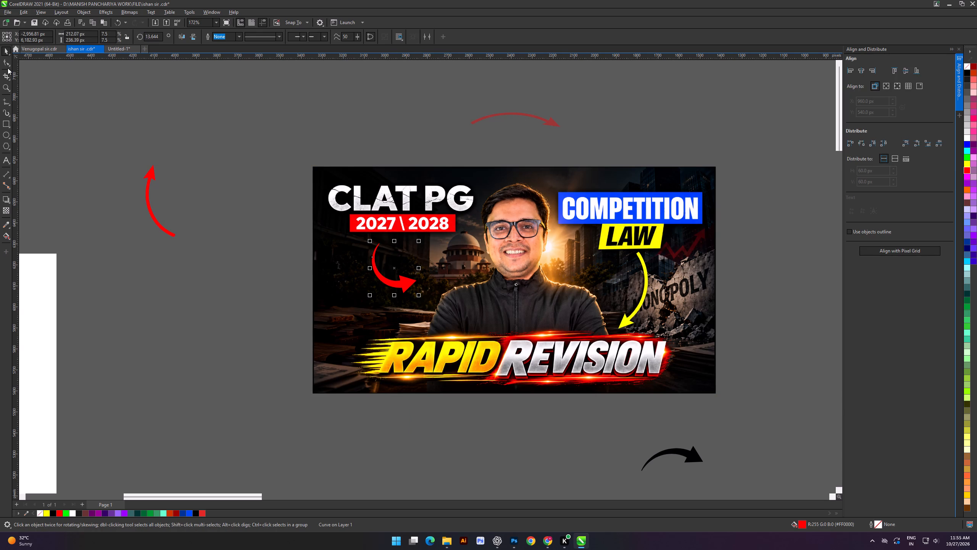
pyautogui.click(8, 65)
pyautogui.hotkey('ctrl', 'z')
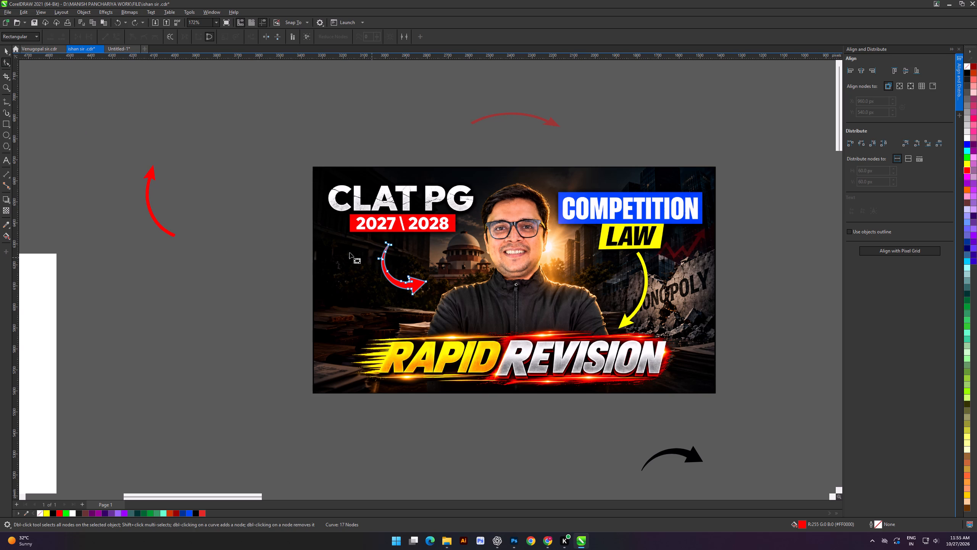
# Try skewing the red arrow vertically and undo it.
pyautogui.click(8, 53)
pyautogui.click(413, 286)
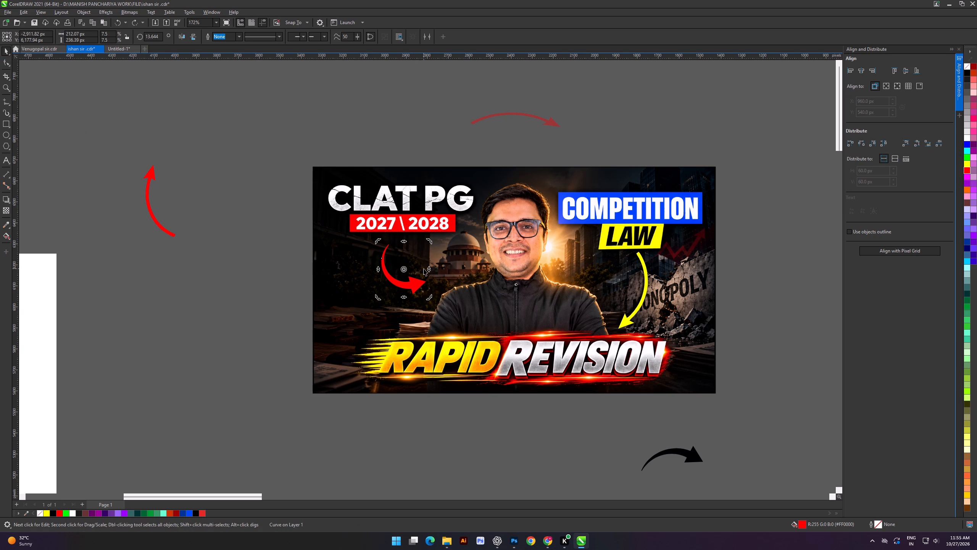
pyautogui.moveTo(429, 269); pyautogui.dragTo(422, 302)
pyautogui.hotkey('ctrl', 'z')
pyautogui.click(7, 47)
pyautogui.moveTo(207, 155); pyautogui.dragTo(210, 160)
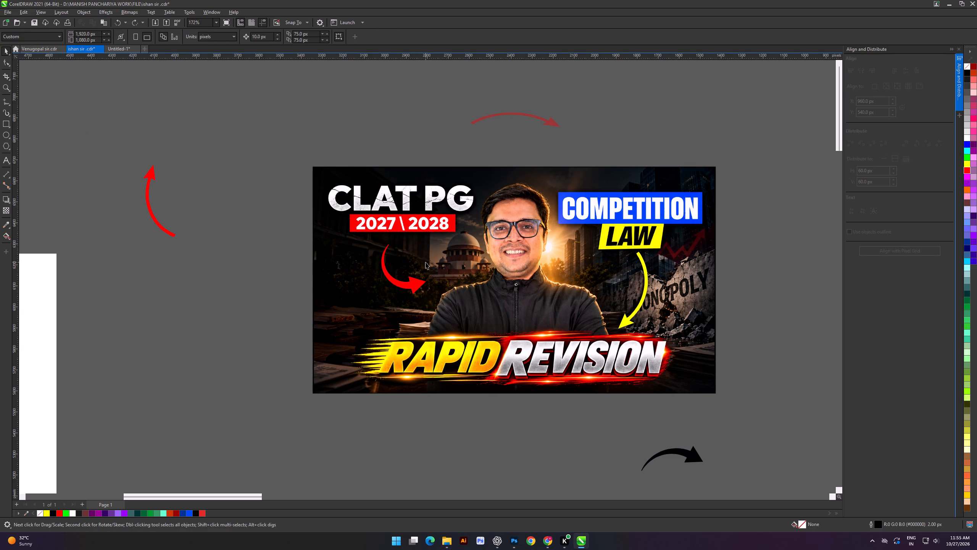
# Move the red arrow up closer to 2027 \ 2028 and rotate it to about 27.8°.
pyautogui.moveTo(417, 285); pyautogui.dragTo(428, 277)
pyautogui.click(428, 277)
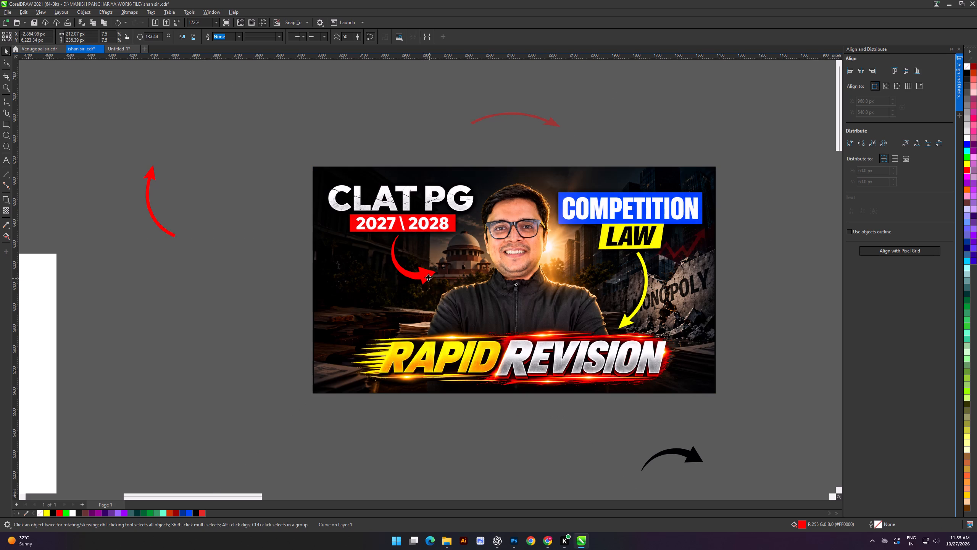
pyautogui.moveTo(439, 290); pyautogui.dragTo(457, 289)
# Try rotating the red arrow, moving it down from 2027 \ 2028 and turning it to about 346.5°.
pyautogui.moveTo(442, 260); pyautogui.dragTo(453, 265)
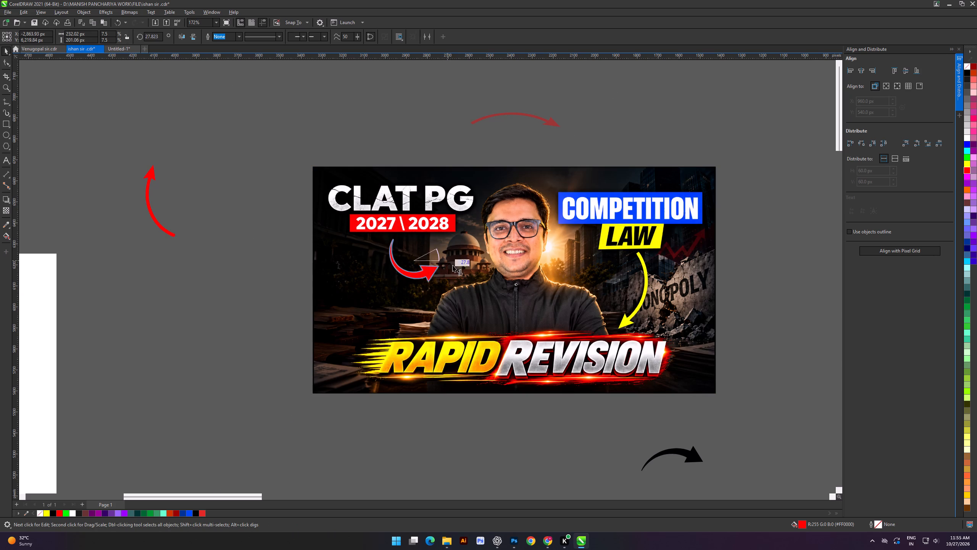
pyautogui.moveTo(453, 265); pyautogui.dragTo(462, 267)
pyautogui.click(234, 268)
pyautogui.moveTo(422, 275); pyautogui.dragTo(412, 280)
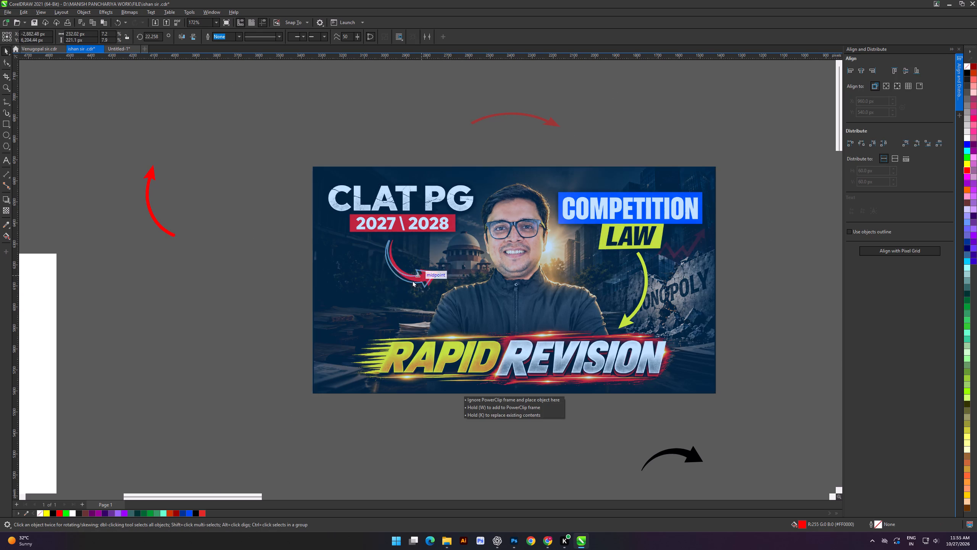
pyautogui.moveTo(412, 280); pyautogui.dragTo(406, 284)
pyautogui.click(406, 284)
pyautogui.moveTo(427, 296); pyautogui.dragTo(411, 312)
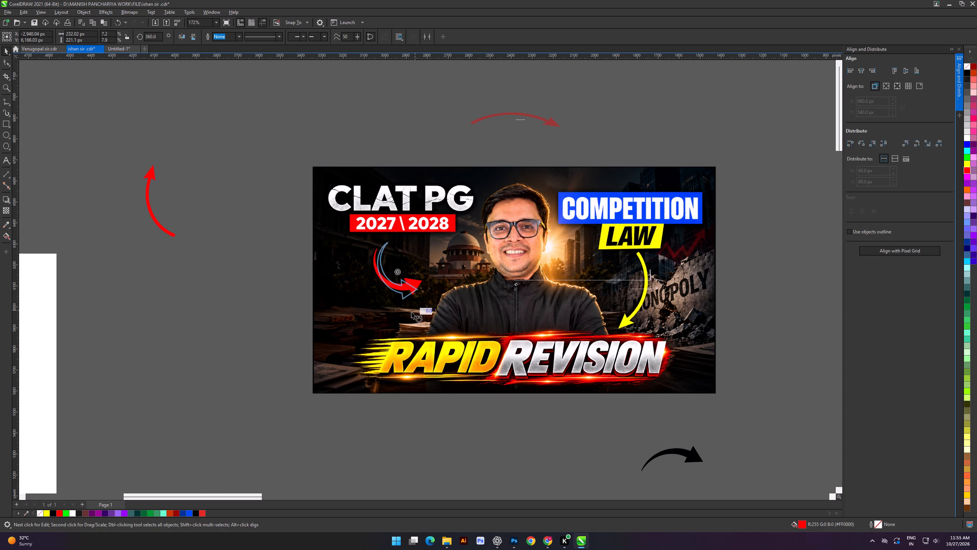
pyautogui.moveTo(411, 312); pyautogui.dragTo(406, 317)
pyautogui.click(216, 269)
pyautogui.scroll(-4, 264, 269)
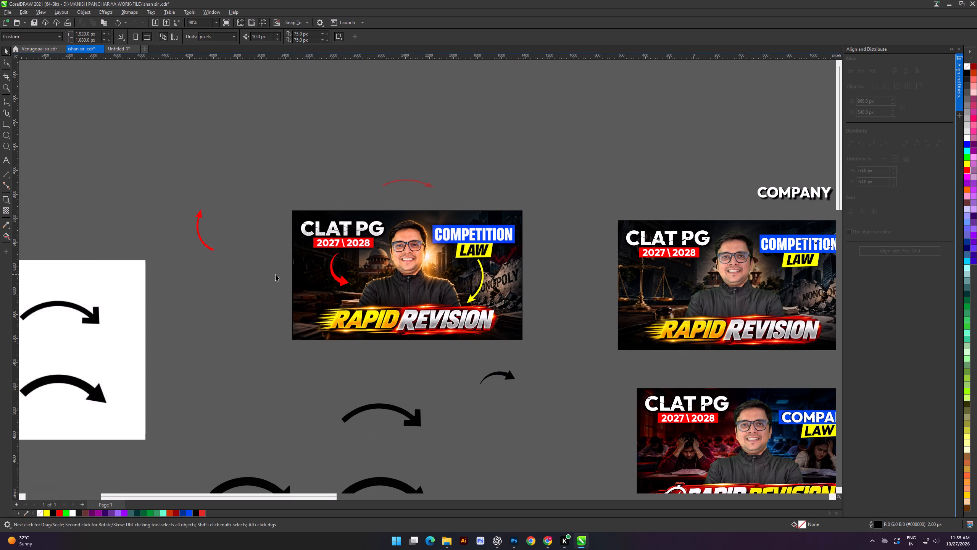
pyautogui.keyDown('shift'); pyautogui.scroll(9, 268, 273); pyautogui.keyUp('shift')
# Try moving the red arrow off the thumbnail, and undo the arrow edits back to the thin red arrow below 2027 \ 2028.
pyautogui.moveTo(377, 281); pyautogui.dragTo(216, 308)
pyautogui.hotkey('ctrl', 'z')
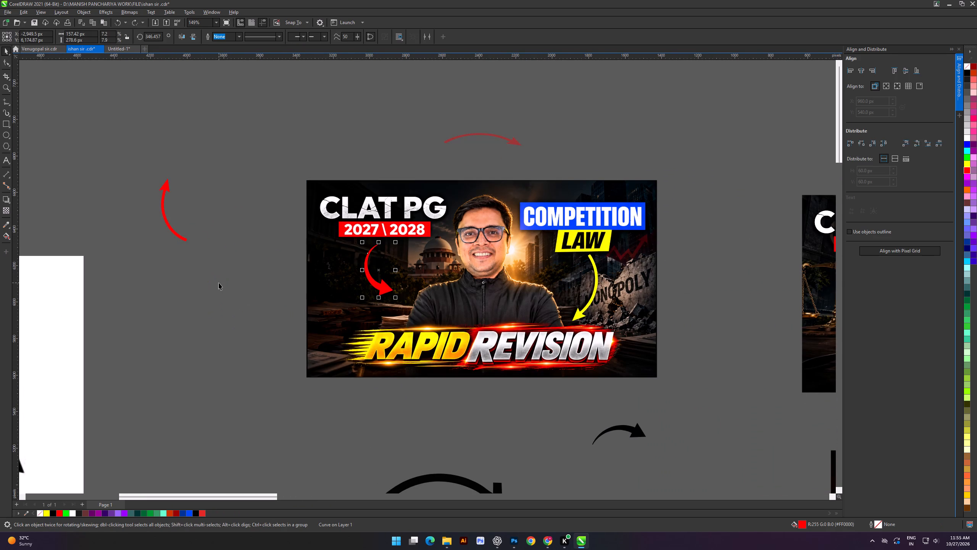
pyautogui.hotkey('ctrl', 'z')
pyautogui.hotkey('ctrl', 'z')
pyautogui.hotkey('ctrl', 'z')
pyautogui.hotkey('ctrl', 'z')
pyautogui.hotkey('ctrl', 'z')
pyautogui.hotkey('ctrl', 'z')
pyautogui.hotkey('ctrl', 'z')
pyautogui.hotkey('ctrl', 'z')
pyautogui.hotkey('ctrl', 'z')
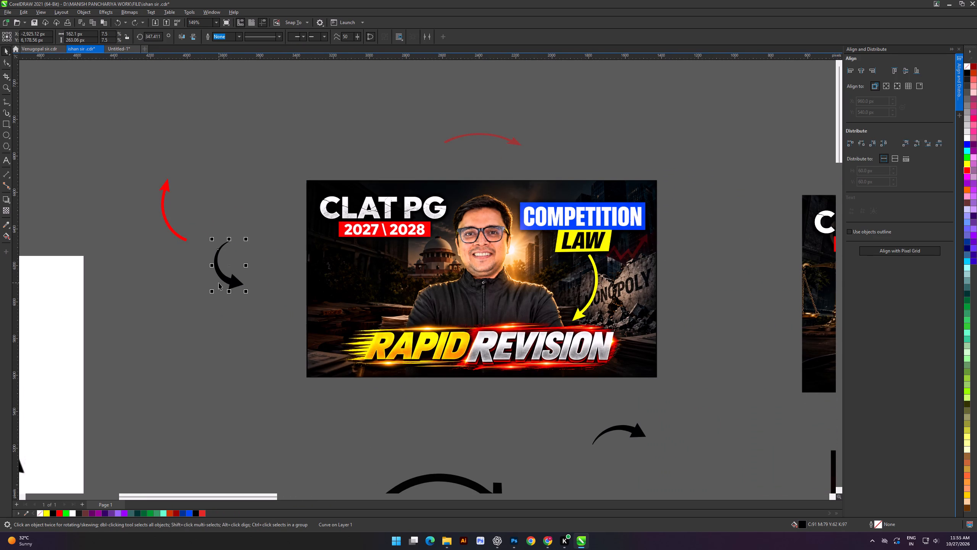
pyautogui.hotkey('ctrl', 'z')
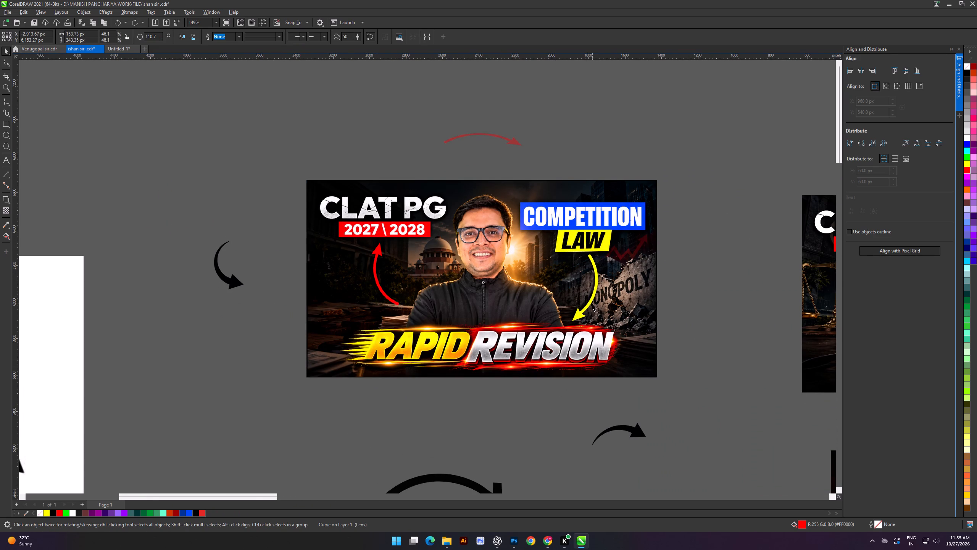
# Scale the yellow arrow below LAW down slightly and move it a little lower, clear of the LAW label.
pyautogui.click(592, 304)
pyautogui.scroll(4, 587, 312)
pyautogui.moveTo(552, 329); pyautogui.dragTo(560, 328)
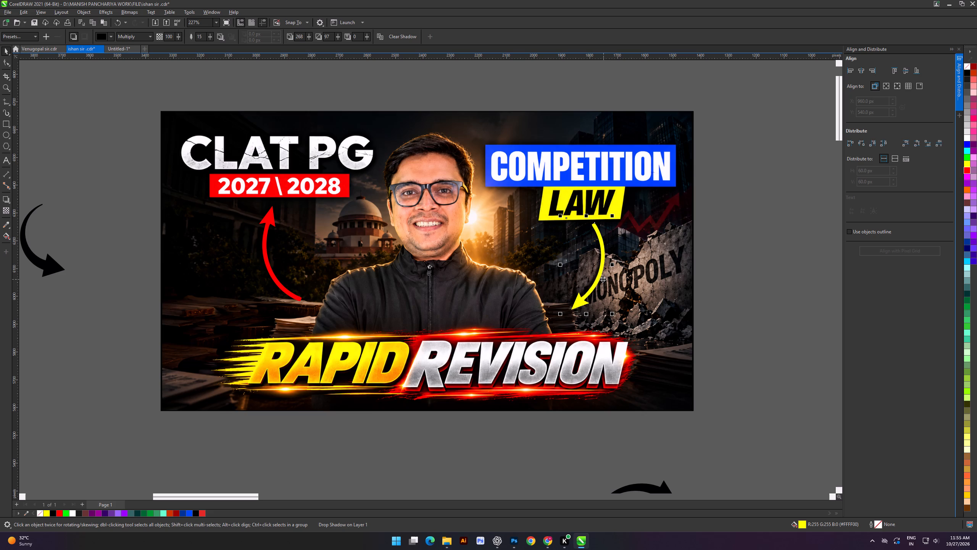
pyautogui.moveTo(602, 279); pyautogui.dragTo(598, 286)
pyautogui.scroll(-5, 594, 281)
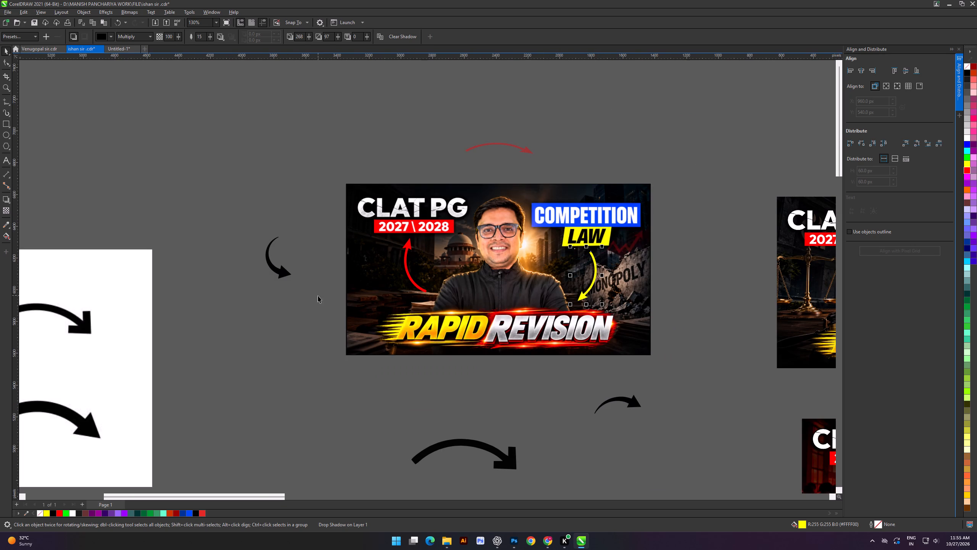
pyautogui.click(318, 296)
pyautogui.click(303, 393)
# Open the thumbnail's PowerClip contents and enlarge the background image proportionally about its centre to 1920 px wide.
pyautogui.keyDown('shift'); pyautogui.scroll(-2, 452, 246); pyautogui.keyUp('shift')
pyautogui.scroll(4, 498, 157)
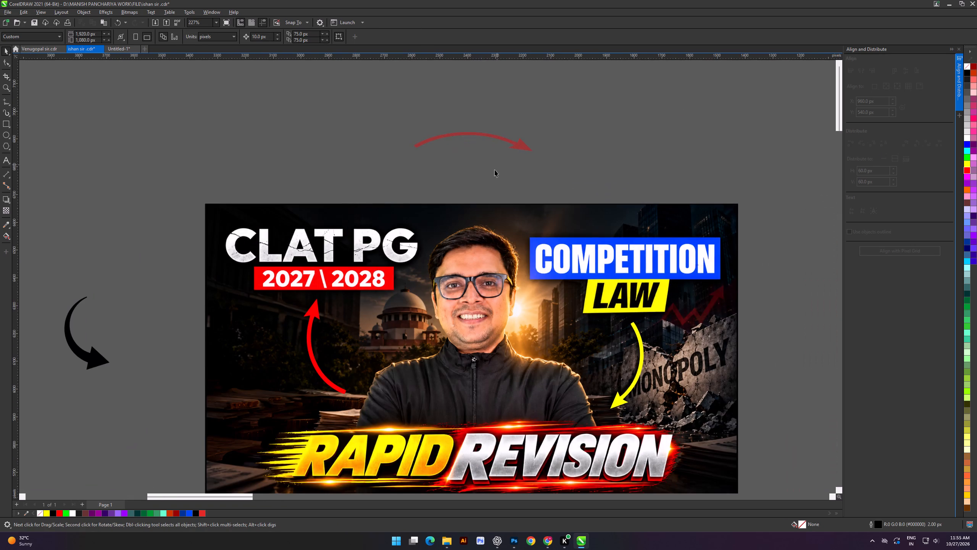
pyautogui.keyDown('alt'); pyautogui.scroll(1, 470, 209); pyautogui.keyUp('alt')
pyautogui.scroll(-3, 470, 210)
pyautogui.doubleClick(454, 228)
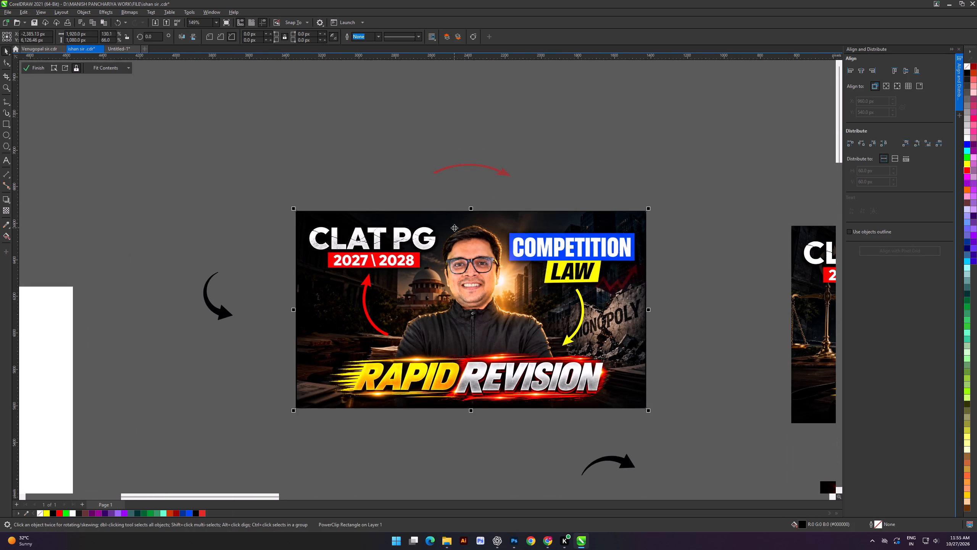
pyautogui.click(458, 253)
pyautogui.press('Left')
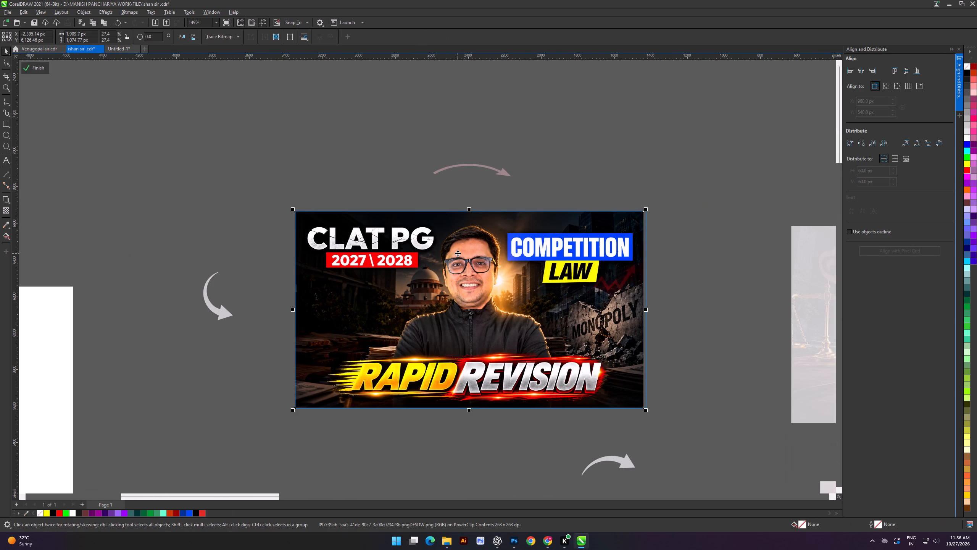
pyautogui.hotkey('ctrl', 'z')
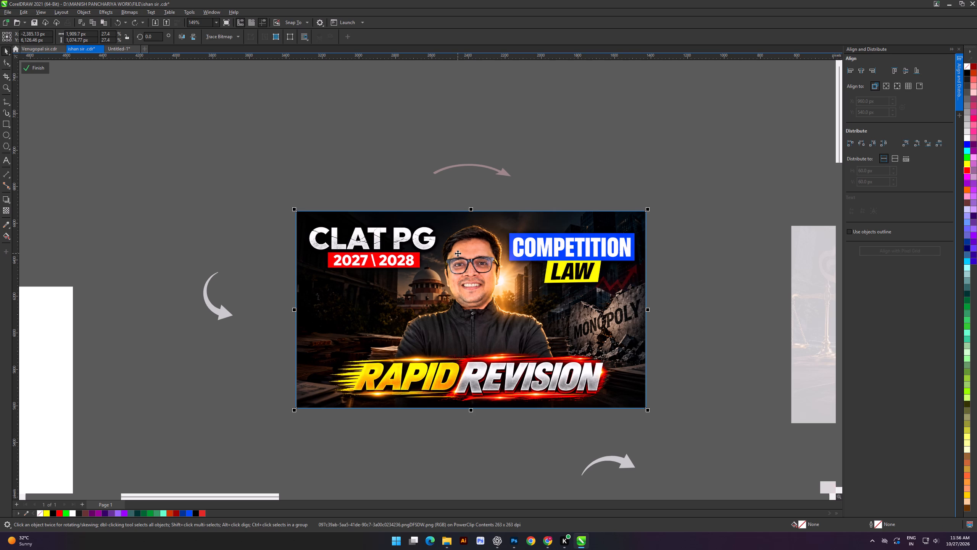
pyautogui.scroll(7, 583, 371)
pyautogui.scroll(5, 729, 437)
pyautogui.keyDown('shift'); pyautogui.moveTo(737, 426); pyautogui.dragTo(742, 432); pyautogui.keyUp('shift')
pyautogui.scroll(-12, 646, 403)
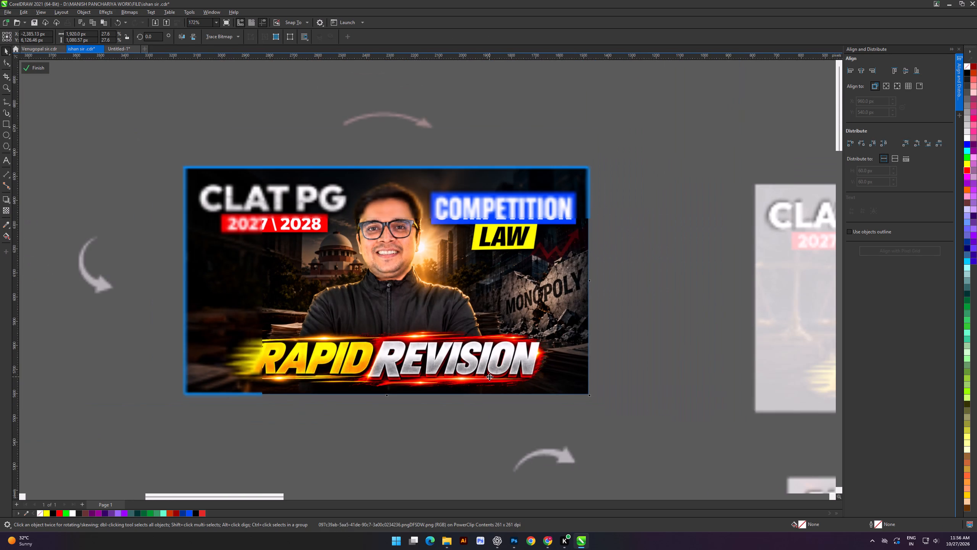
# Nudge the background image down 20 px inside the PowerClip frame and finish editing the contents.
pyautogui.press('Down')
pyautogui.click(93, 188)
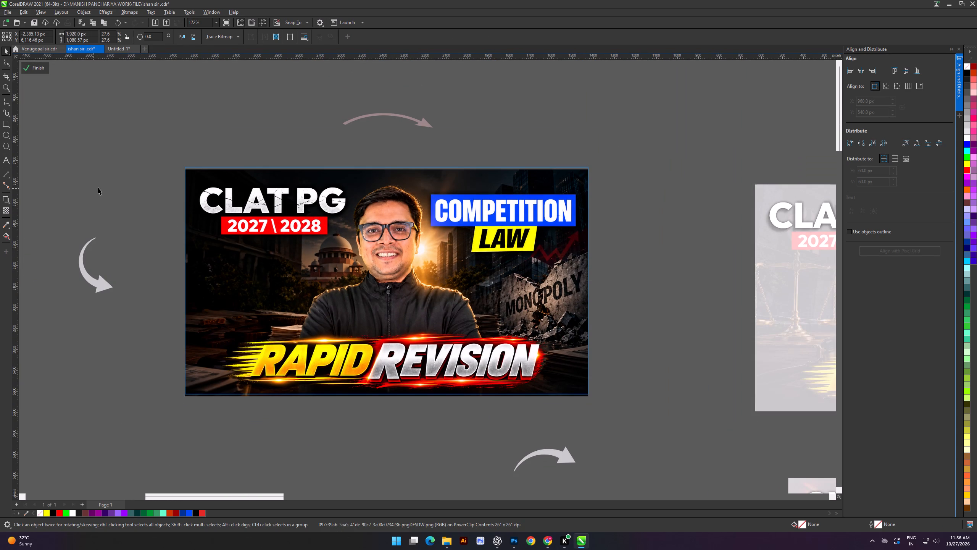
pyautogui.keyDown('alt'); pyautogui.scroll(2, 288, 210); pyautogui.keyUp('alt')
pyautogui.click(395, 339)
pyautogui.press('Down')
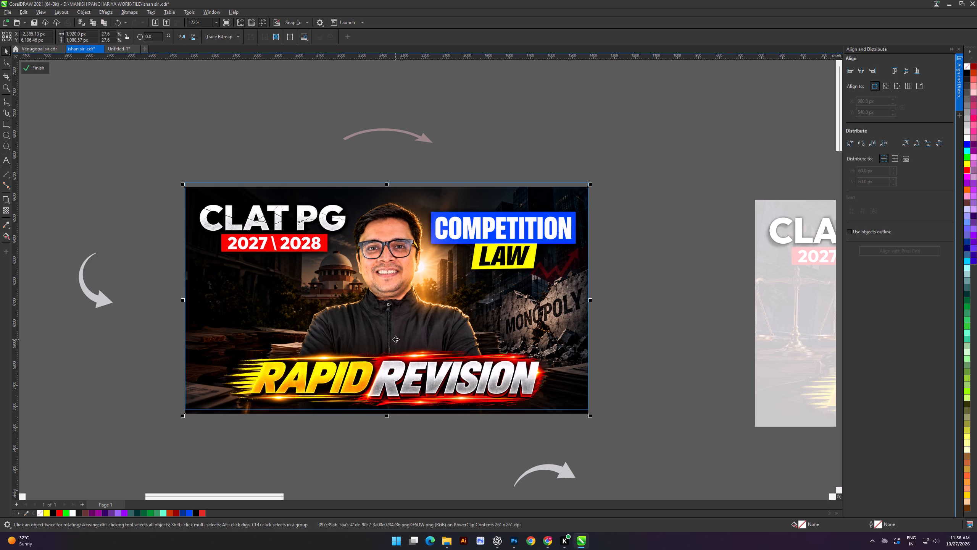
pyautogui.click(82, 245)
pyautogui.keyDown('alt'); pyautogui.scroll(3, 273, 142); pyautogui.keyUp('alt')
pyautogui.scroll(2, 266, 163)
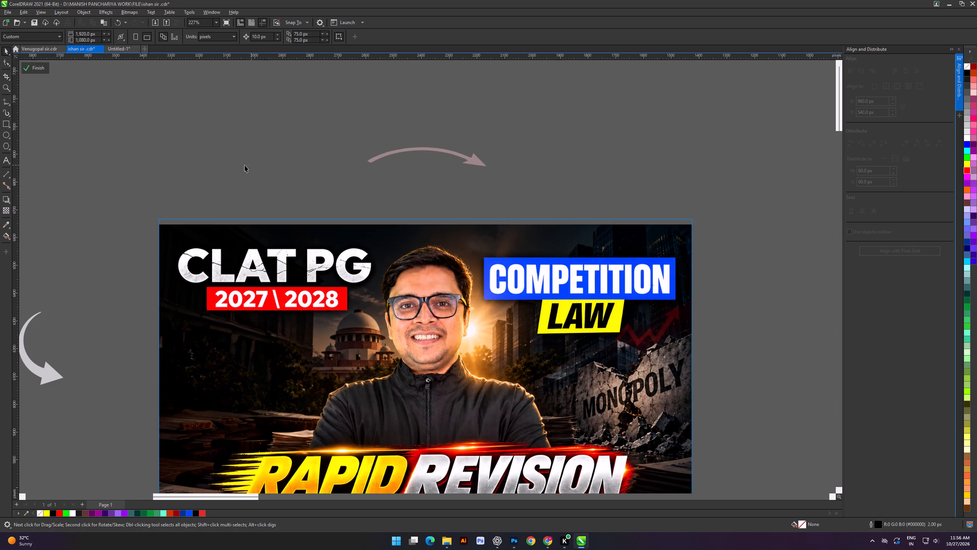
pyautogui.click(27, 67)
pyautogui.click(157, 170)
# Apply a black fill to the thumbnail's PowerClip rectangle.
pyautogui.scroll(-2, 609, 209)
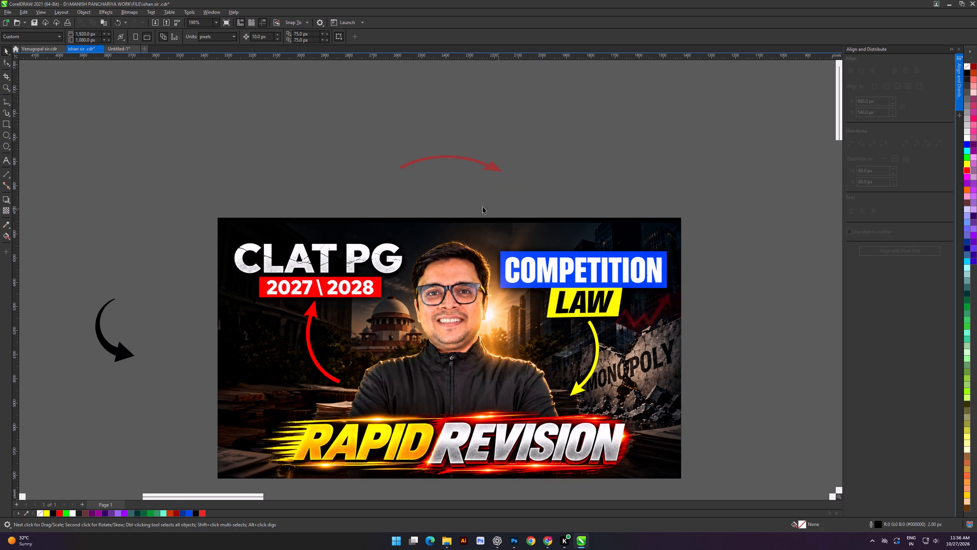
pyautogui.click(463, 219)
pyautogui.click(966, 78)
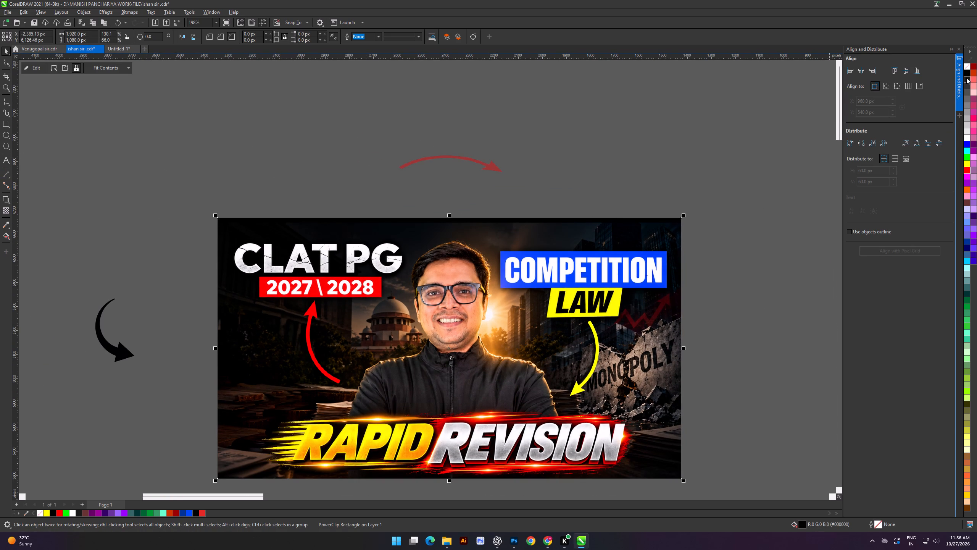
pyautogui.click(971, 69)
pyautogui.click(966, 74)
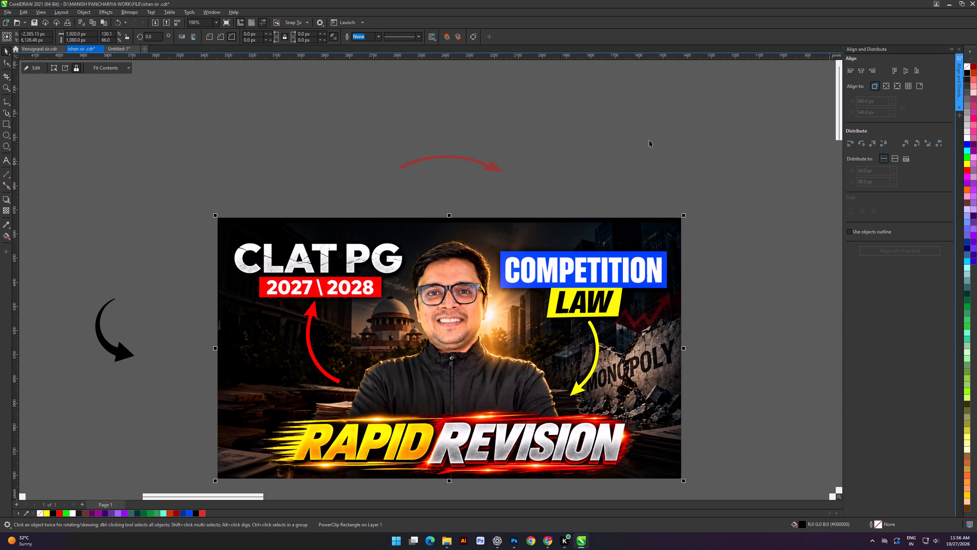
pyautogui.click(482, 168)
pyautogui.click(329, 176)
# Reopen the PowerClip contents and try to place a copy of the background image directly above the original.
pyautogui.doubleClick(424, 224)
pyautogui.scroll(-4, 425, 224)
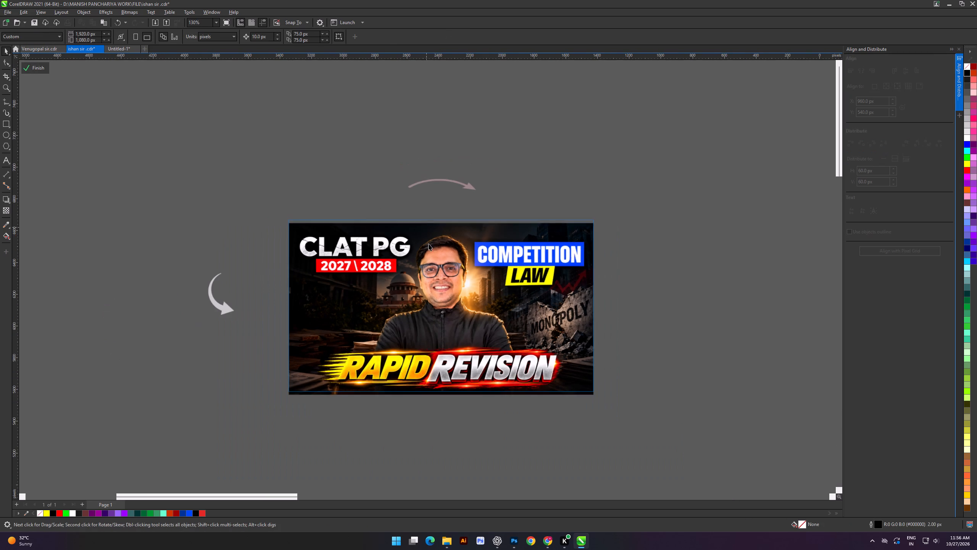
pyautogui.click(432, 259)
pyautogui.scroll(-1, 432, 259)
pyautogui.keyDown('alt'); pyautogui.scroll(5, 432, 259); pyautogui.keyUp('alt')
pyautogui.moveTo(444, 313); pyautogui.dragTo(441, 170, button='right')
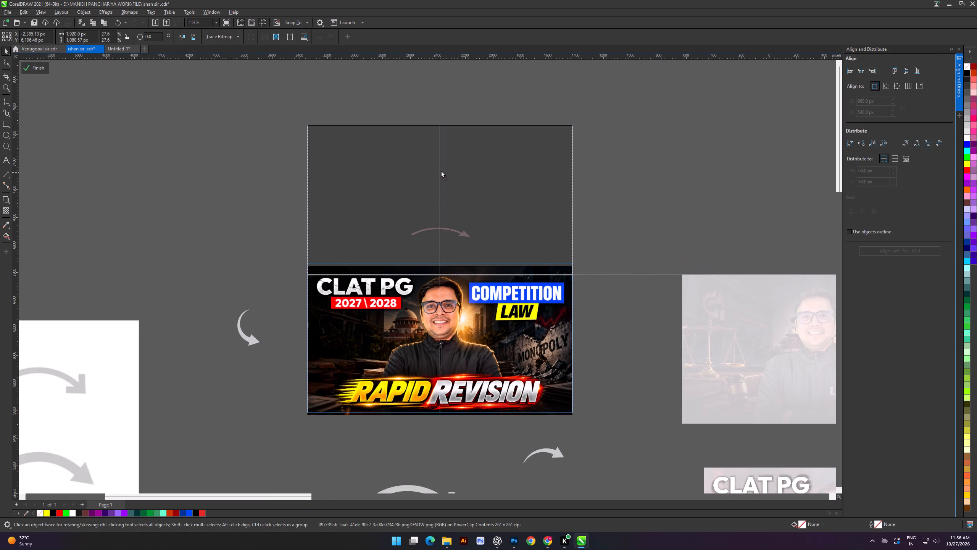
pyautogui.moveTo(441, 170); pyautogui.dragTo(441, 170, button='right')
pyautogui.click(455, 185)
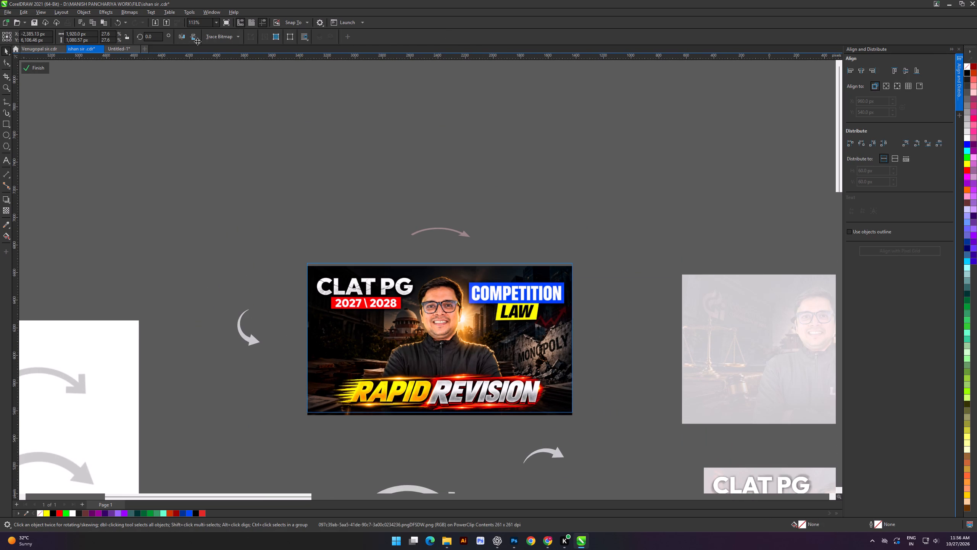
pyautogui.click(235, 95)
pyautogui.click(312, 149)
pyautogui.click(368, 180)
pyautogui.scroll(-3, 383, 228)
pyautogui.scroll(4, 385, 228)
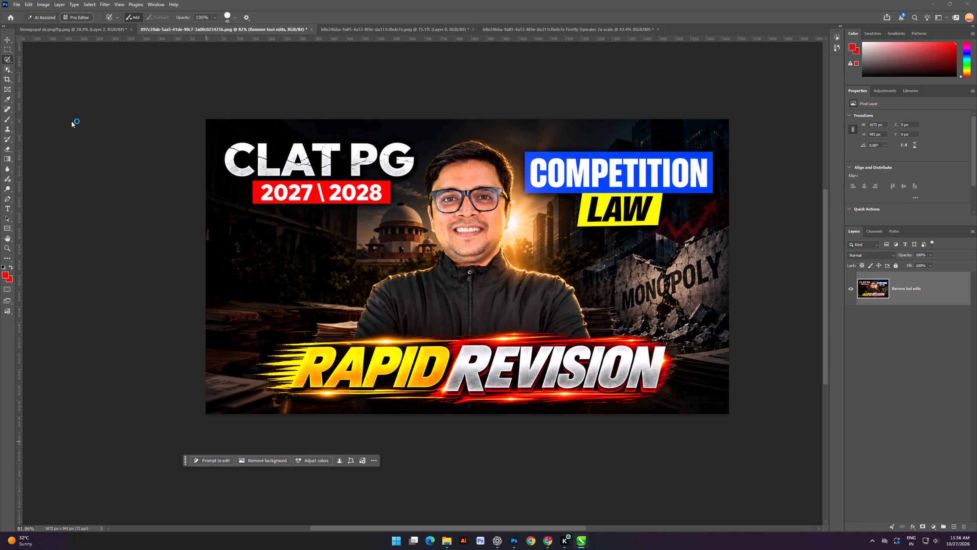
# Switch to File Explorer and bring up the FILE folder containing the CorelDRAW documents.
pyautogui.click(459, 537)
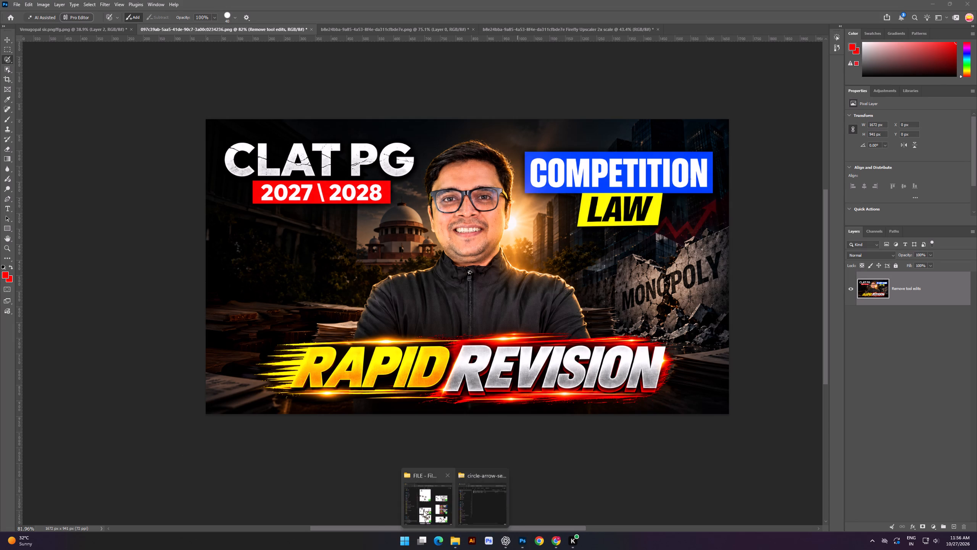
pyautogui.click(411, 510)
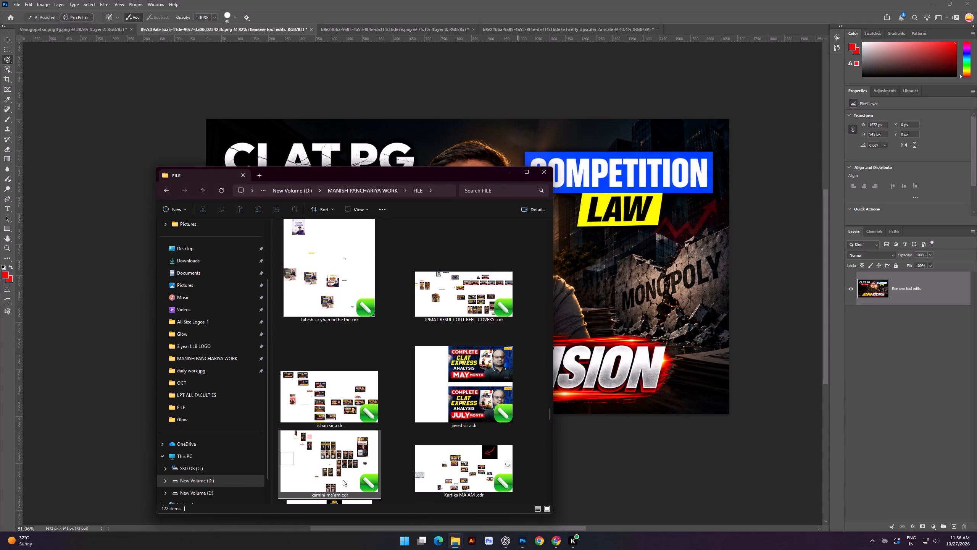
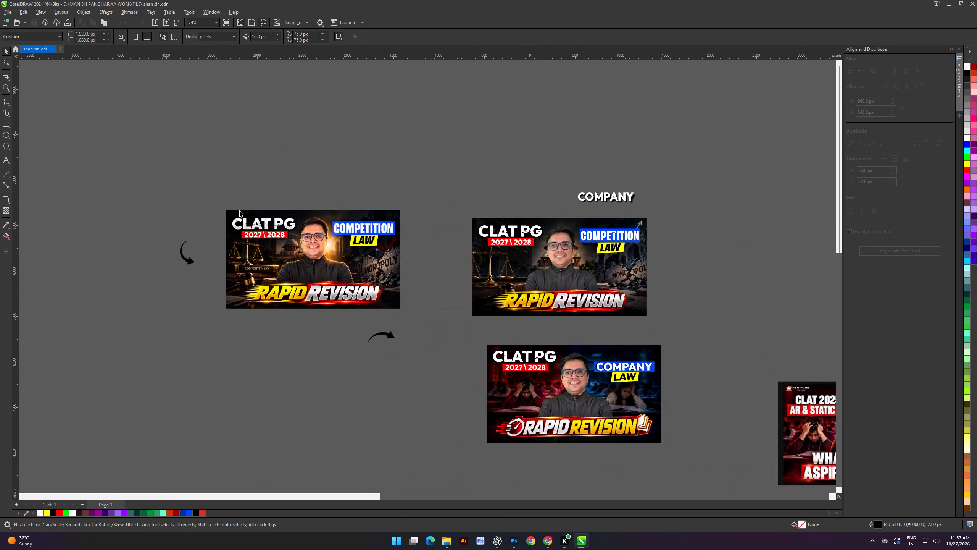
# Draw a rectangle about 1766 × 884 px in the empty area above the leftmost Competition Law thumbnail.
pyautogui.keyDown('alt'); pyautogui.scroll(9, 240, 210); pyautogui.keyUp('alt')
pyautogui.scroll(1, 240, 210)
pyautogui.click(354, 159)
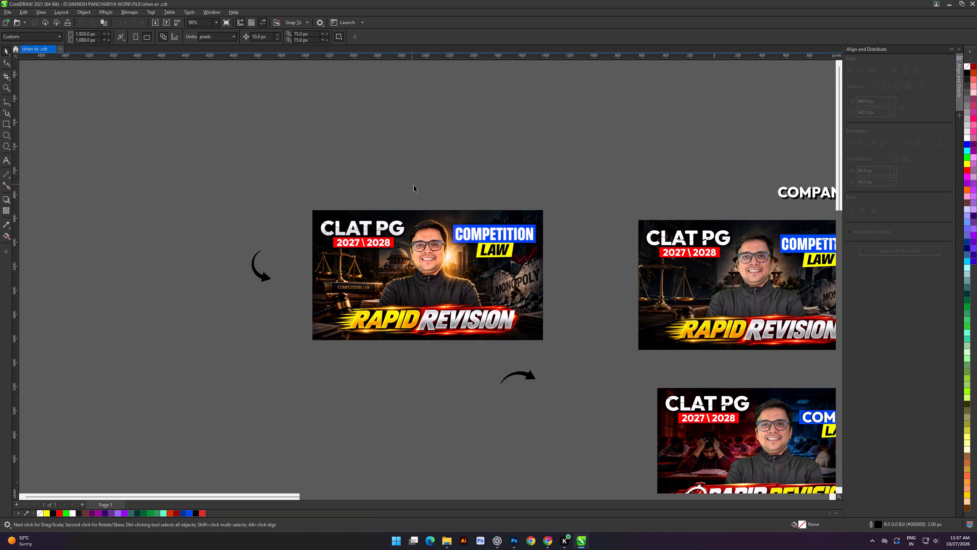
pyautogui.keyDown('alt'); pyautogui.scroll(8, 414, 185); pyautogui.keyUp('alt')
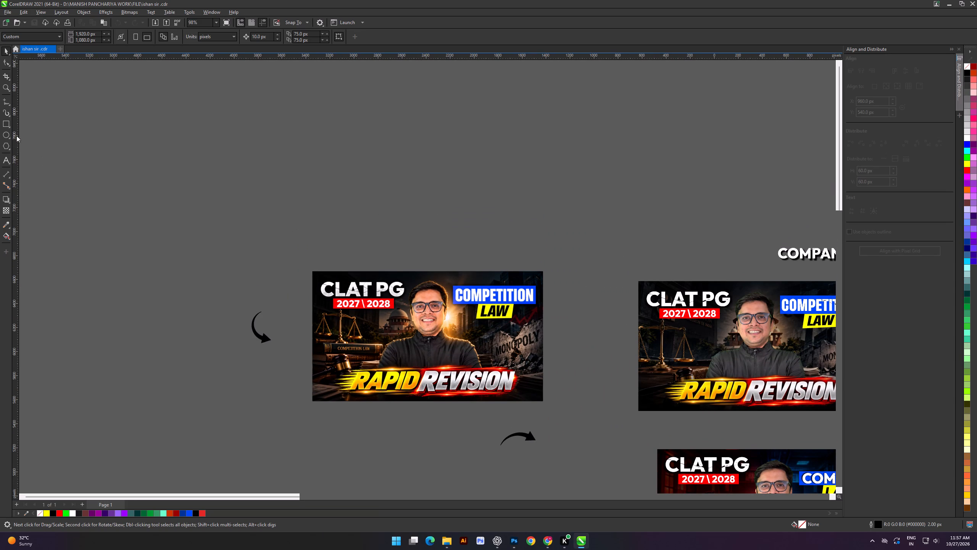
pyautogui.click(5, 121)
pyautogui.moveTo(324, 110); pyautogui.dragTo(534, 217)
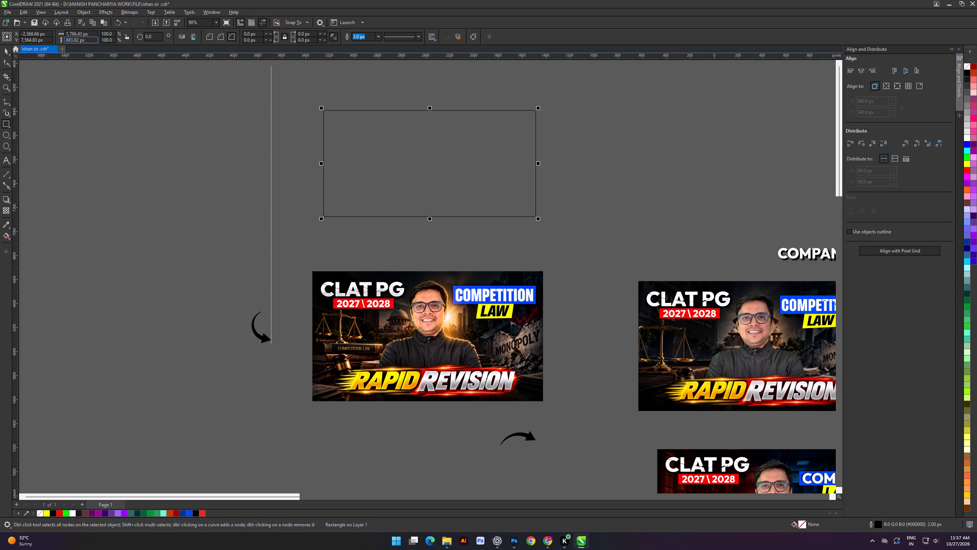
# Set the new rectangle's size to 1920 px wide and 1080 px high.
pyautogui.moveTo(92, 34); pyautogui.dragTo(20, 36)
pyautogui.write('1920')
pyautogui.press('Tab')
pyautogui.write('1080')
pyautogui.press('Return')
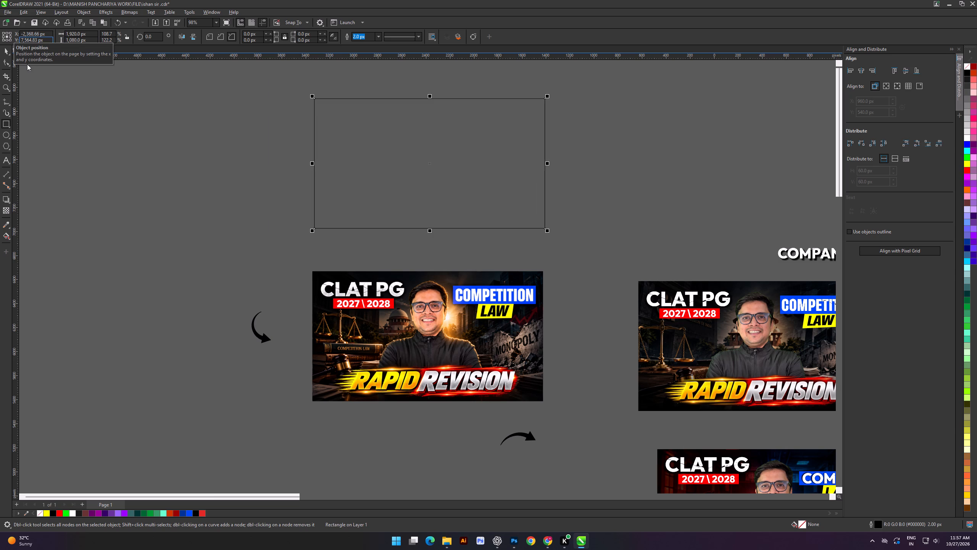
# Apply a black fill to the new rectangle above the Competition Law thumbnail and try to remove its outline.
pyautogui.click(3, 52)
pyautogui.moveTo(163, 181); pyautogui.dragTo(170, 182)
pyautogui.click(395, 175)
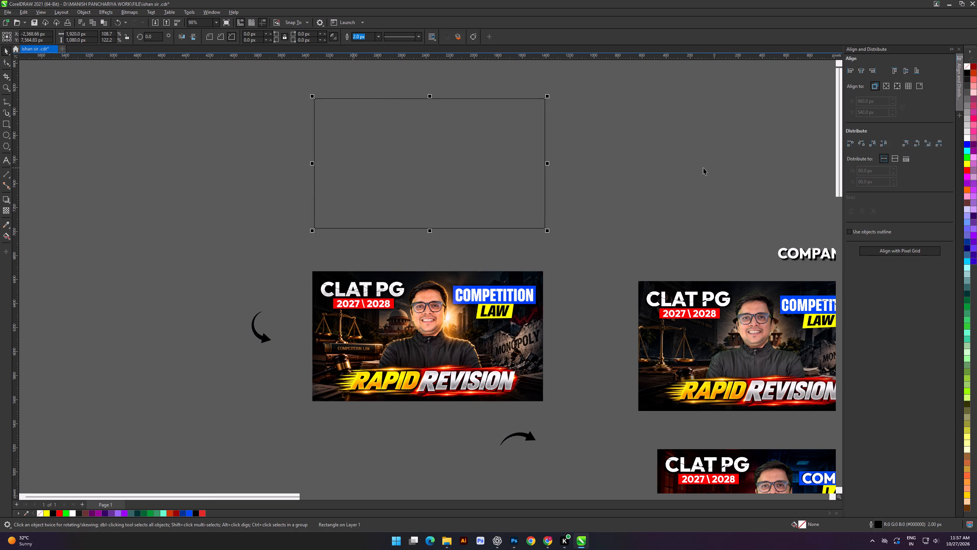
pyautogui.click(967, 74)
pyautogui.rightClick(965, 65)
pyautogui.click(959, 69)
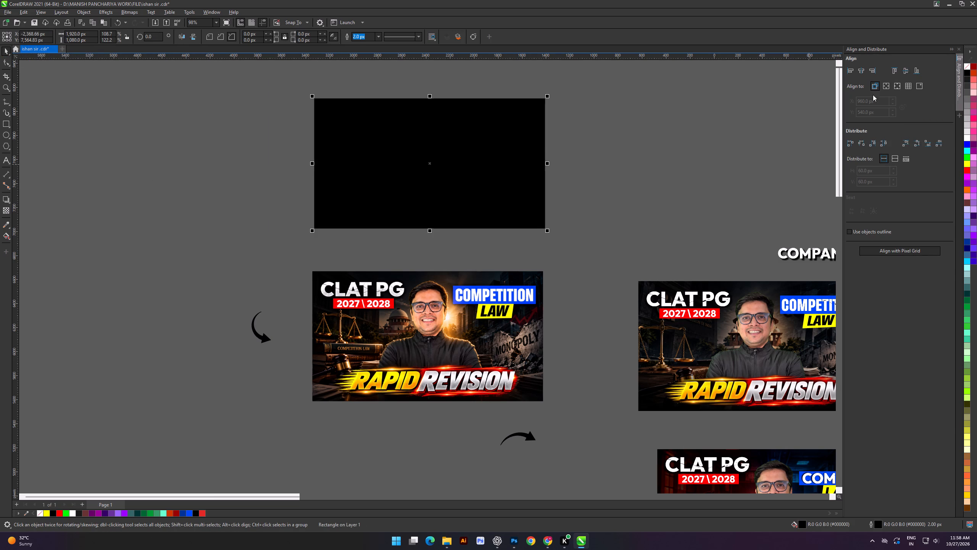
# Switch to the CLAT PG Competition Law thumbnail image in Photoshop, leaving no stray selection on it.
pyautogui.click(615, 169)
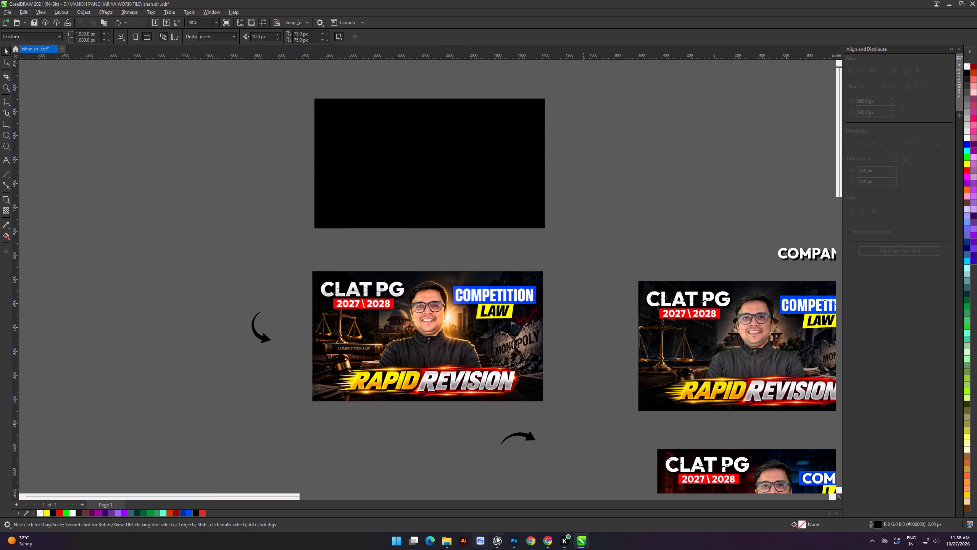
pyautogui.click(514, 544)
pyautogui.click(589, 335)
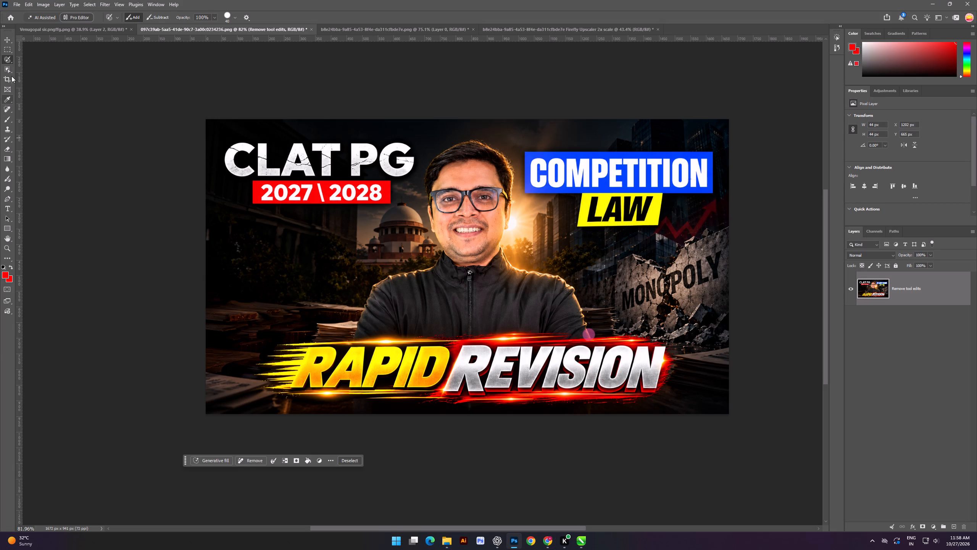
pyautogui.hotkey('ctrl', 'z')
# Extend the crop frame beyond the thumbnail image evenly at top and bottom and evenly on both sides to enlarge the canvas.
pyautogui.click(5, 79)
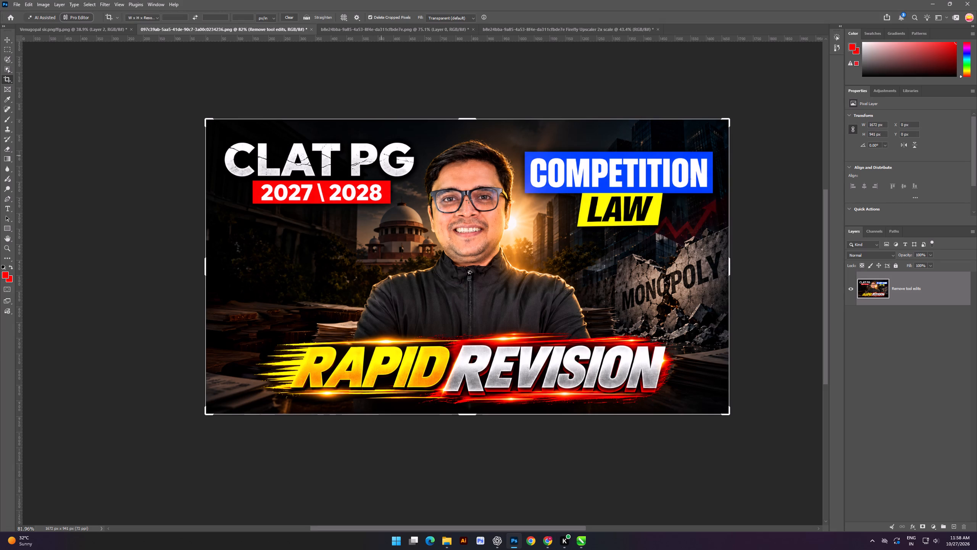
pyautogui.keyDown('alt'); pyautogui.moveTo(468, 416); pyautogui.dragTo(475, 442); pyautogui.keyUp('alt')
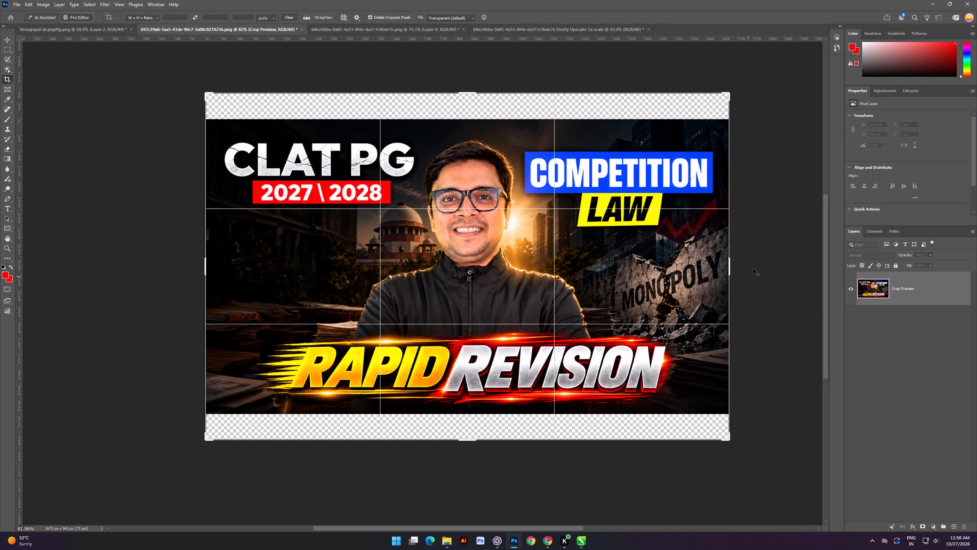
pyautogui.keyDown('alt'); pyautogui.moveTo(729, 266); pyautogui.dragTo(742, 267); pyautogui.keyUp('alt')
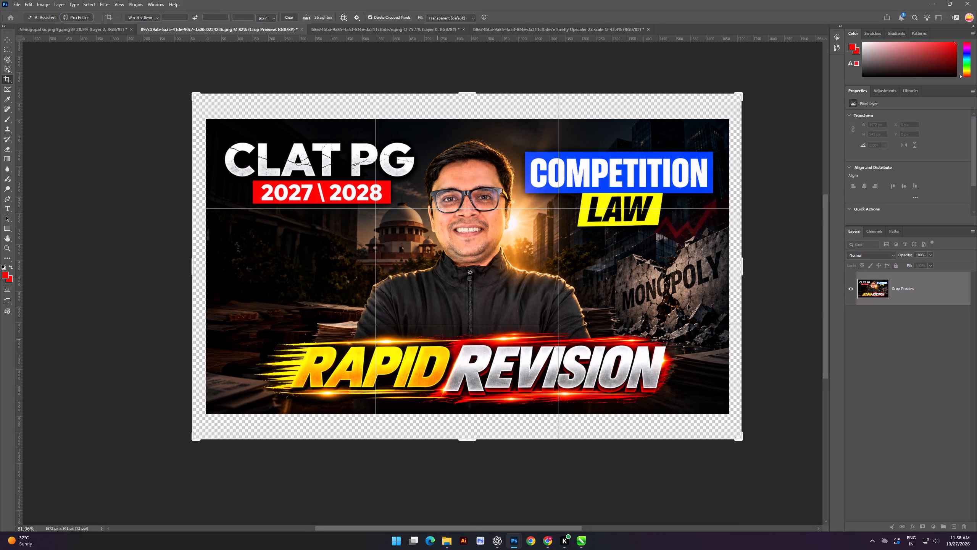
pyautogui.keyDown('alt'); pyautogui.moveTo(743, 272); pyautogui.dragTo(759, 275); pyautogui.keyUp('alt')
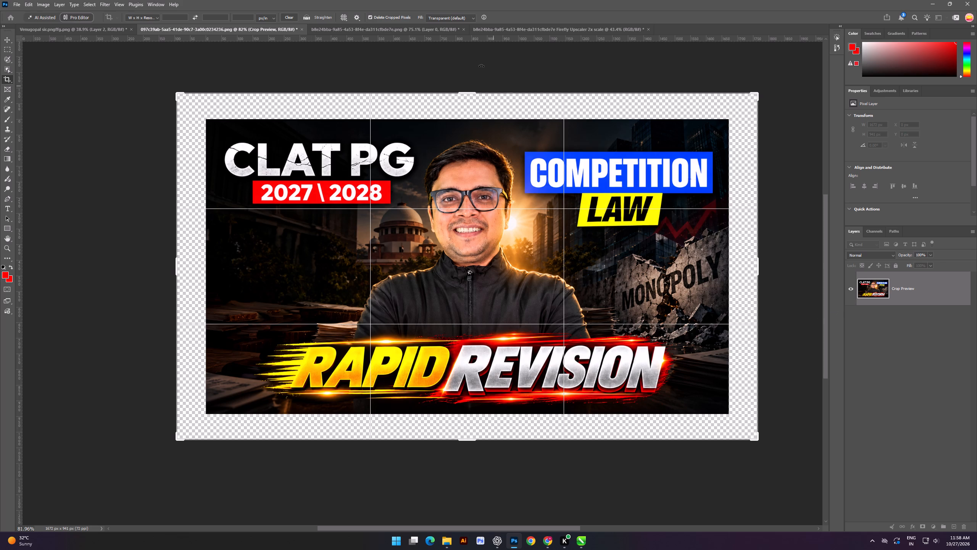
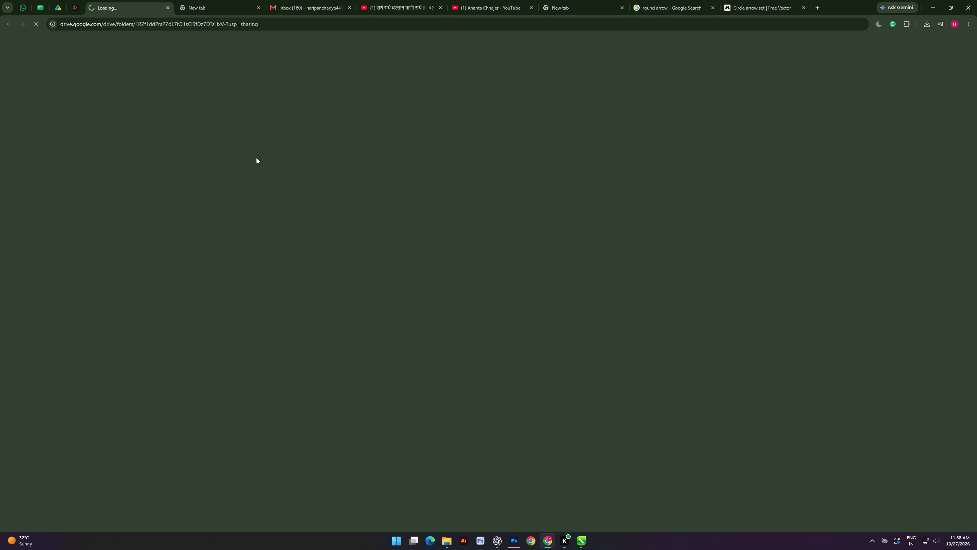
# Search Google Drive for "Nigesh" and open the faculty image "nigesh sir .pngcdffds.png".
pyautogui.click(295, 47)
pyautogui.hotkey('ctrl', 'v')
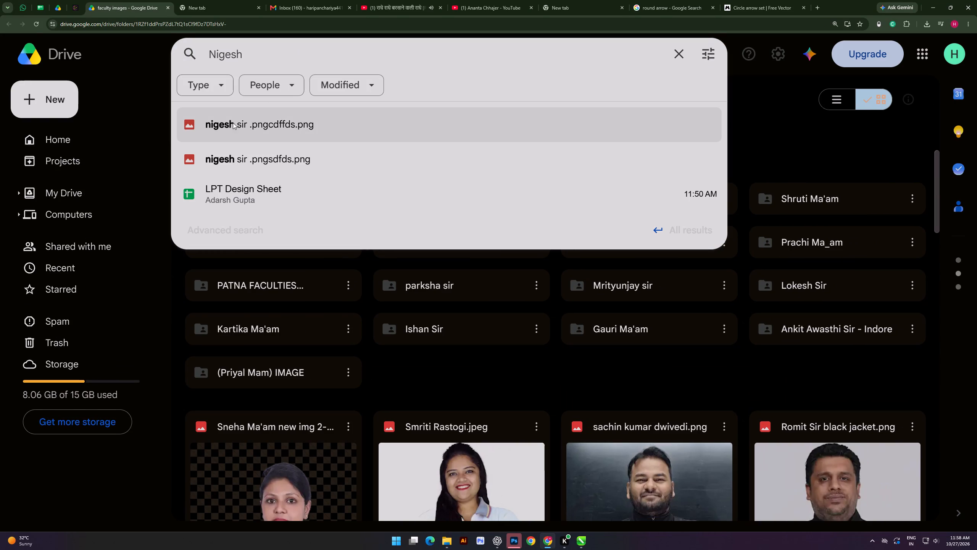
pyautogui.click(230, 126)
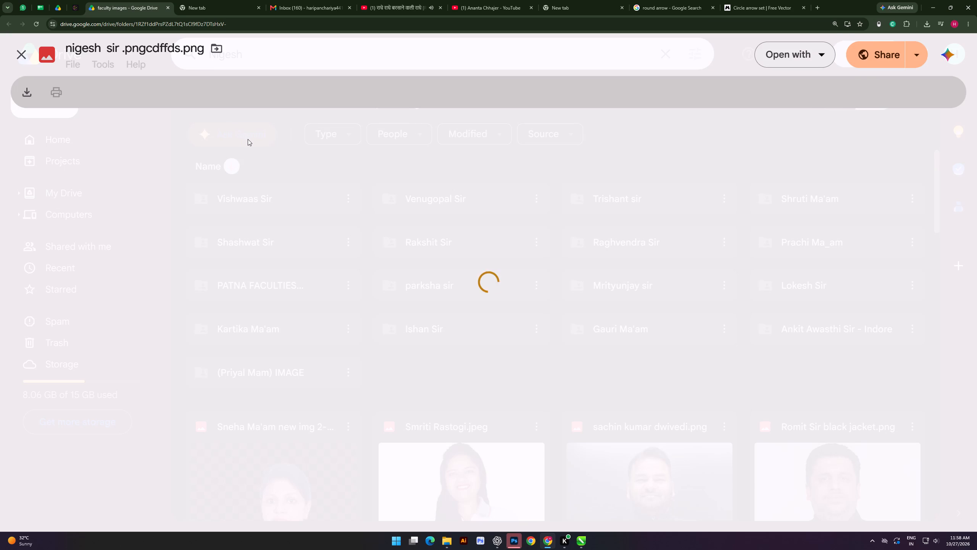
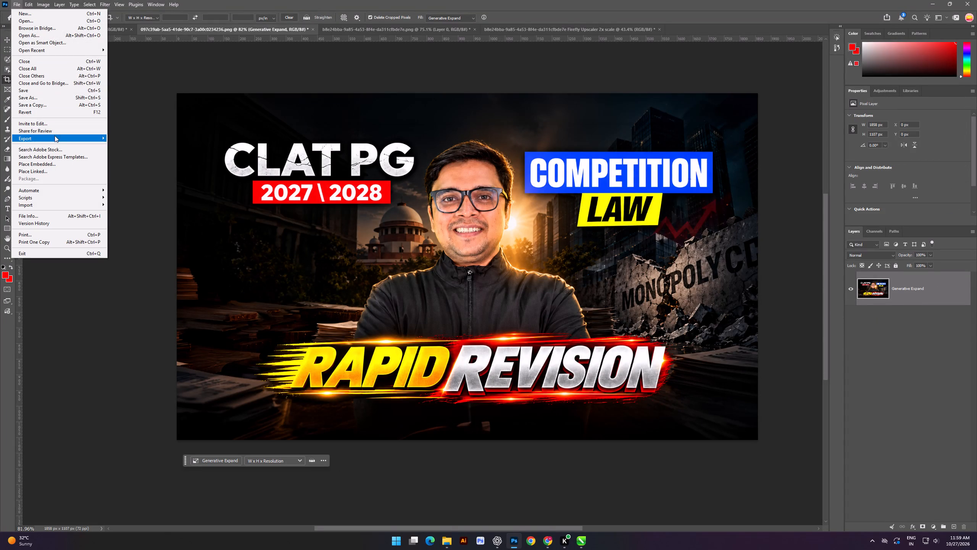
# Export the expanded Competition Law thumbnail as a PNG in Downloads, replacing the existing thumbnail file whose name ends in DFSDW.png.
pyautogui.click(55, 138)
pyautogui.click(169, 136)
pyautogui.doubleClick(136, 118)
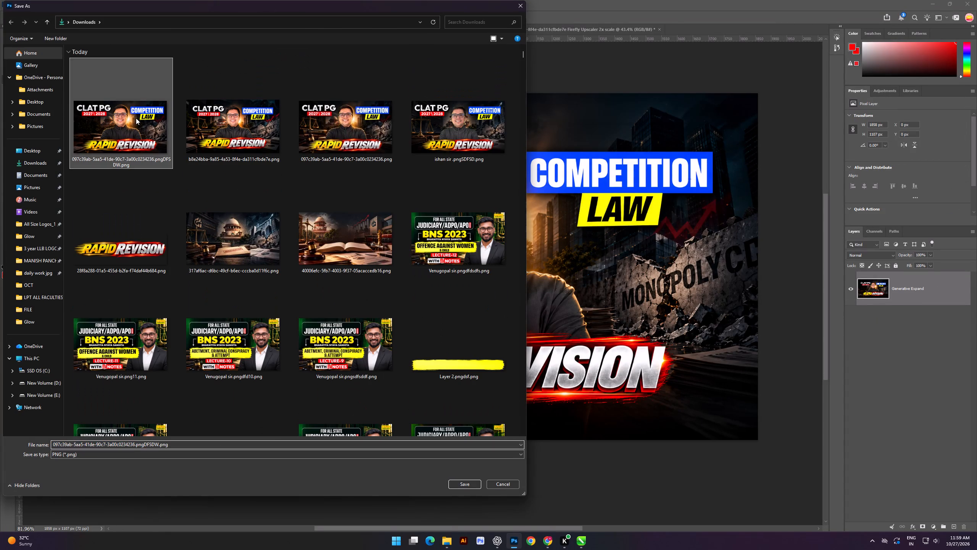
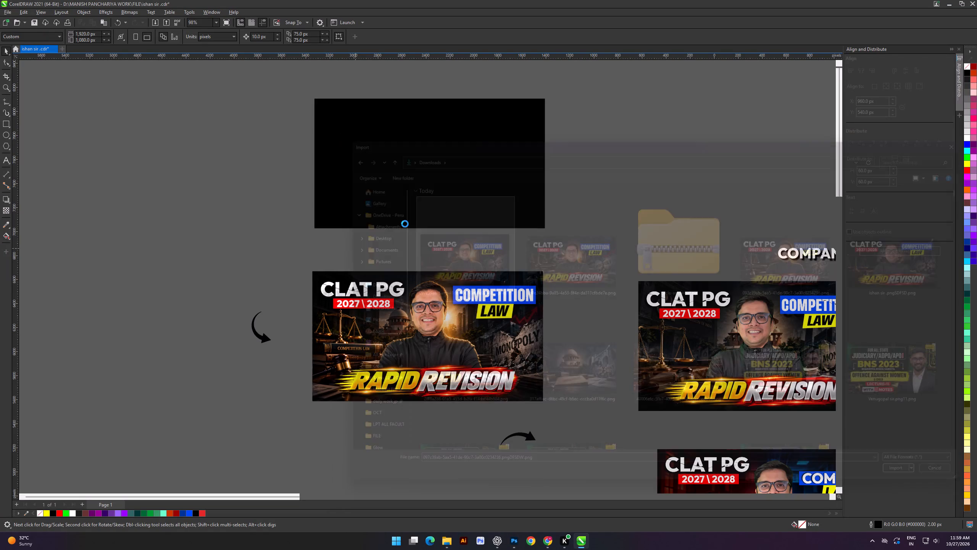
# Place the imported extended thumbnail image on the canvas and PowerClip it inside the black frame.
pyautogui.moveTo(69, 135); pyautogui.dragTo(160, 266)
pyautogui.press('d')
pyautogui.doubleClick(401, 164)
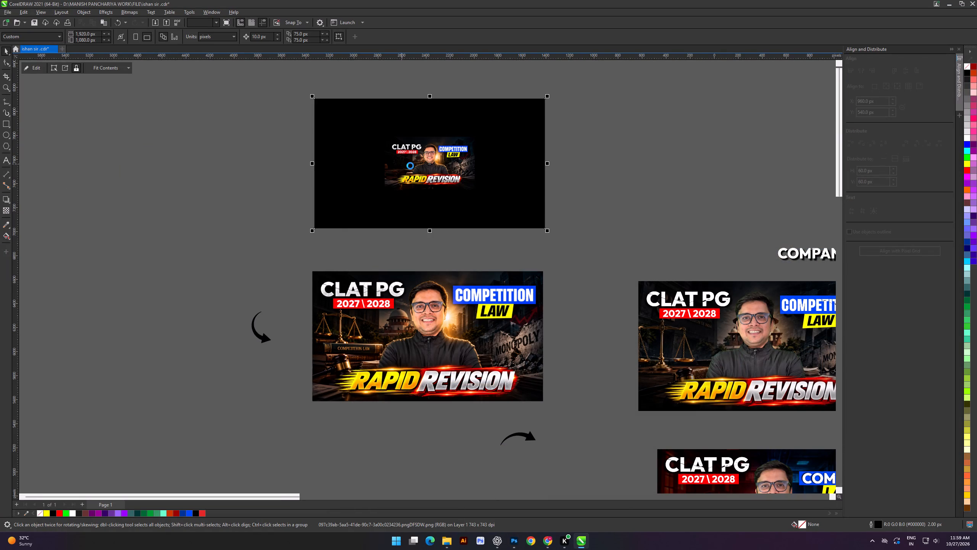
# Open the frame's PowerClip contents and enlarge the thumbnail image from its centre to about 1,920 px wide.
pyautogui.scroll(4, 450, 159)
pyautogui.click(455, 178)
pyautogui.keyDown('shift'); pyautogui.moveTo(480, 197); pyautogui.dragTo(560, 265); pyautogui.keyUp('shift')
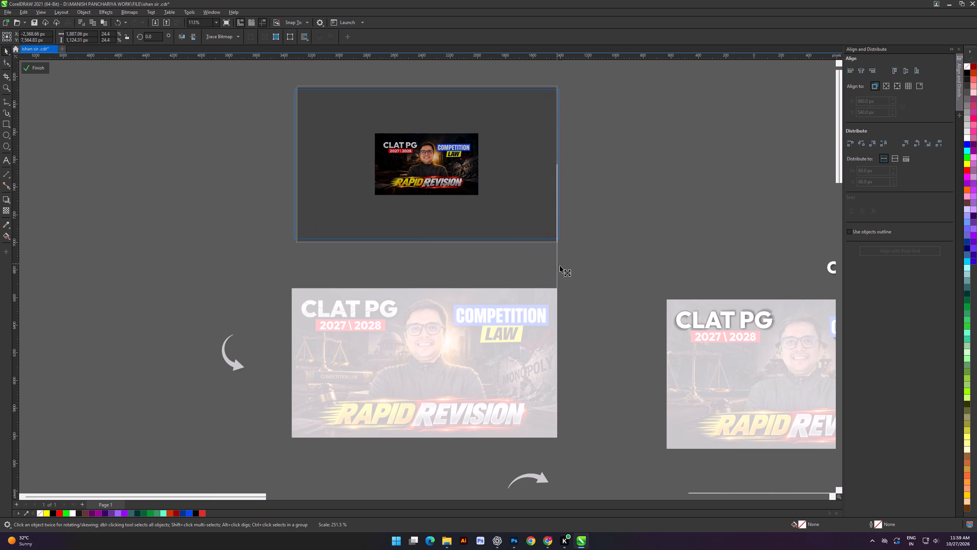
pyautogui.keyDown('shift'); pyautogui.moveTo(560, 265); pyautogui.dragTo(562, 266); pyautogui.keyUp('shift')
pyautogui.click(321, 280)
pyautogui.keyDown('shift'); pyautogui.scroll(5, 508, 222); pyautogui.keyUp('shift')
pyautogui.click(493, 208)
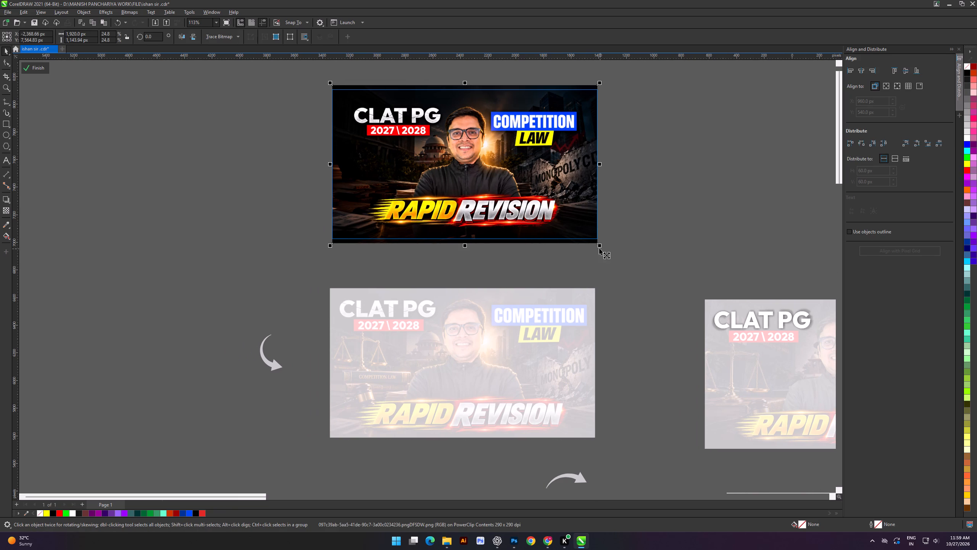
# Enlarge the clipped image to about 2,125 × 1,266 px, nudge it 30 px down and 10 px left, and finish editing the contents.
pyautogui.keyDown('shift'); pyautogui.moveTo(599, 248); pyautogui.dragTo(610, 257); pyautogui.keyUp('shift')
pyautogui.keyDown('alt'); pyautogui.scroll(5, 489, 224); pyautogui.keyUp('alt')
pyautogui.keyDown('shift'); pyautogui.scroll(8, 457, 223); pyautogui.keyUp('shift')
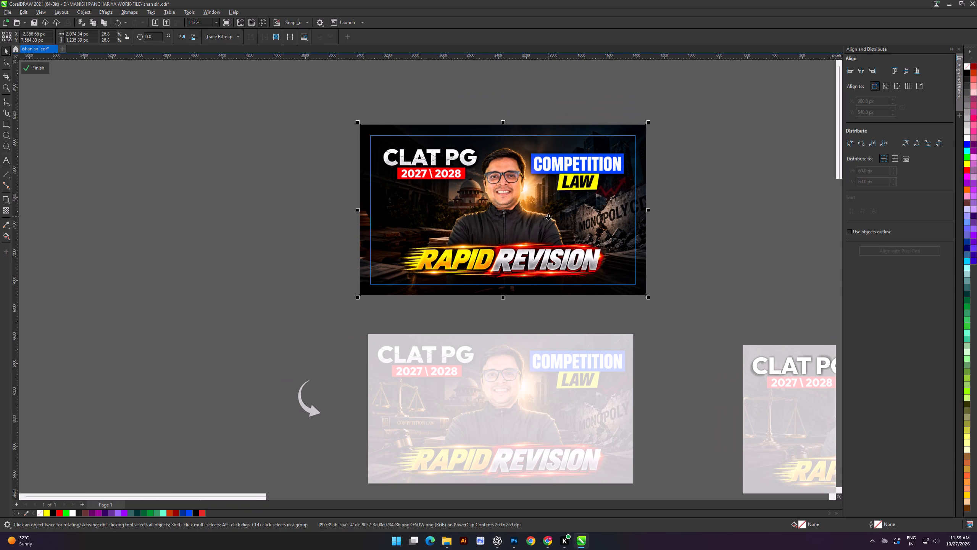
pyautogui.keyDown('shift'); pyautogui.scroll(4, 548, 217); pyautogui.keyUp('shift')
pyautogui.press('Down')
pyautogui.press('Down')
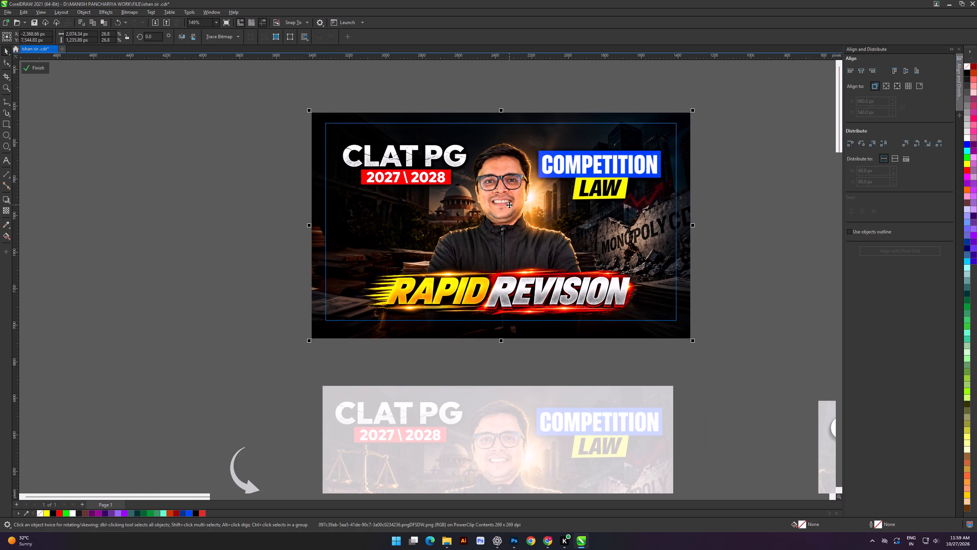
pyautogui.keyDown('shift'); pyautogui.moveTo(695, 342); pyautogui.dragTo(697, 345); pyautogui.keyUp('shift')
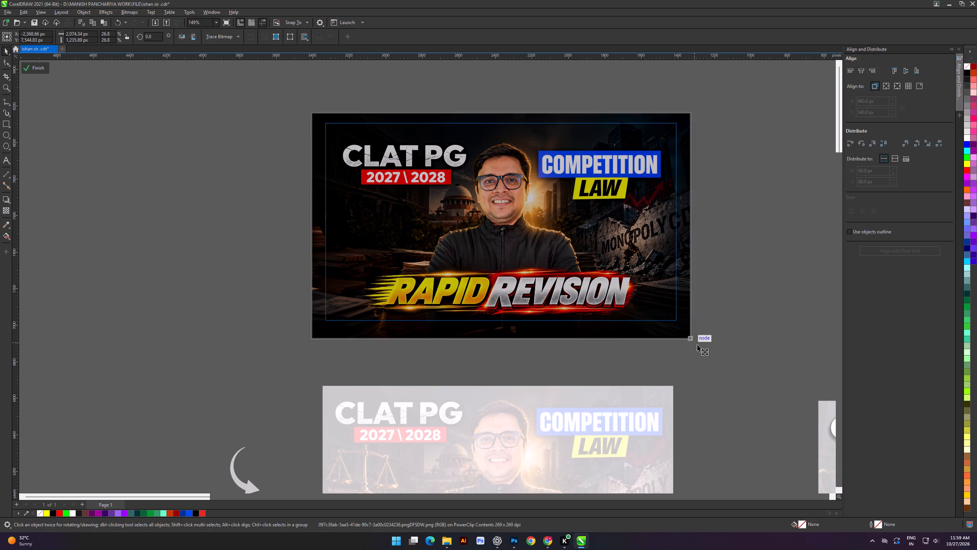
pyautogui.keyDown('shift'); pyautogui.moveTo(697, 345); pyautogui.dragTo(700, 346); pyautogui.keyUp('shift')
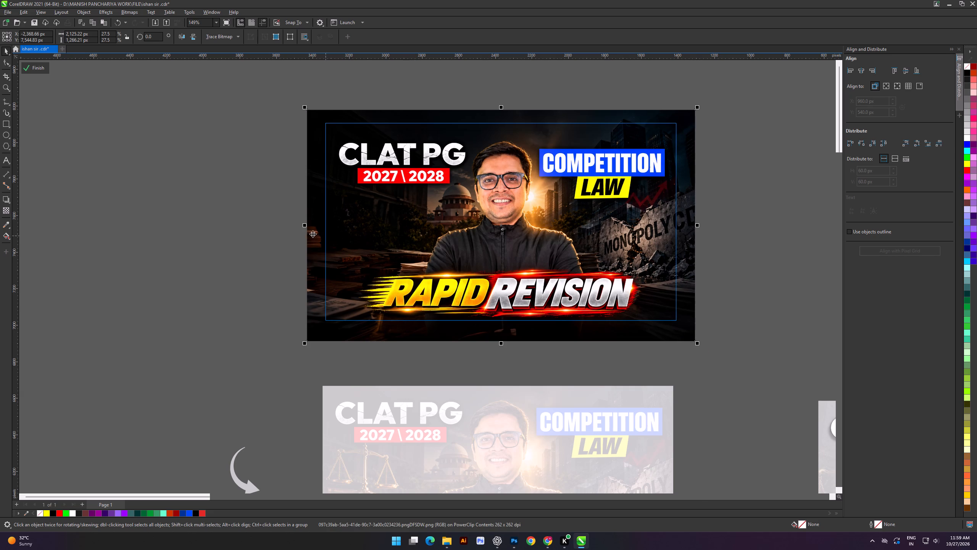
pyautogui.press('Down')
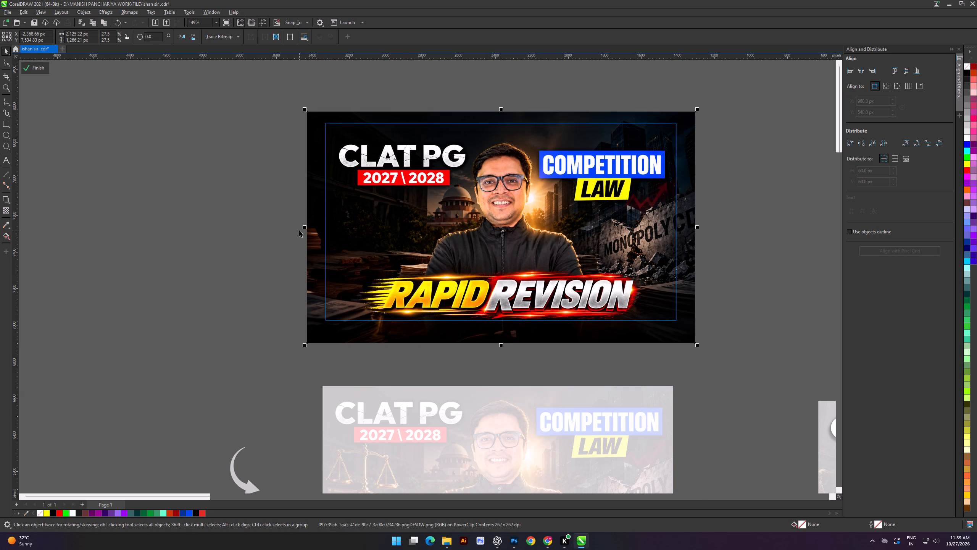
pyautogui.press('Left')
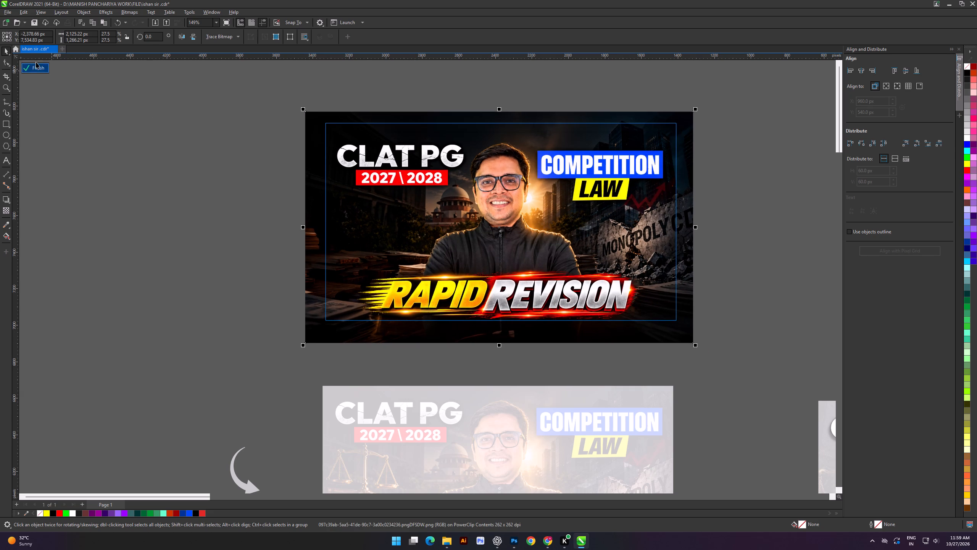
pyautogui.click(38, 66)
pyautogui.click(157, 239)
# Move the black curved arrow up beside the upper Competition Law thumbnail and deselect it.
pyautogui.scroll(-4, 507, 286)
pyautogui.scroll(-1, 466, 349)
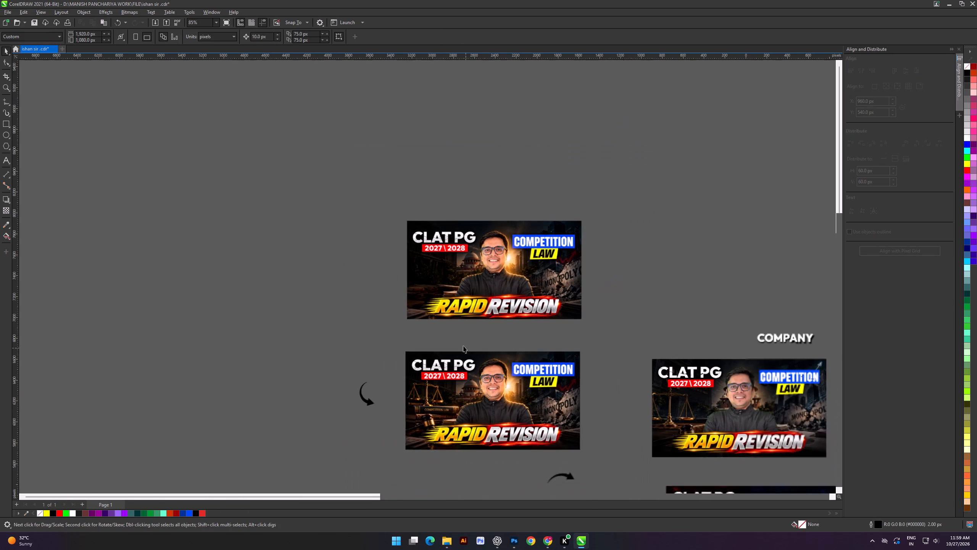
pyautogui.scroll(-2, 463, 346)
pyautogui.keyDown('alt'); pyautogui.scroll(4, 432, 297); pyautogui.keyUp('alt')
pyautogui.keyDown('alt'); pyautogui.scroll(-4, 347, 354); pyautogui.keyUp('alt')
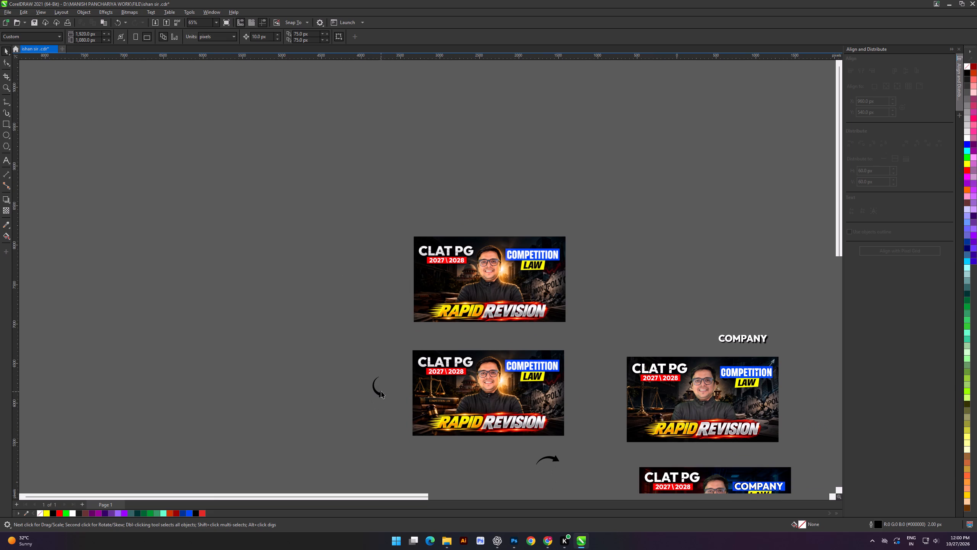
pyautogui.moveTo(380, 396); pyautogui.dragTo(376, 319)
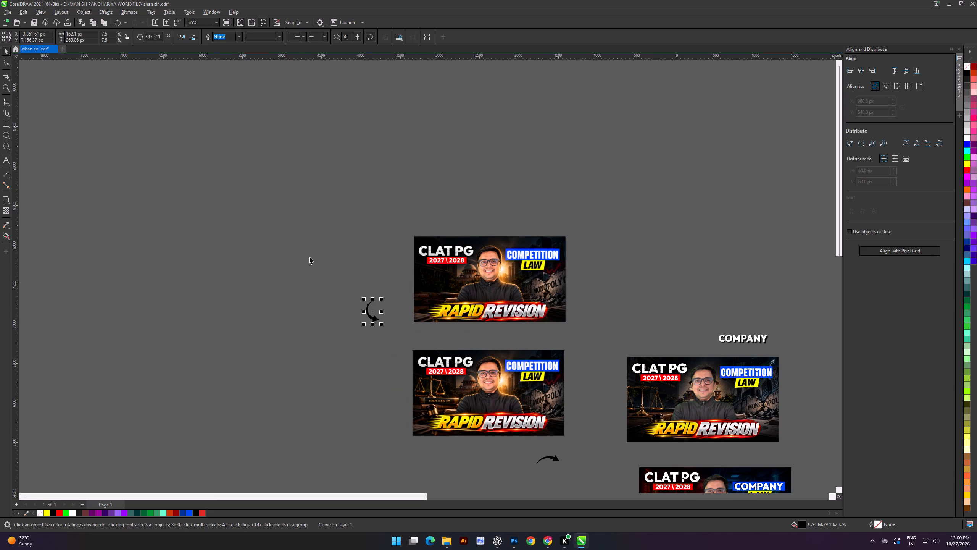
pyautogui.click(351, 264)
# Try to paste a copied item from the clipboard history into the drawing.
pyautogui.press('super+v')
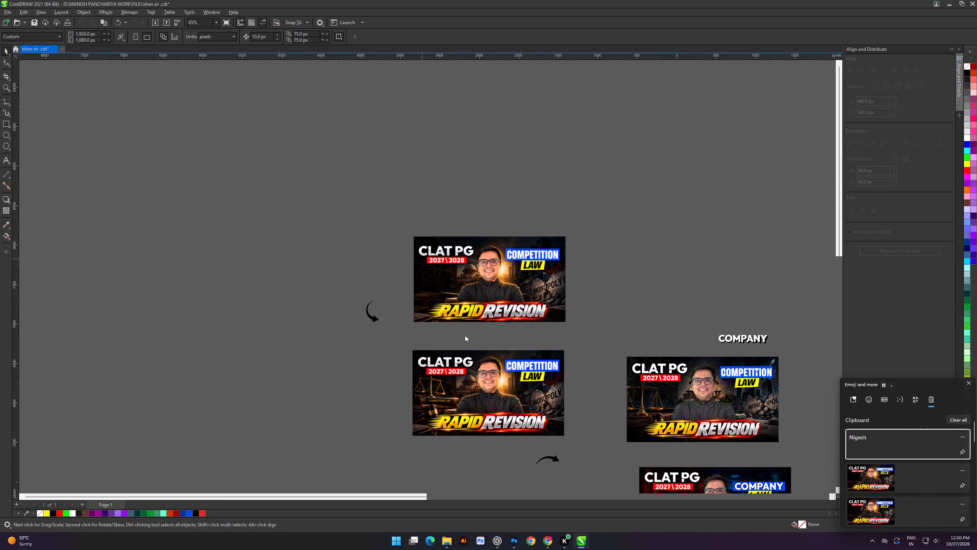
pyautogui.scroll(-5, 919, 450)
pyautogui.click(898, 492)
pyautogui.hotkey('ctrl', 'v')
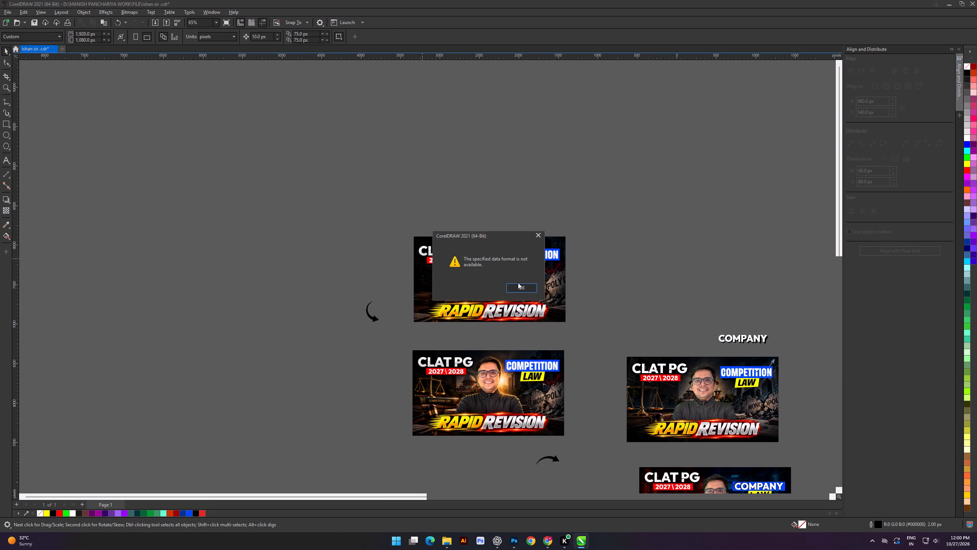
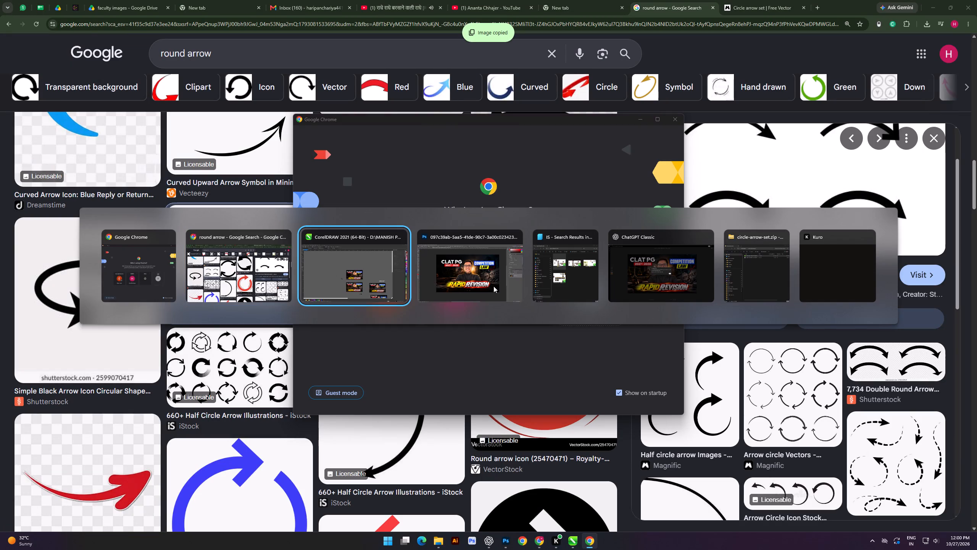
# Paste the copied image of four curved arrows into the CorelDRAW drawing and place it in the empty area above the thumbnails.
pyautogui.scroll(-6, 493, 286)
pyautogui.hotkey('ctrl', 'v')
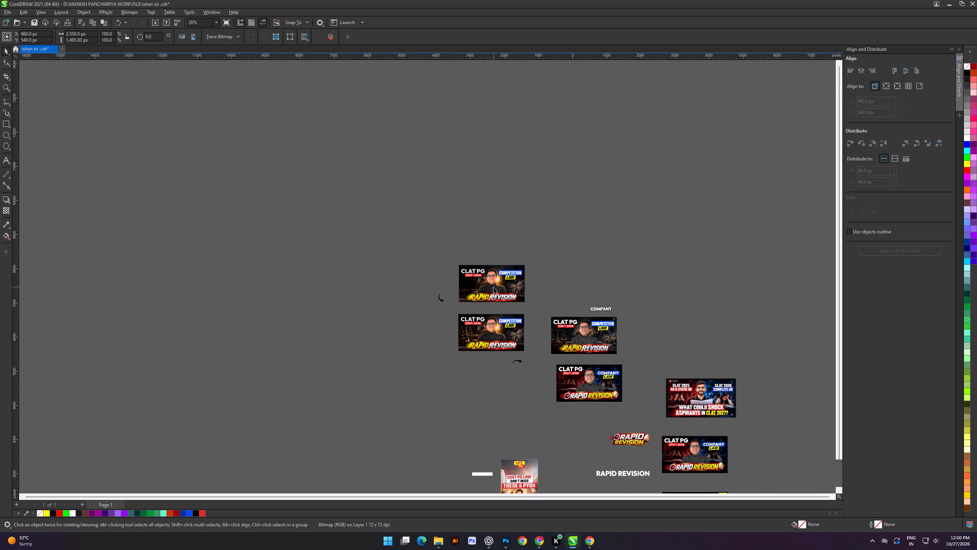
pyautogui.scroll(-4, 452, 252)
pyautogui.moveTo(542, 415); pyautogui.dragTo(437, 207)
pyautogui.scroll(6, 450, 208)
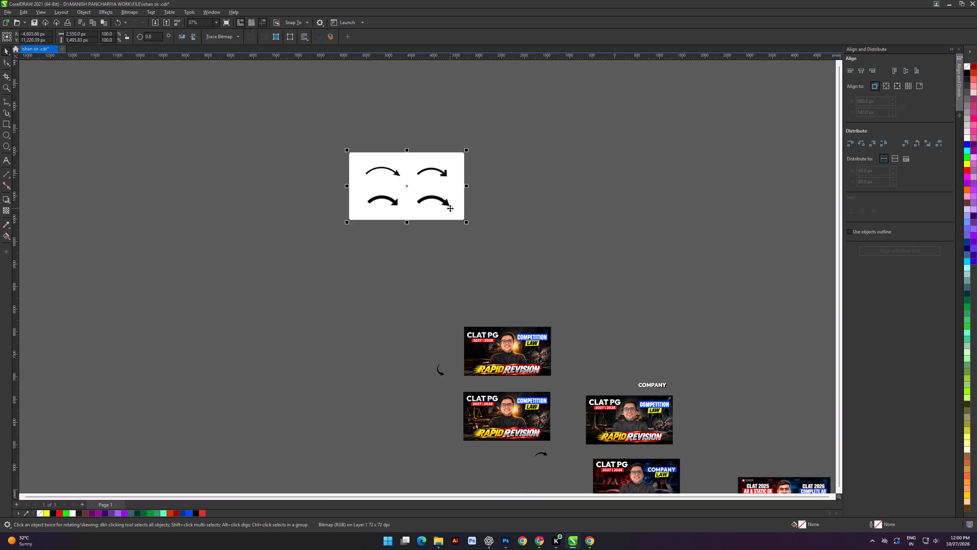
# Trace the four-arrow bitmap into vector curves and move the traced arrow group off the bitmap.
pyautogui.click(218, 41)
pyautogui.click(285, 90)
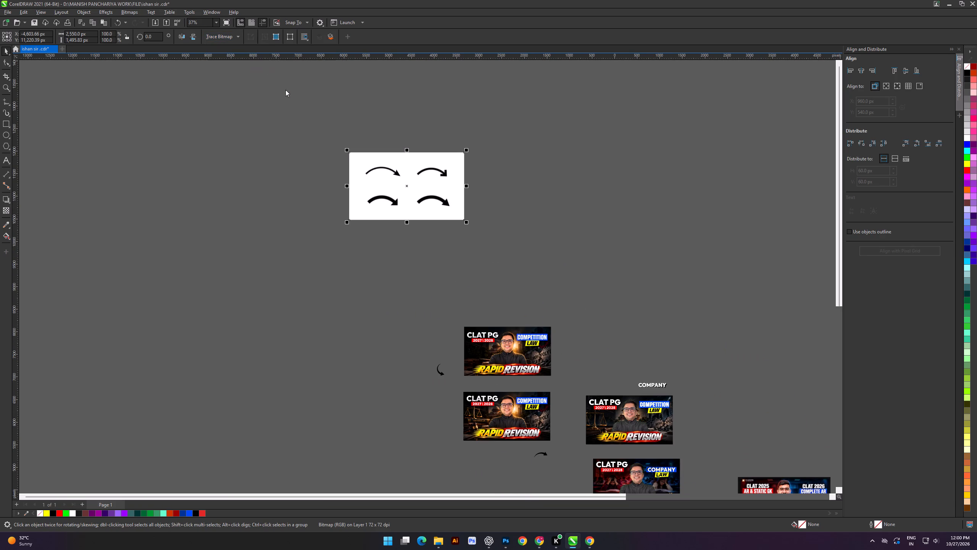
pyautogui.click(627, 372)
pyautogui.moveTo(419, 330); pyautogui.dragTo(416, 324)
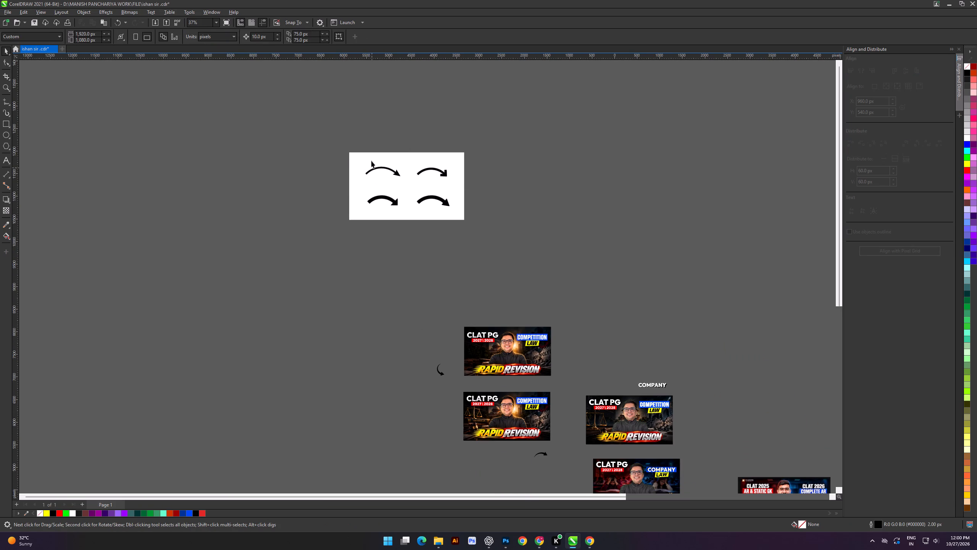
pyautogui.moveTo(386, 170); pyautogui.dragTo(506, 213)
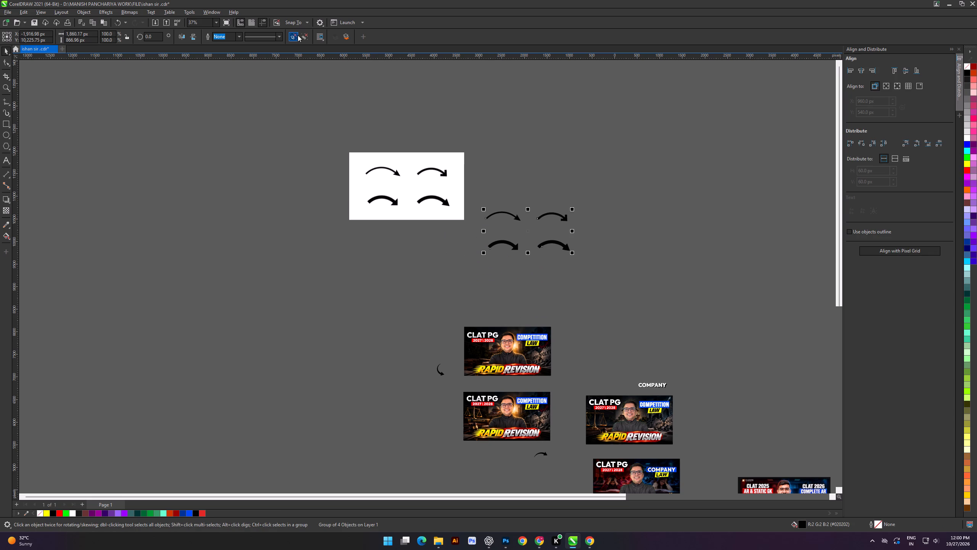
# Ungroup the traced arrows and move the thin upper curved arrow just above the upper Competition Law thumbnail.
pyautogui.click(302, 36)
pyautogui.click(582, 170)
pyautogui.moveTo(515, 218); pyautogui.dragTo(510, 320)
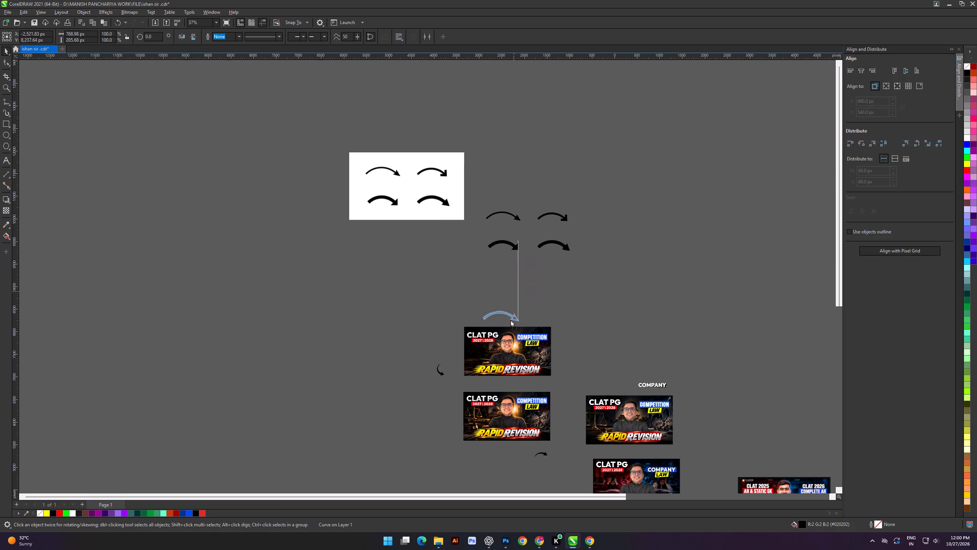
pyautogui.moveTo(510, 320); pyautogui.dragTo(528, 303)
pyautogui.scroll(8, 526, 301)
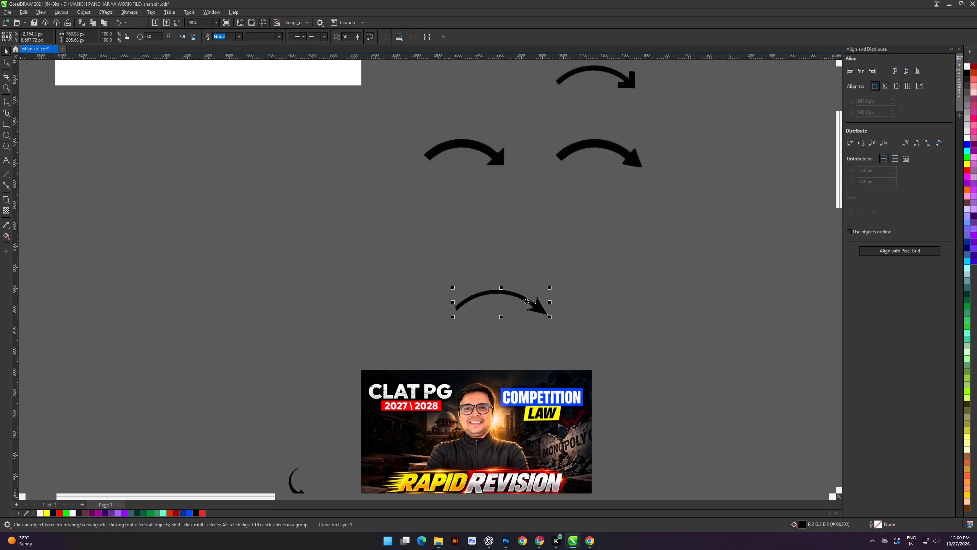
pyautogui.scroll(2, 526, 301)
pyautogui.keyDown('alt'); pyautogui.scroll(-7, 516, 321); pyautogui.keyUp('alt')
pyautogui.scroll(5, 410, 331)
pyautogui.keyDown('alt'); pyautogui.scroll(-16, 417, 322); pyautogui.keyUp('alt')
pyautogui.keyDown('alt'); pyautogui.scroll(-1, 495, 262); pyautogui.keyUp('alt')
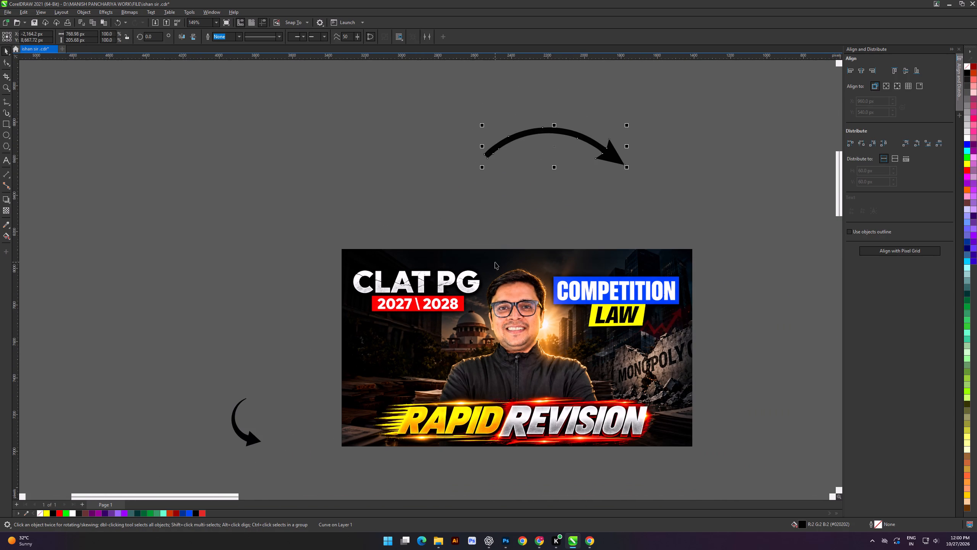
# Shrink the thin curved arrow to about 440 × 118 px and place it on the upper thumbnail above the man's head.
pyautogui.keyDown('shift'); pyautogui.moveTo(626, 160); pyautogui.dragTo(594, 165); pyautogui.keyUp('shift')
pyautogui.scroll(4, 547, 177)
pyautogui.moveTo(585, 102); pyautogui.dragTo(525, 309)
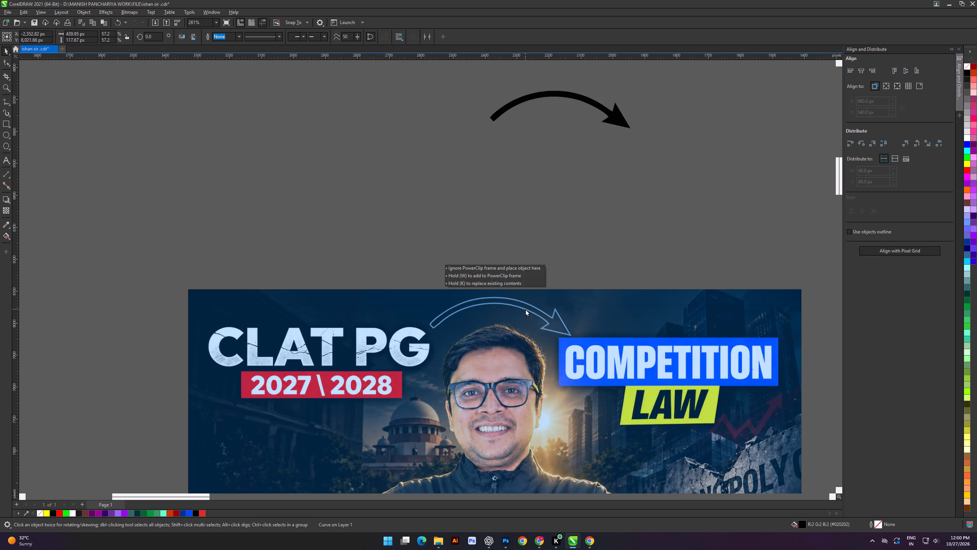
pyautogui.moveTo(525, 309); pyautogui.dragTo(522, 306)
pyautogui.scroll(4, 550, 331)
# Shrink the arrow above the head to about 339 × 91 px, lower it slightly and rotate it to about 2.4°.
pyautogui.keyDown('shift'); pyautogui.moveTo(578, 335); pyautogui.dragTo(558, 337); pyautogui.keyUp('shift')
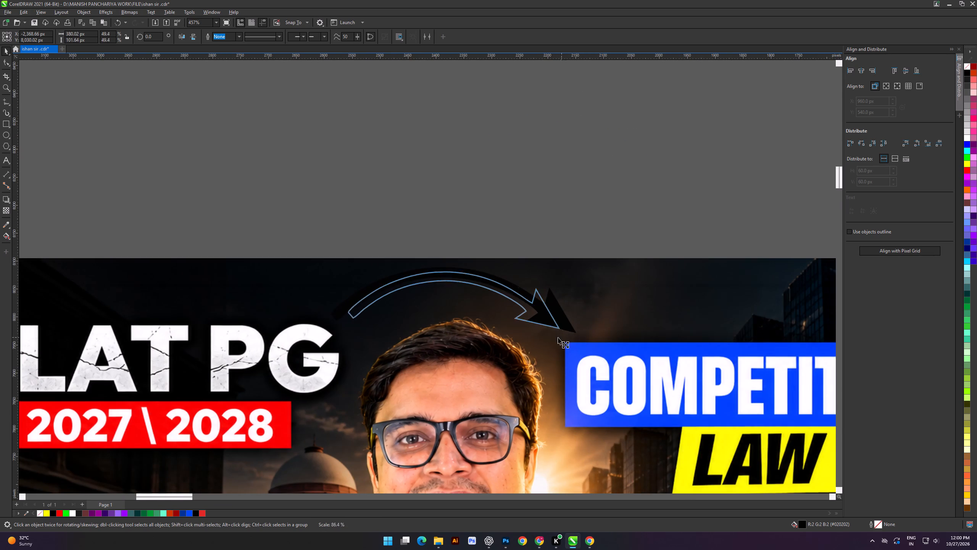
pyautogui.keyDown('shift'); pyautogui.moveTo(558, 337); pyautogui.dragTo(550, 338); pyautogui.keyUp('shift')
pyautogui.moveTo(527, 306); pyautogui.dragTo(528, 314)
pyautogui.click(528, 314)
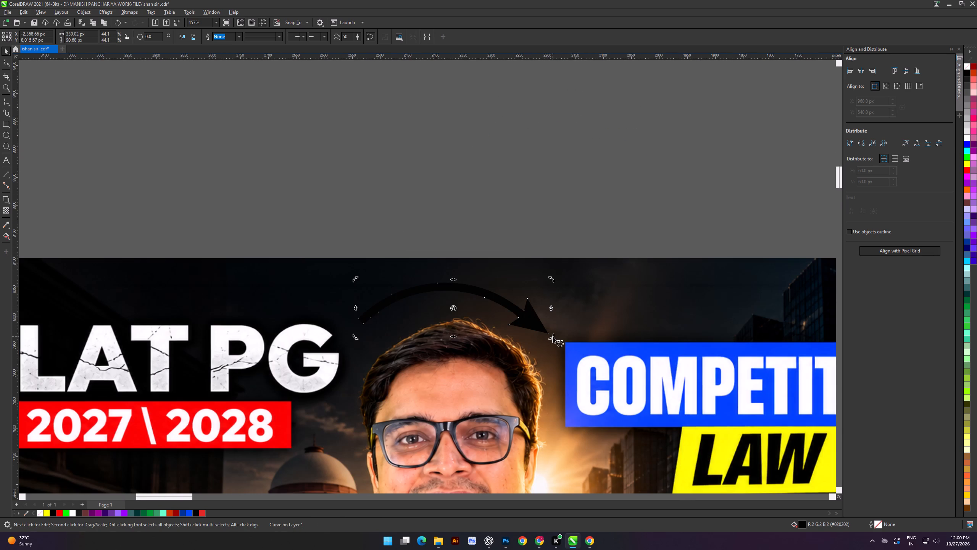
pyautogui.moveTo(553, 336); pyautogui.dragTo(554, 333)
pyautogui.click(444, 174)
pyautogui.scroll(-4, 461, 204)
pyautogui.keyDown('shift'); pyautogui.scroll(5, 455, 222); pyautogui.keyUp('shift')
pyautogui.click(398, 172)
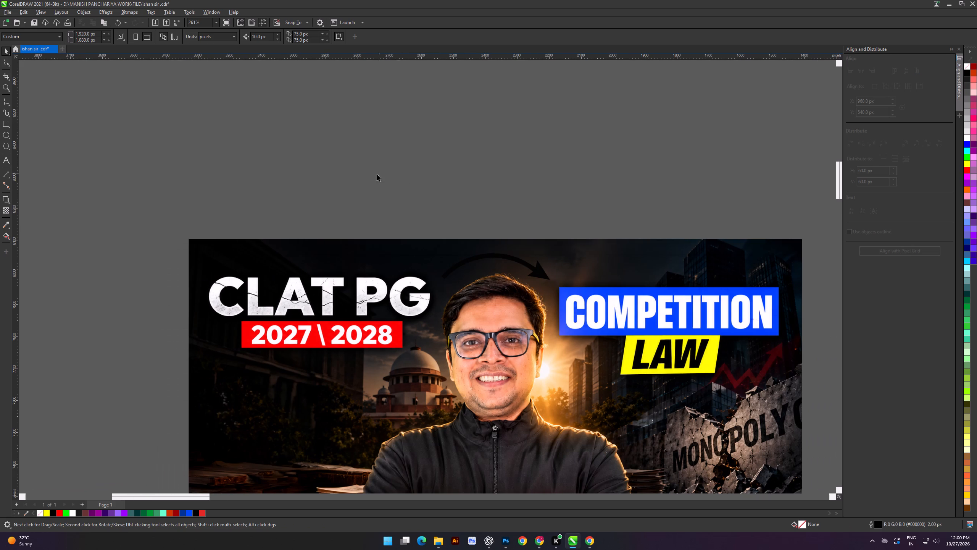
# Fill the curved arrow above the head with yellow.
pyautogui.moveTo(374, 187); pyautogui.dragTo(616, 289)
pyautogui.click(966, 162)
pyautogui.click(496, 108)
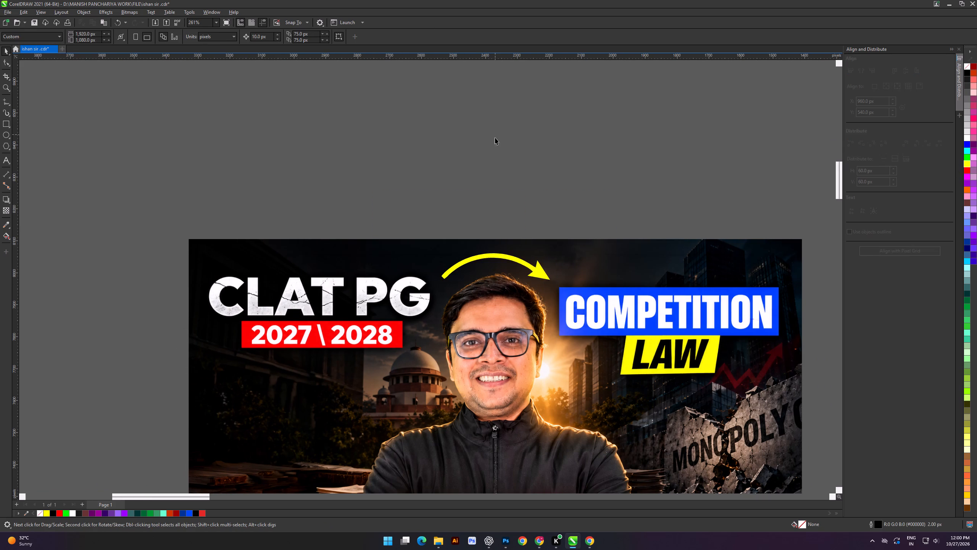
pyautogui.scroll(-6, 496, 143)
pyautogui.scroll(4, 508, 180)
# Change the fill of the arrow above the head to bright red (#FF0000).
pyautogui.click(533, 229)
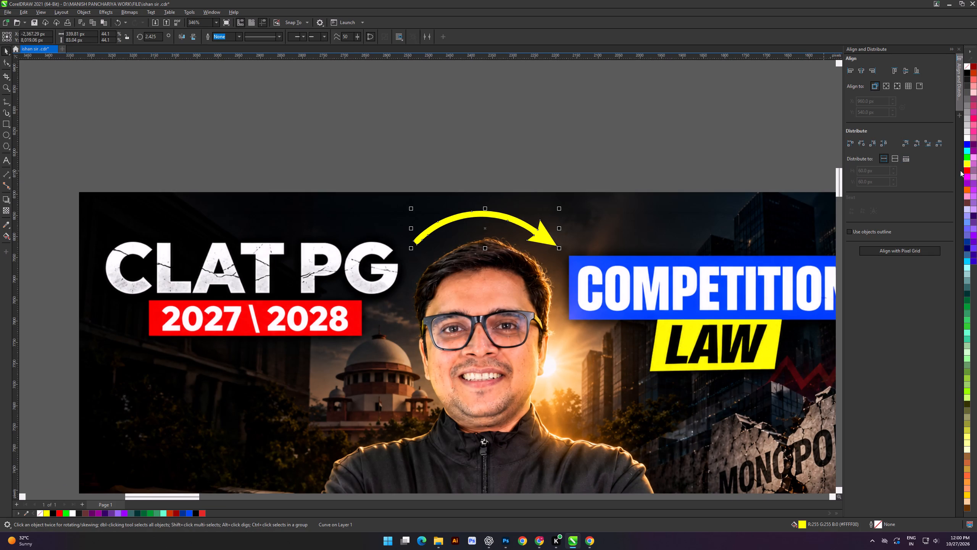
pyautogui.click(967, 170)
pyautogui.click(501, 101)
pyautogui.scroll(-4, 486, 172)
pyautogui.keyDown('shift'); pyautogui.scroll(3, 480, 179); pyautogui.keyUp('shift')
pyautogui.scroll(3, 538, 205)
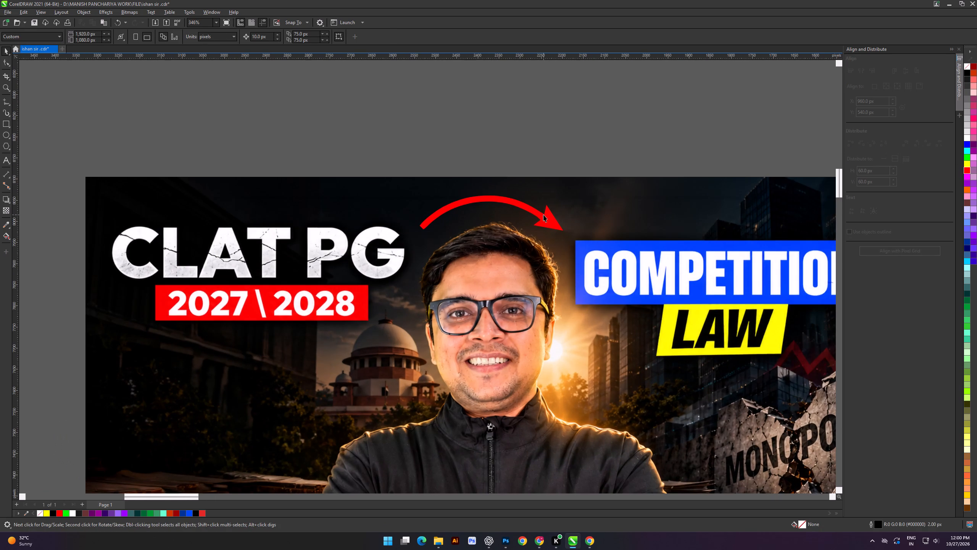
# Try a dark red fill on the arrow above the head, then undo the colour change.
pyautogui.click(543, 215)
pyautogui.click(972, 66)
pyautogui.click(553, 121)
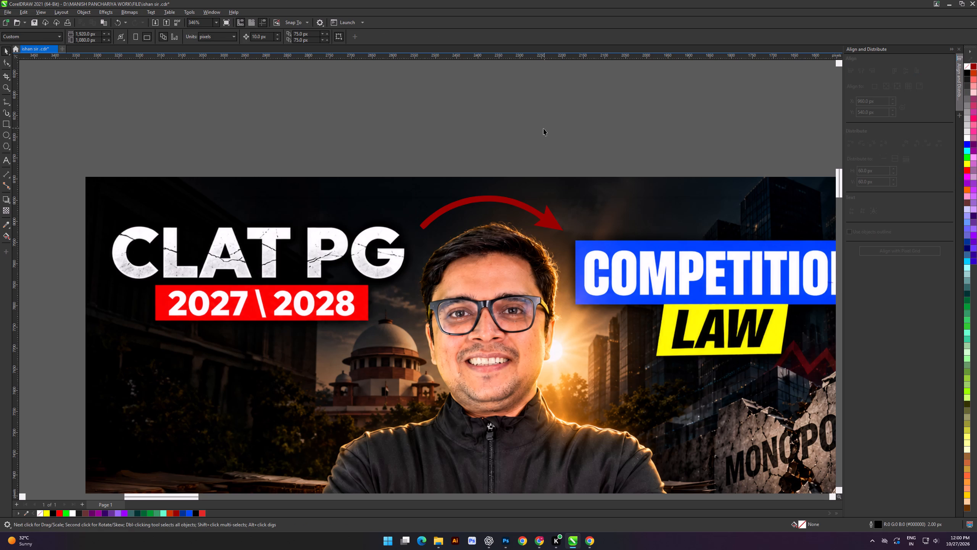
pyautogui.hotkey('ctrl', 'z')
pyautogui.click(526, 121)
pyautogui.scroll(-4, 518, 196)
# Fill the arrow above the head with dark red (#990000) and deselect it.
pyautogui.click(517, 205)
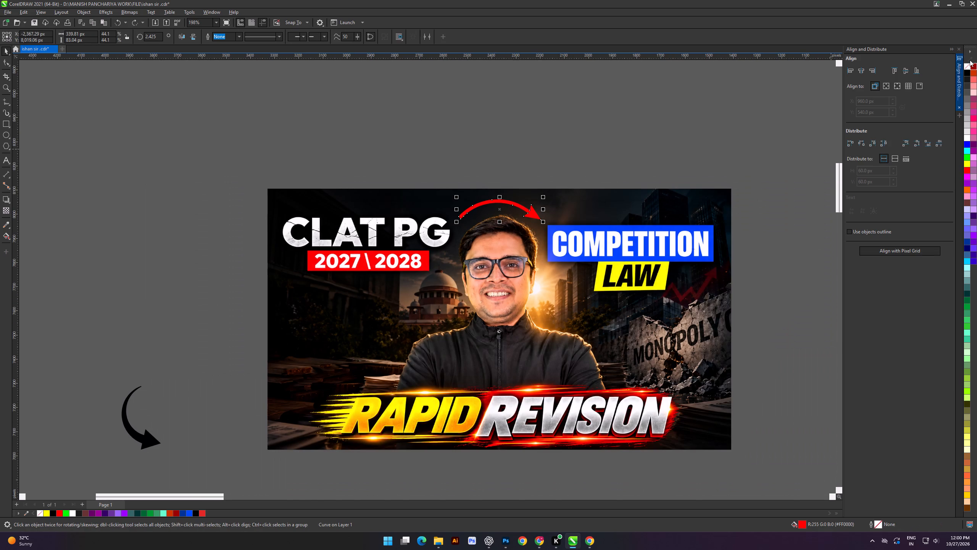
pyautogui.click(973, 67)
pyautogui.click(496, 119)
# Copy the dark red arrow to the area below LAW, beside the MONOPOLY wall.
pyautogui.click(530, 210)
pyautogui.moveTo(529, 209); pyautogui.dragTo(532, 215, button='right')
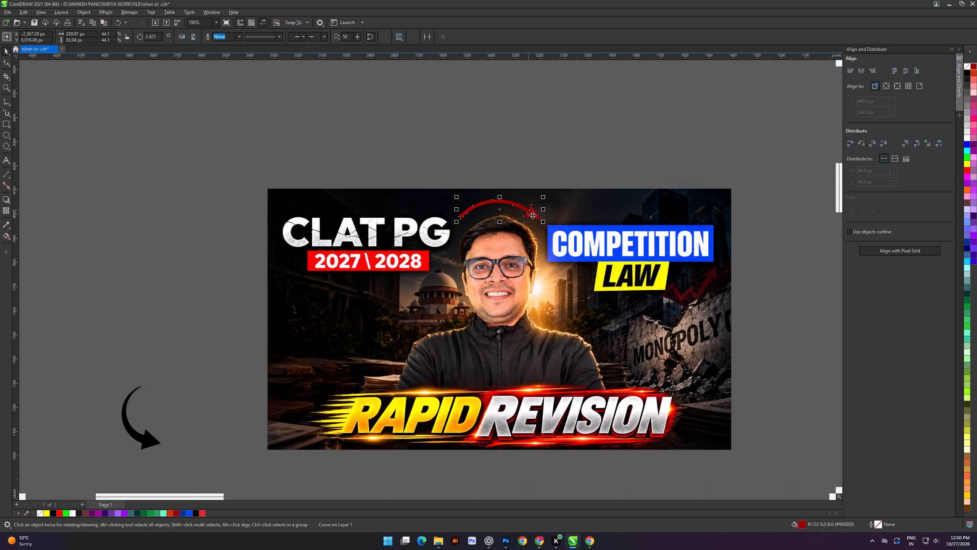
pyautogui.moveTo(532, 215); pyautogui.dragTo(658, 321, button='right')
pyautogui.click(686, 335)
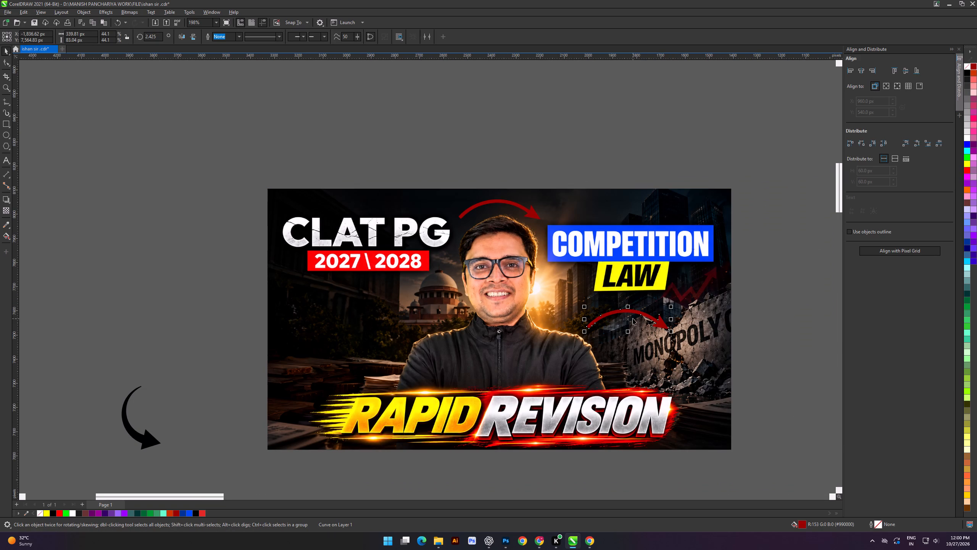
# Duplicate the dark red arrow once more and move the new copy below the 2027 \ 2028 label.
pyautogui.hotkey('ctrl', 'd')
pyautogui.moveTo(767, 418); pyautogui.dragTo(380, 324)
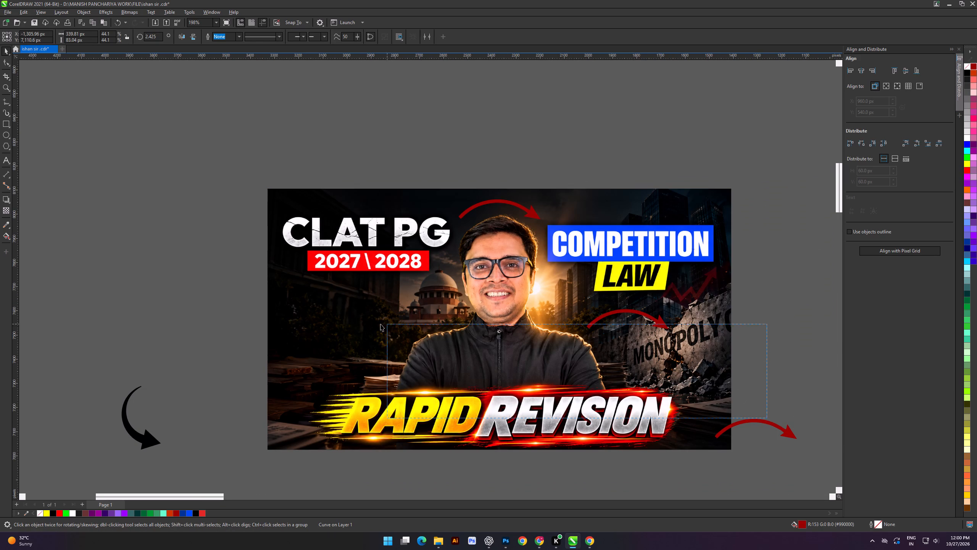
pyautogui.moveTo(380, 324); pyautogui.dragTo(395, 327)
pyautogui.moveTo(780, 433); pyautogui.dragTo(641, 399)
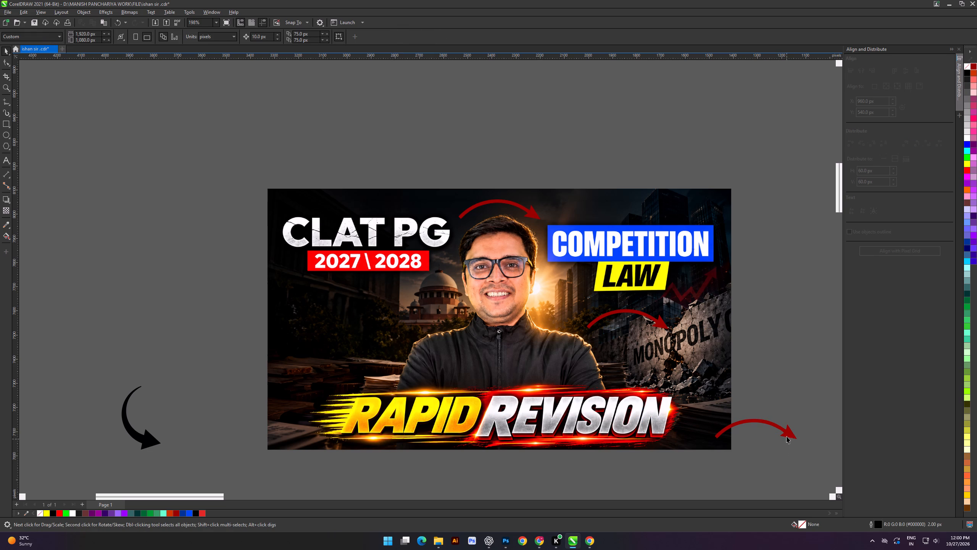
pyautogui.moveTo(787, 434); pyautogui.dragTo(380, 312)
# Rotate the arrow beside the MONOPOLY wall to about 234° so that it curves down towards the man's shoulder.
pyautogui.doubleClick(621, 313)
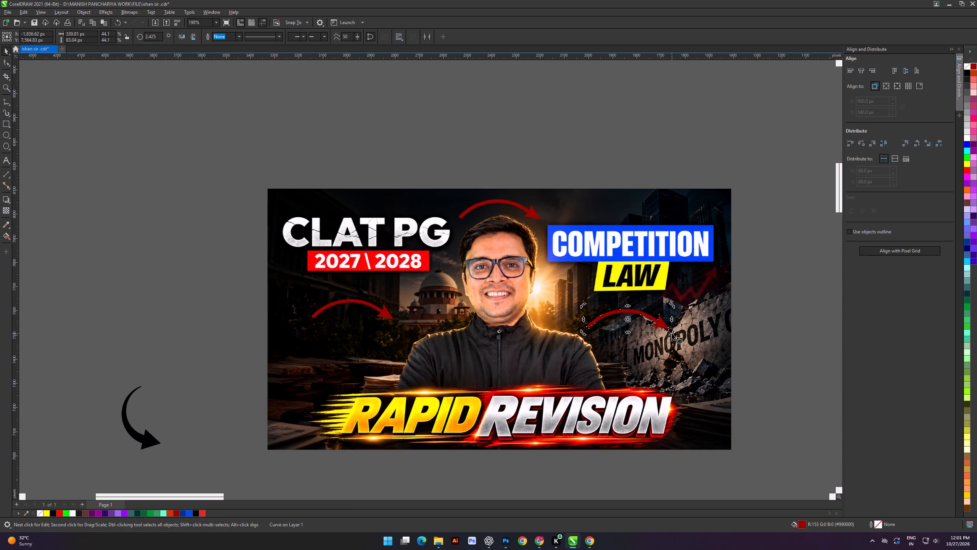
pyautogui.moveTo(672, 333); pyautogui.dragTo(588, 347)
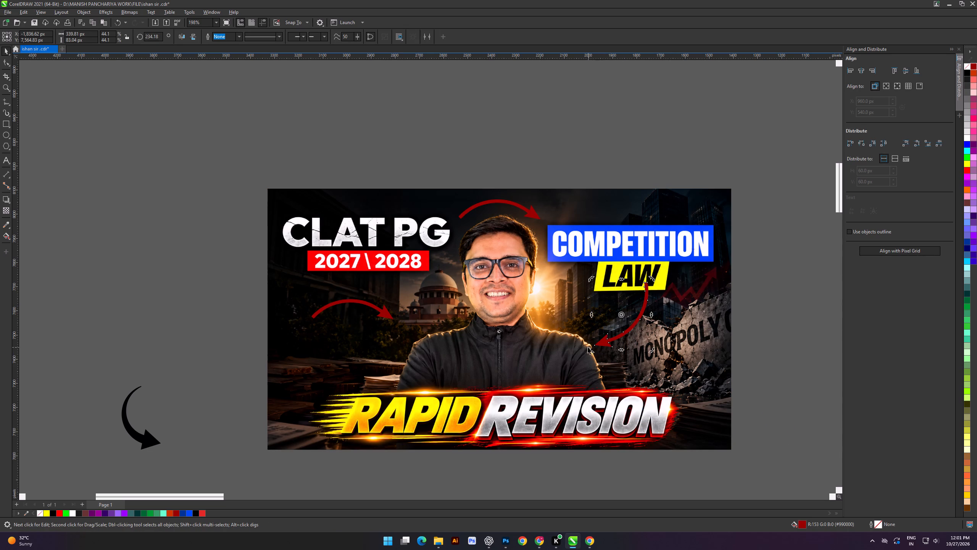
pyautogui.click(802, 312)
# Shrink the arrow beside the MONOPOLY wall to about 151 × 180 px and position it just below LAW.
pyautogui.click(641, 311)
pyautogui.moveTo(649, 279); pyautogui.dragTo(646, 288)
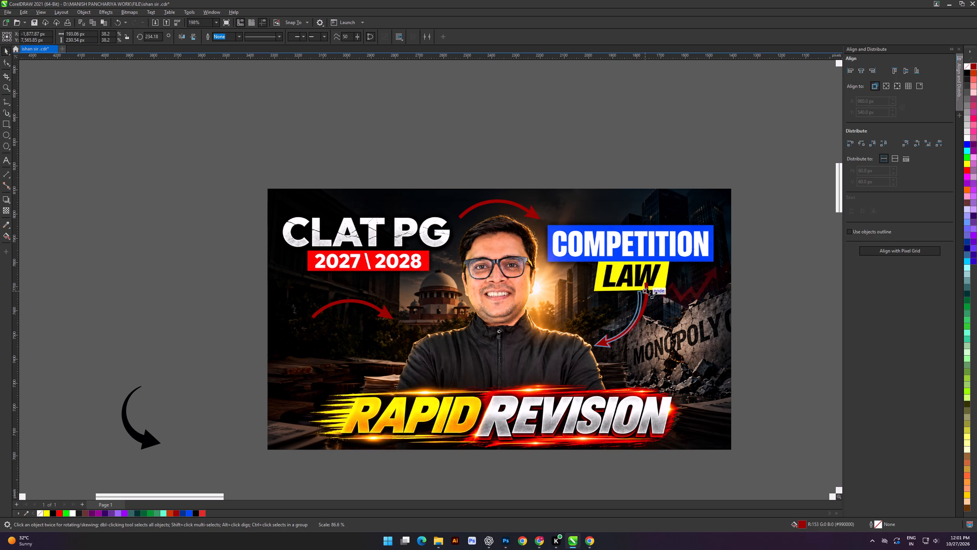
pyautogui.moveTo(646, 288); pyautogui.dragTo(642, 300)
pyautogui.scroll(4, 613, 327)
pyautogui.moveTo(638, 317); pyautogui.dragTo(642, 300)
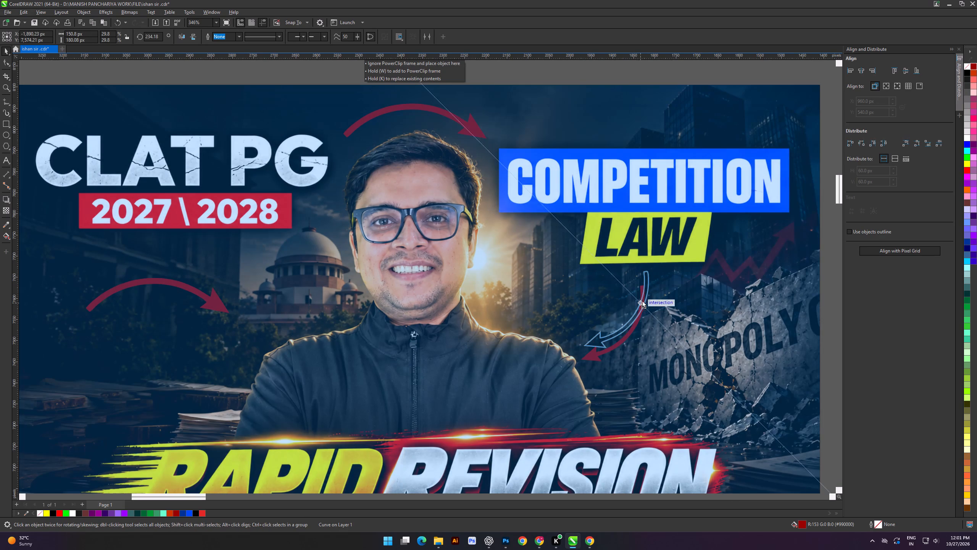
pyautogui.moveTo(642, 300); pyautogui.dragTo(636, 307)
pyautogui.scroll(-6, 634, 286)
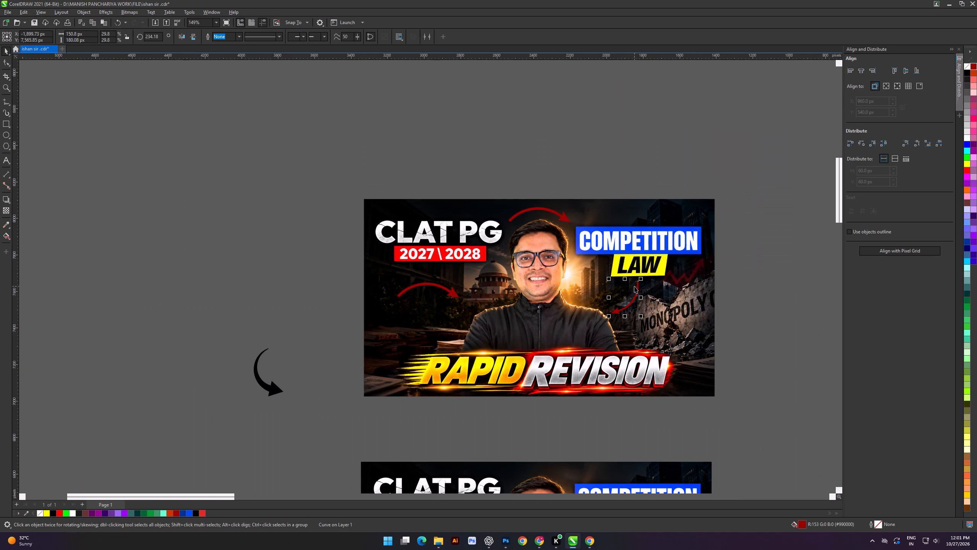
pyautogui.scroll(5, 614, 316)
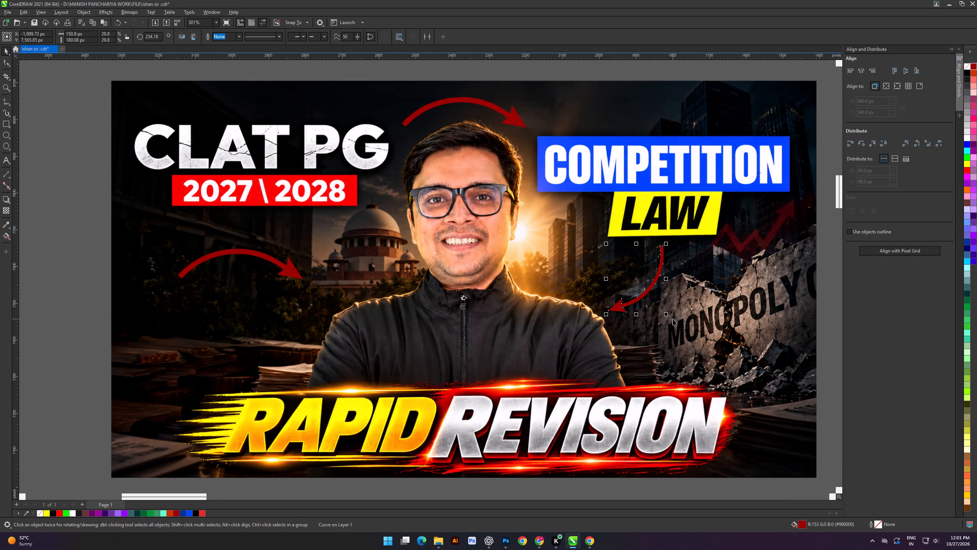
# Enlarge the arrow below LAW to about 39.2% scale, shift it down towards the wall and adjust its rotation.
pyautogui.keyDown('shift'); pyautogui.moveTo(667, 315); pyautogui.dragTo(676, 328); pyautogui.keyUp('shift')
pyautogui.moveTo(645, 302); pyautogui.dragTo(661, 312)
pyautogui.click(661, 312)
pyautogui.moveTo(691, 335); pyautogui.dragTo(705, 330)
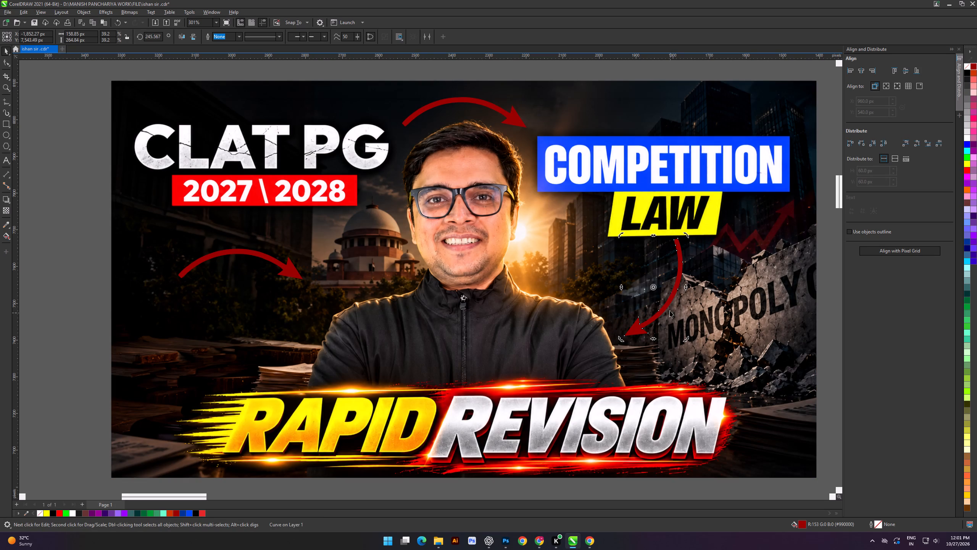
pyautogui.moveTo(668, 301); pyautogui.dragTo(667, 309)
pyautogui.click(823, 274)
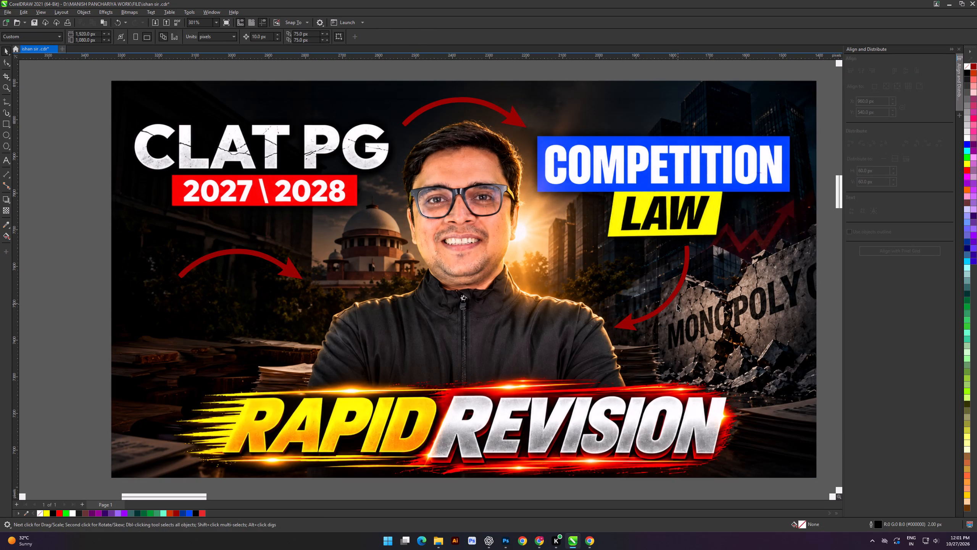
# Rotate the arrow below LAW to about 245° and fine-tune its position between the label and the man's shoulder.
pyautogui.moveTo(667, 302); pyautogui.dragTo(674, 309)
pyautogui.click(674, 309)
pyautogui.moveTo(700, 337); pyautogui.dragTo(705, 334)
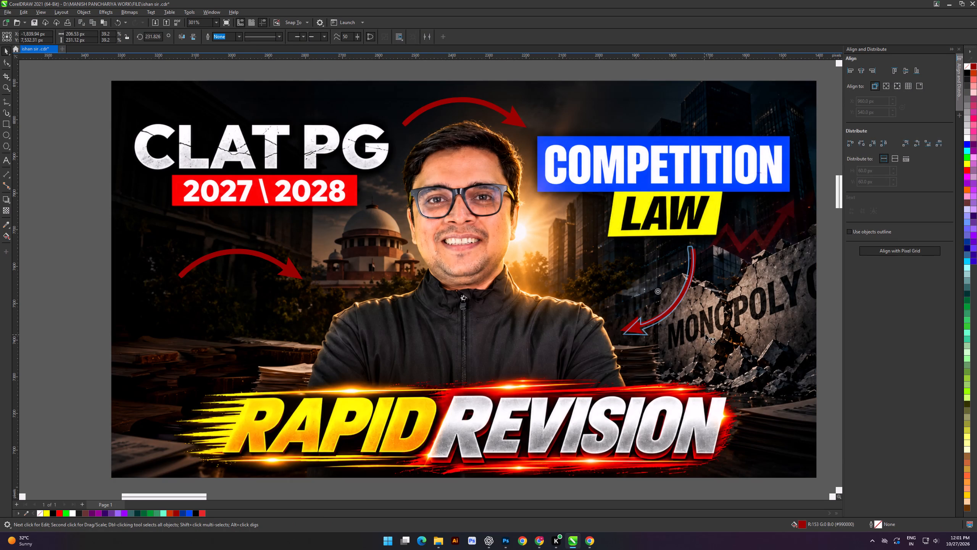
pyautogui.moveTo(705, 334); pyautogui.dragTo(711, 328)
pyautogui.scroll(-5, 647, 326)
pyautogui.click(771, 291)
pyautogui.scroll(4, 632, 328)
pyautogui.moveTo(667, 322); pyautogui.dragTo(658, 319)
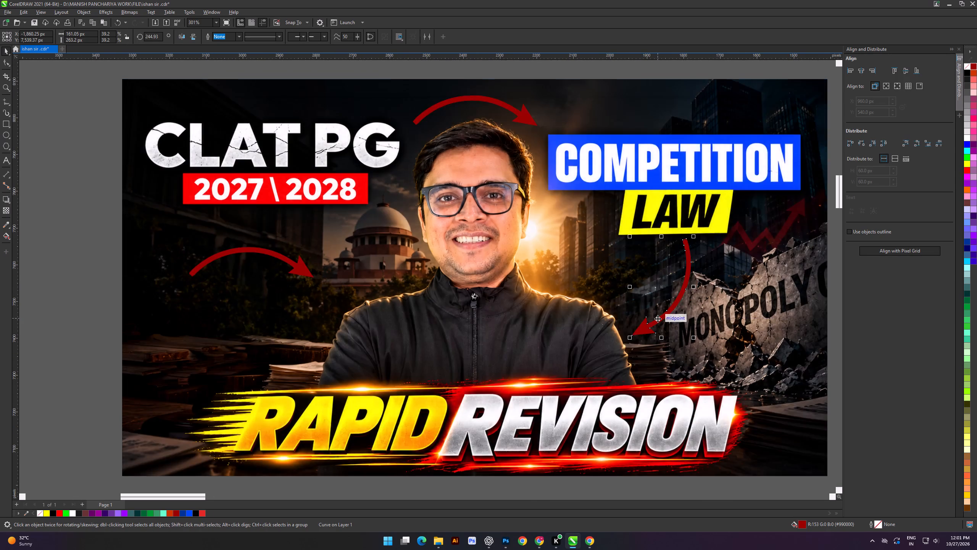
# Rotate the arrow below the 2027 \ 2028 label to about 265.6°, mirror it horizontally and deselect it.
pyautogui.scroll(-5, 658, 319)
pyautogui.moveTo(319, 275); pyautogui.dragTo(325, 275)
pyautogui.scroll(3, 466, 281)
pyautogui.click(476, 295)
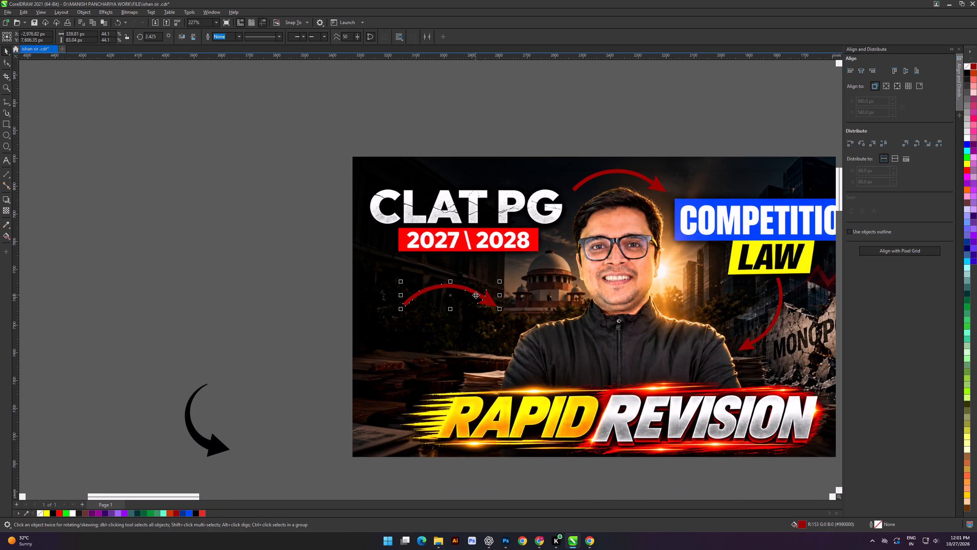
pyautogui.click(460, 286)
pyautogui.moveTo(500, 311); pyautogui.dragTo(459, 325)
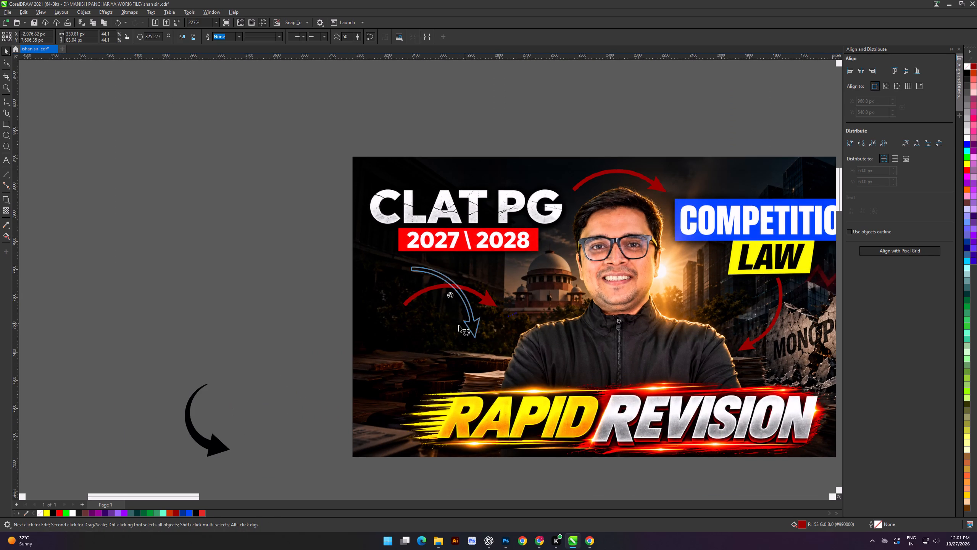
pyautogui.moveTo(459, 325); pyautogui.dragTo(434, 334)
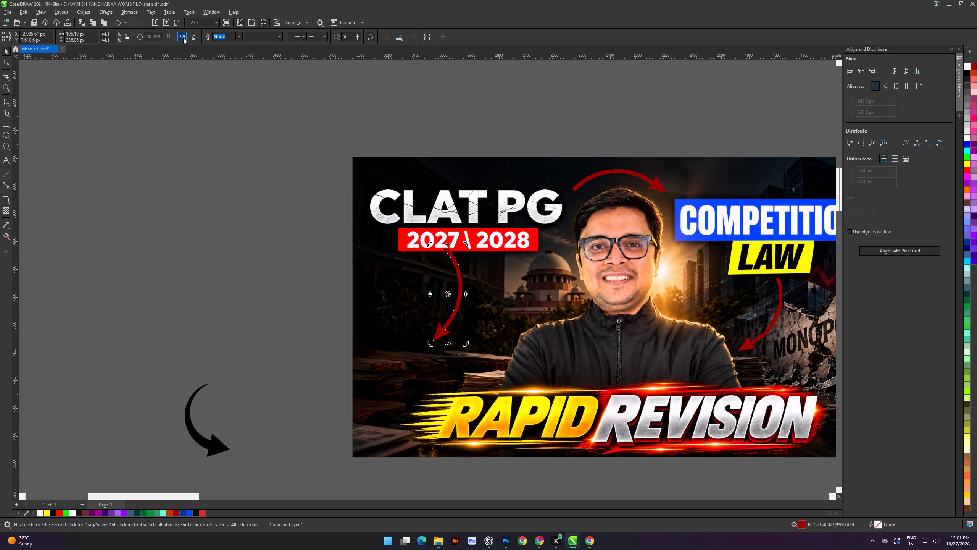
pyautogui.click(182, 37)
pyautogui.scroll(2, 441, 298)
pyautogui.click(217, 254)
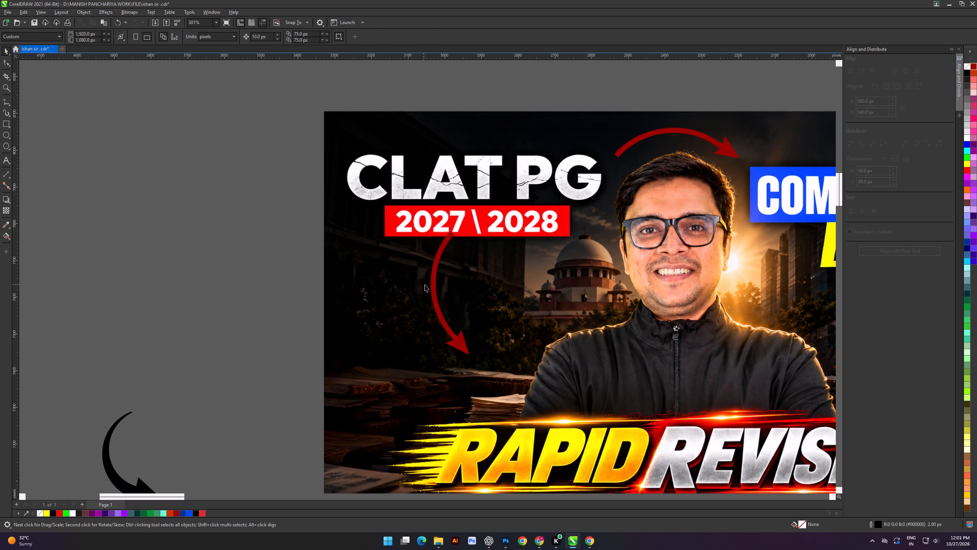
# Shift the arrow below the 2027 \ 2028 label slightly down towards the man and rotate it a little.
pyautogui.moveTo(431, 289); pyautogui.dragTo(442, 306)
pyautogui.click(443, 306)
pyautogui.moveTo(483, 376); pyautogui.dragTo(485, 376)
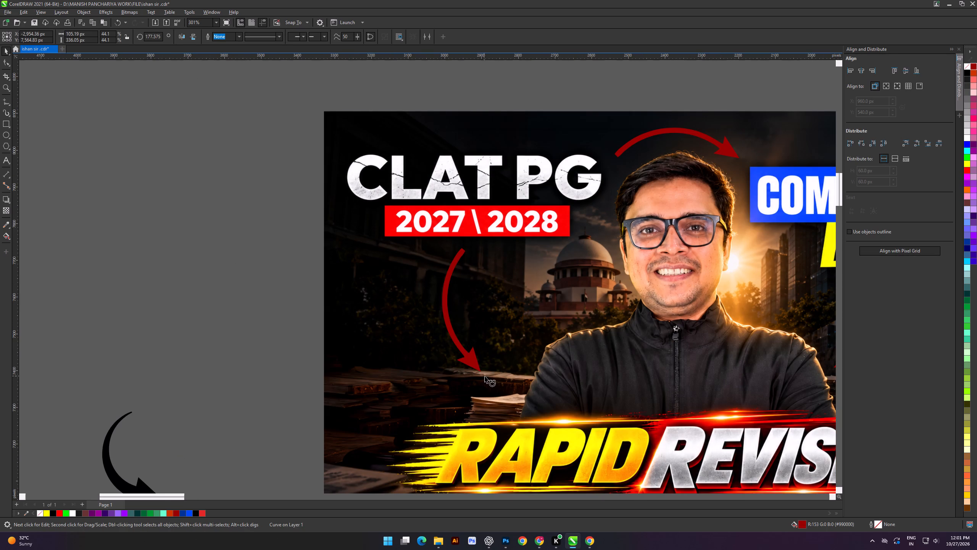
pyautogui.moveTo(485, 376); pyautogui.dragTo(517, 371)
pyautogui.scroll(-4, 450, 344)
pyautogui.moveTo(274, 302); pyautogui.dragTo(282, 305)
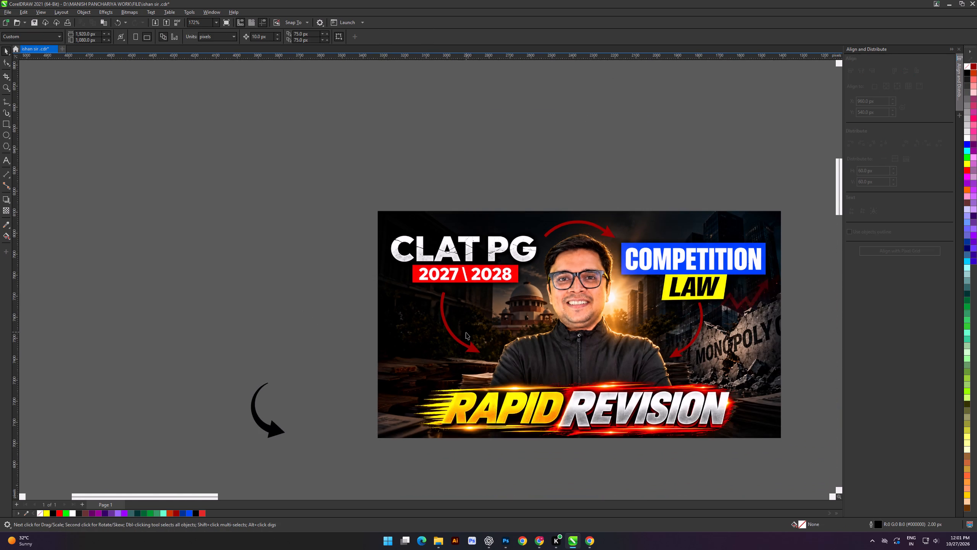
# Mirror the arrow below the 2027 \ 2028 label vertically so it points upward.
pyautogui.scroll(3, 467, 332)
pyautogui.click(439, 328)
pyautogui.click(193, 36)
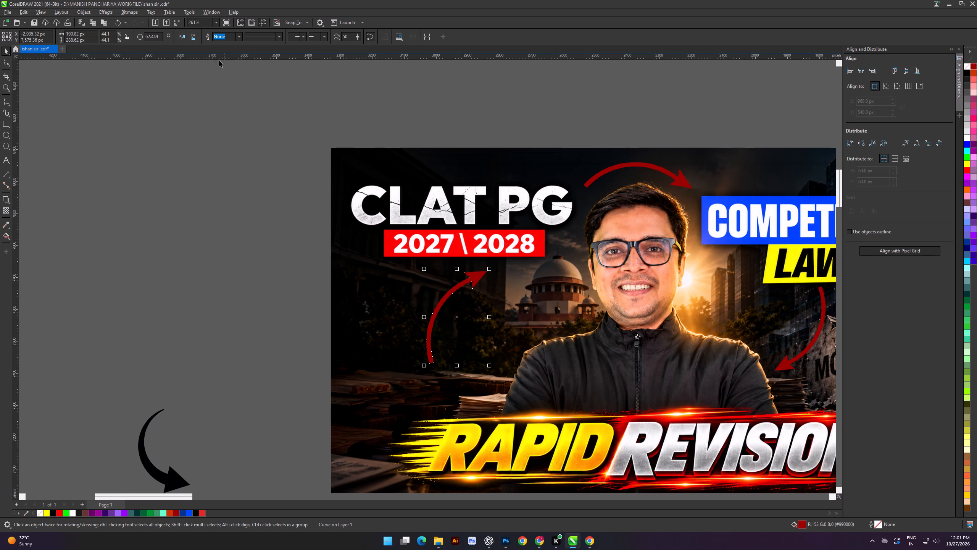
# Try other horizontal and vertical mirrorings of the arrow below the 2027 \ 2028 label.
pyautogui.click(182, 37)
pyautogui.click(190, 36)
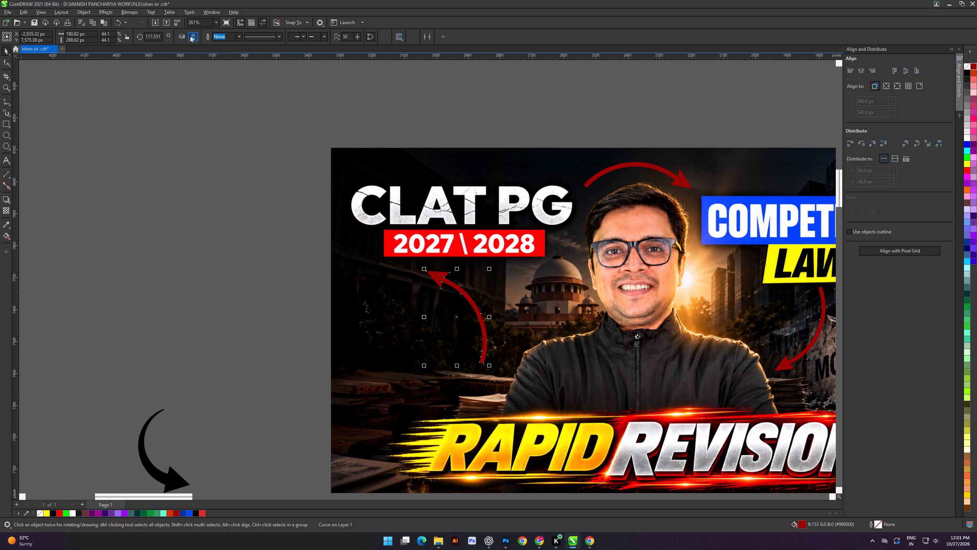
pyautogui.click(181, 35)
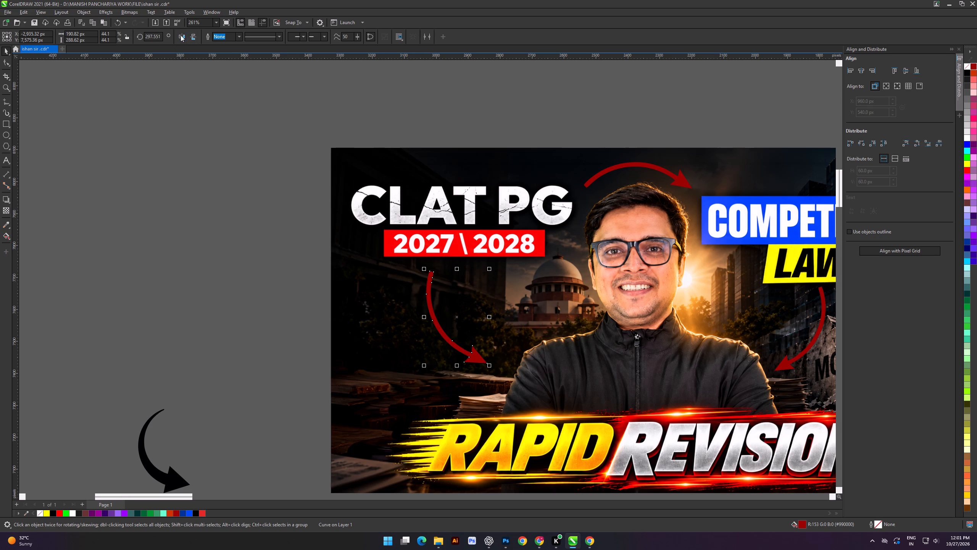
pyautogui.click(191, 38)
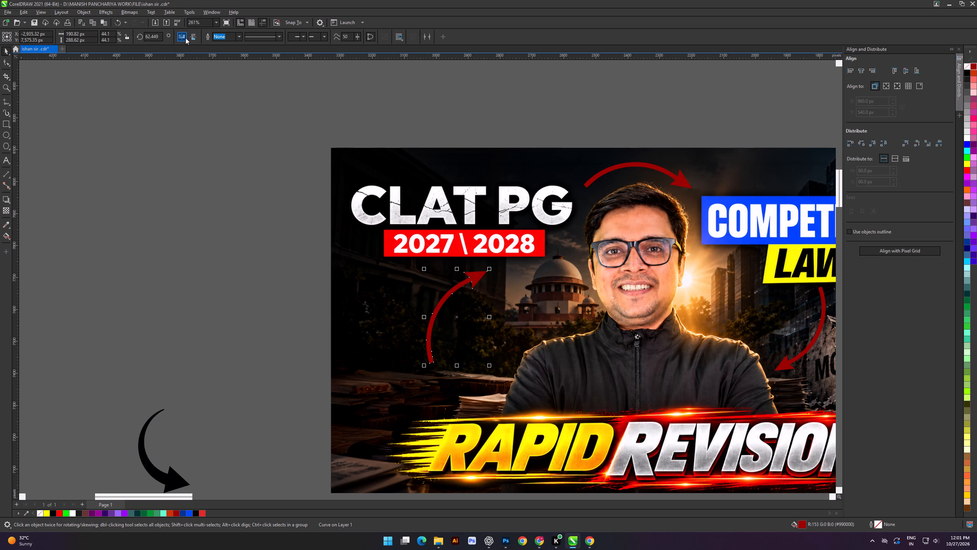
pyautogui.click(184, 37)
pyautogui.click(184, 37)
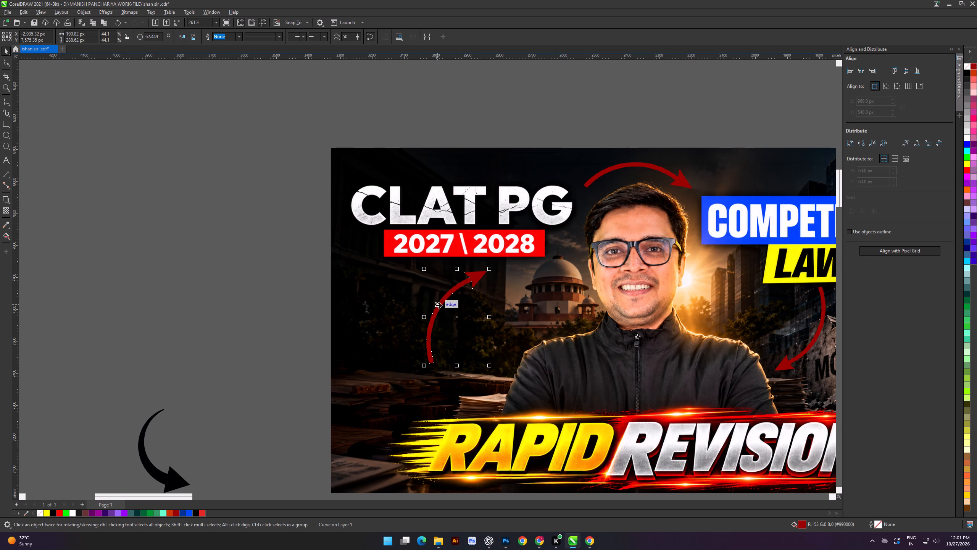
# Rotate the arrow below the 2027 \ 2028 label to about 125.7° and move it closer to the man's shoulder.
pyautogui.click(439, 305)
pyautogui.moveTo(491, 366); pyautogui.dragTo(527, 302)
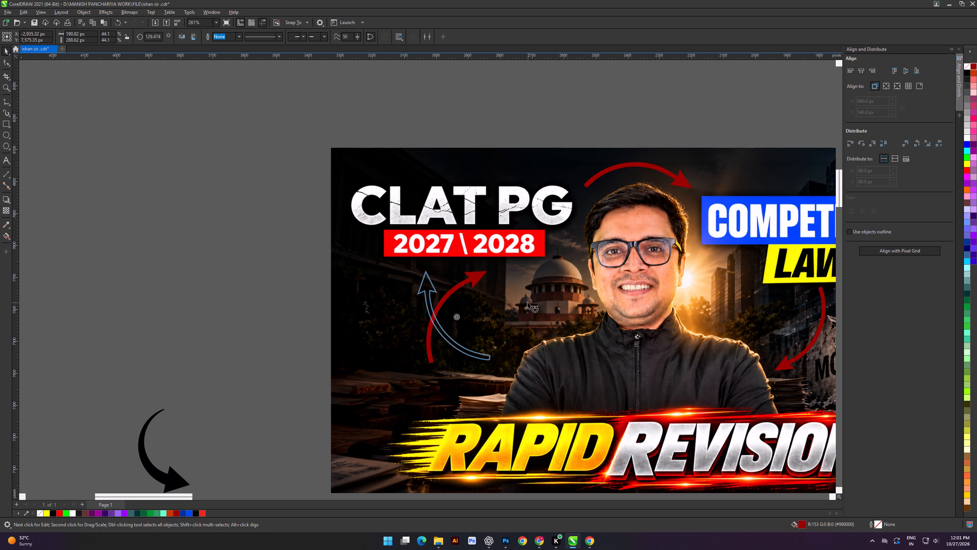
pyautogui.moveTo(527, 302); pyautogui.dragTo(513, 310)
pyautogui.click(179, 310)
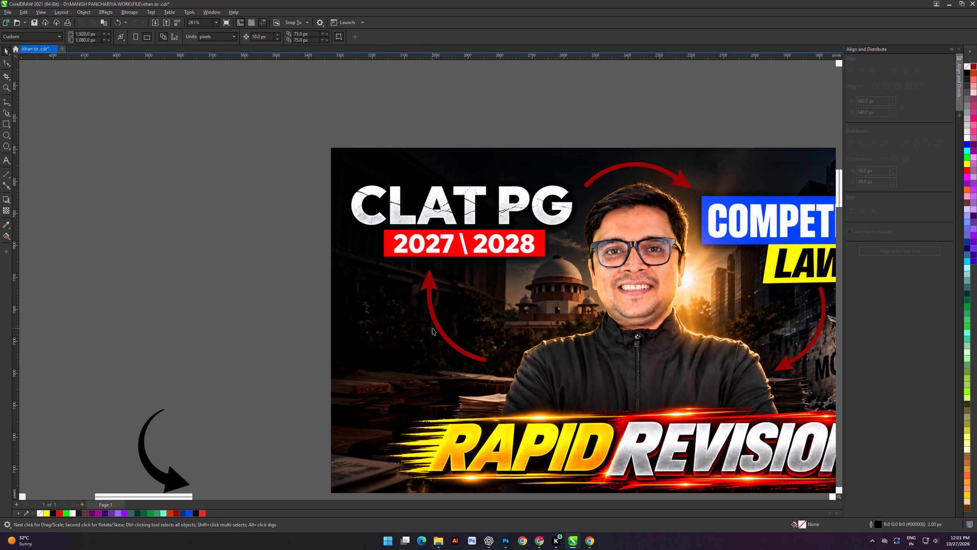
pyautogui.moveTo(436, 328); pyautogui.dragTo(456, 327)
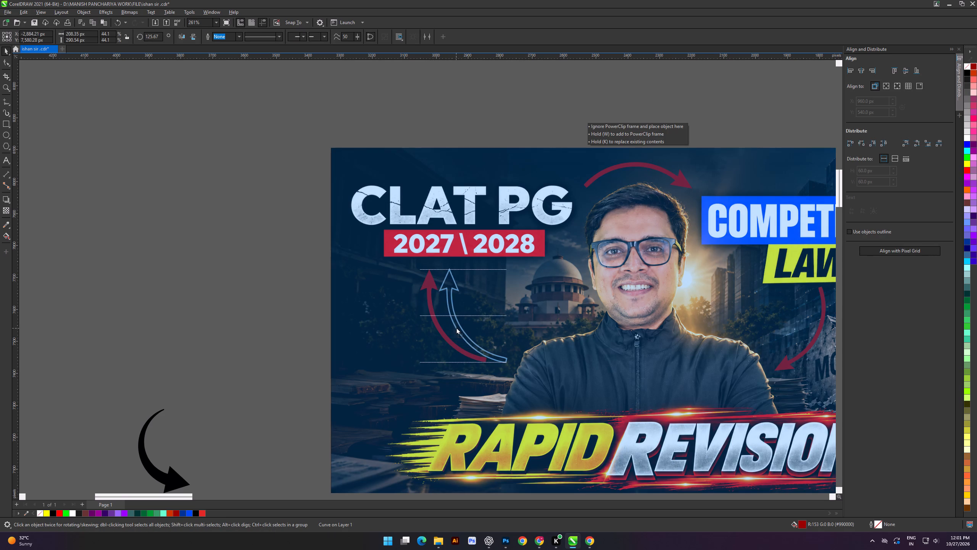
pyautogui.moveTo(456, 327); pyautogui.dragTo(456, 327)
pyautogui.scroll(-5, 408, 304)
pyautogui.click(197, 289)
pyautogui.keyDown('shift'); pyautogui.scroll(-4, 514, 295); pyautogui.keyUp('shift')
pyautogui.scroll(5, 594, 315)
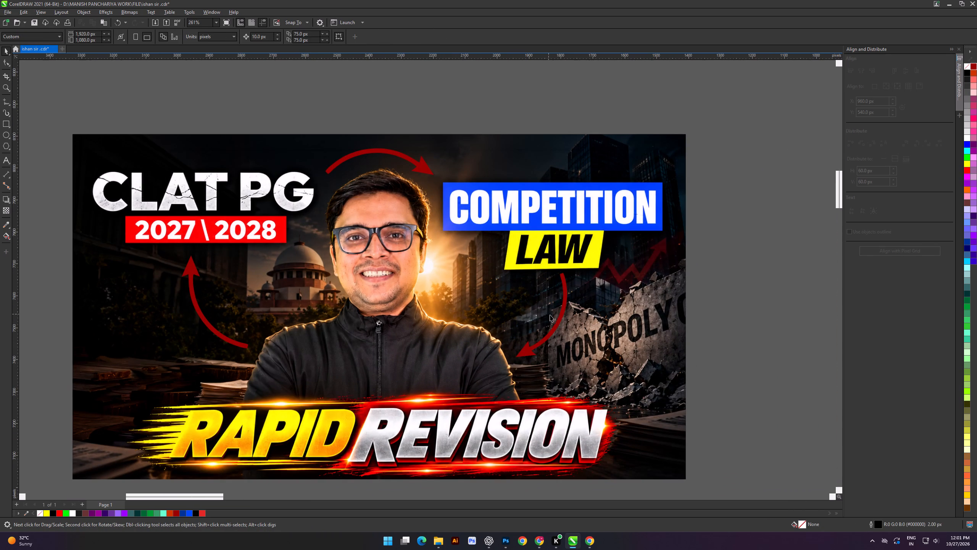
# Delete the curved arrow below LAW.
pyautogui.click(560, 319)
pyautogui.press('Delete')
# Copy the arrow below the 2027 \ 2028 label to the area below LAW, over the MONOPOLY wall.
pyautogui.click(197, 296)
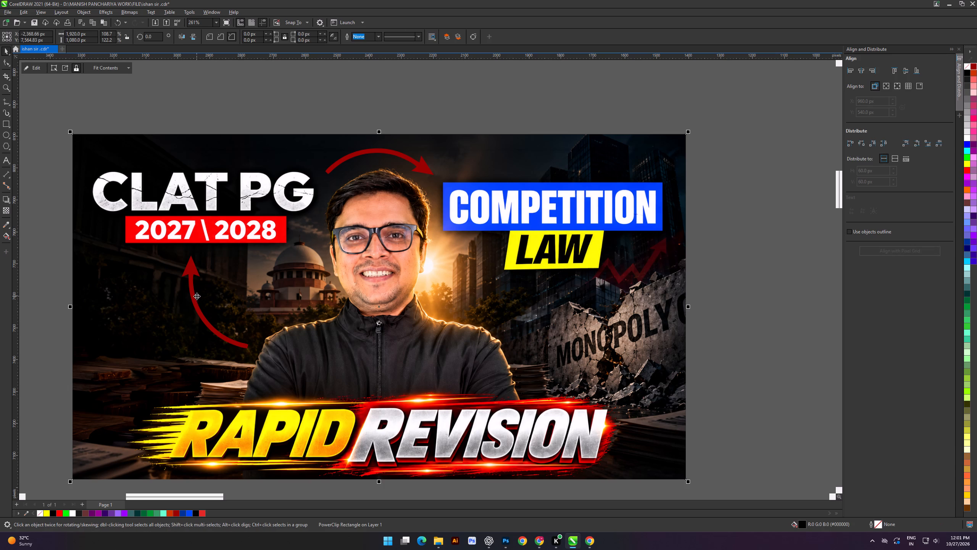
pyautogui.click(192, 295)
pyautogui.moveTo(191, 295); pyautogui.dragTo(553, 318, button='right')
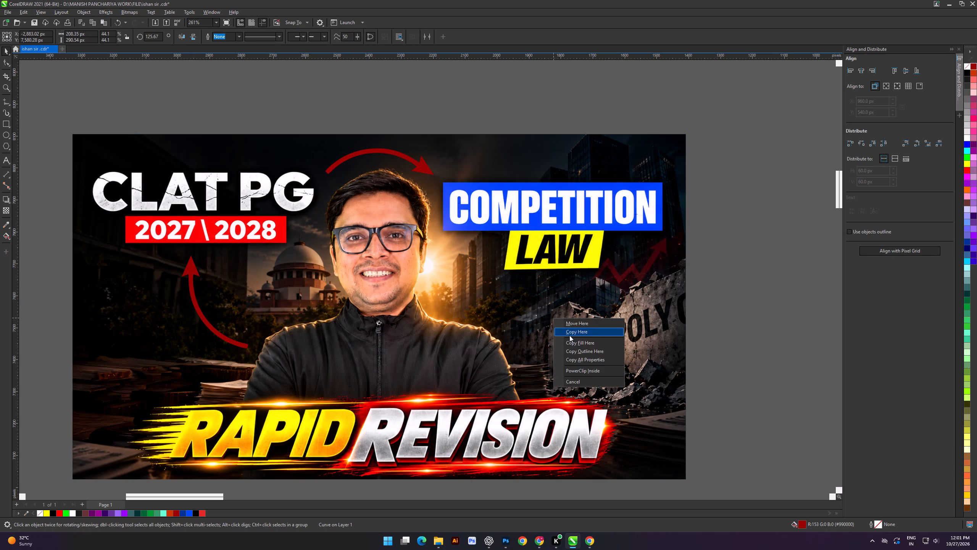
pyautogui.click(569, 335)
pyautogui.click(707, 288)
# Mirror the copied arrow below LAW both horizontally and vertically so it points downward.
pyautogui.click(554, 290)
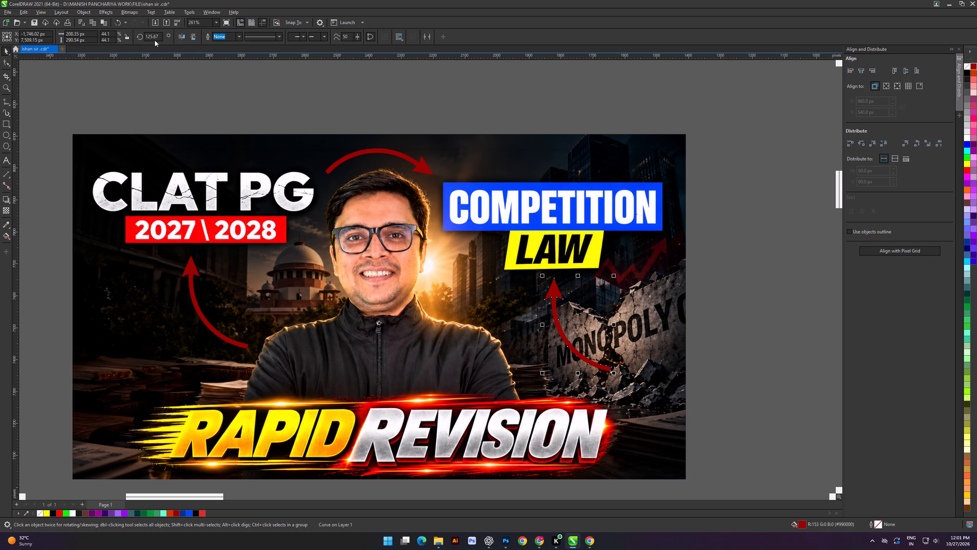
pyautogui.click(180, 37)
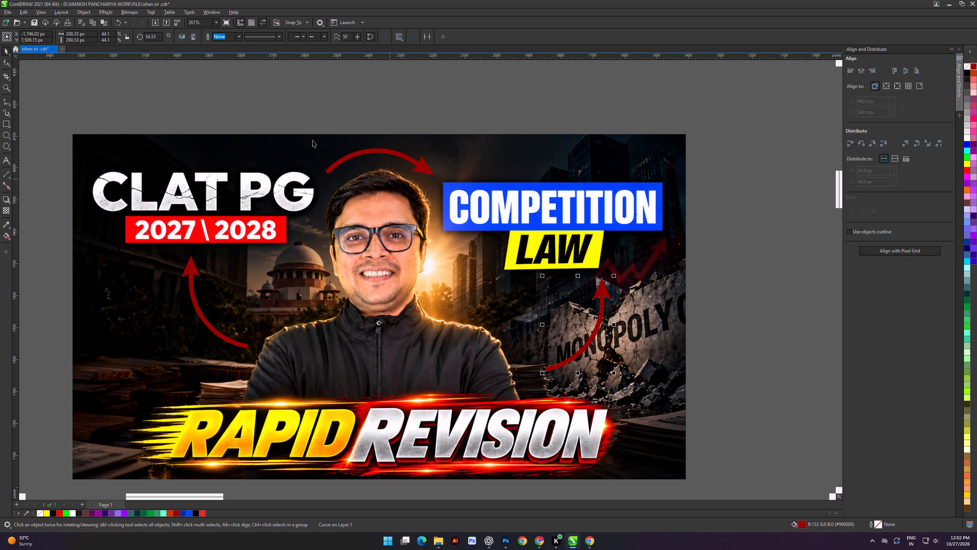
pyautogui.click(195, 38)
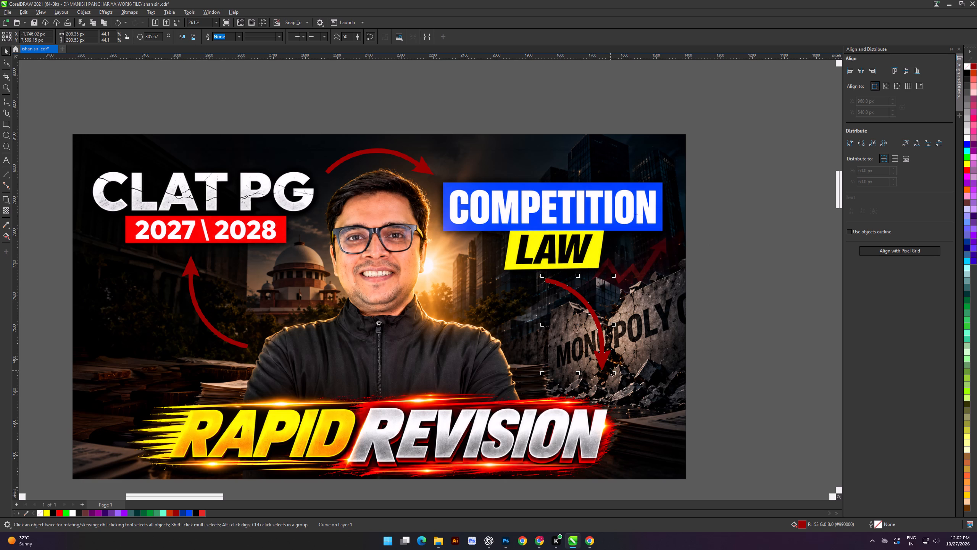
# Rotate the arrow below LAW to about 240.2° and shift it towards the man's shoulder.
pyautogui.click(601, 359)
pyautogui.moveTo(616, 374); pyautogui.dragTo(541, 377)
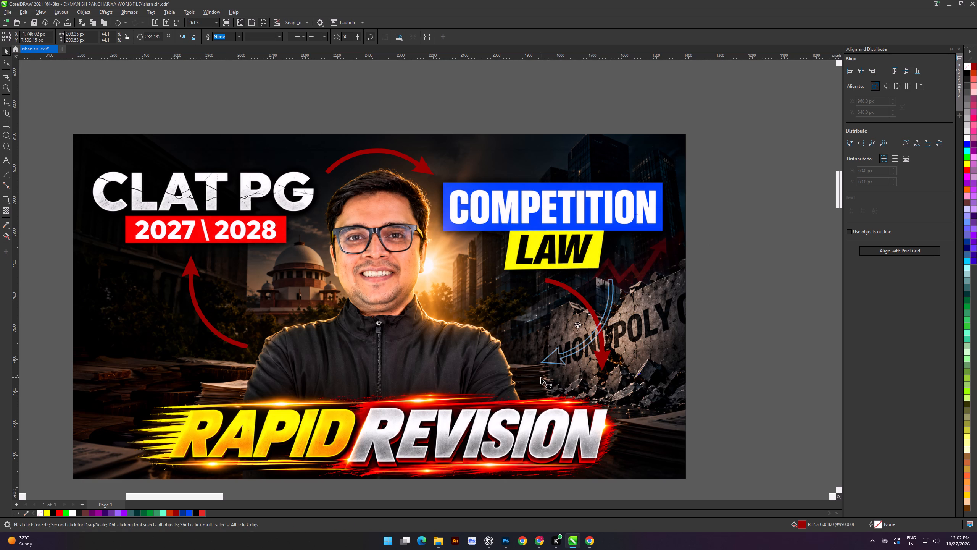
pyautogui.moveTo(541, 377); pyautogui.dragTo(548, 379)
pyautogui.moveTo(743, 328); pyautogui.dragTo(739, 326)
pyautogui.moveTo(598, 328); pyautogui.dragTo(579, 329)
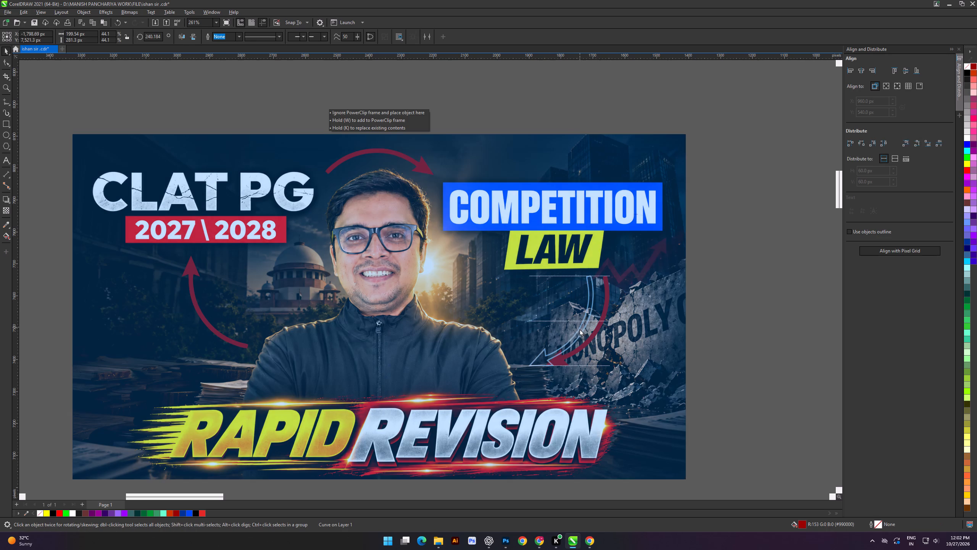
pyautogui.moveTo(579, 329); pyautogui.dragTo(575, 328)
pyautogui.moveTo(780, 223); pyautogui.dragTo(773, 224)
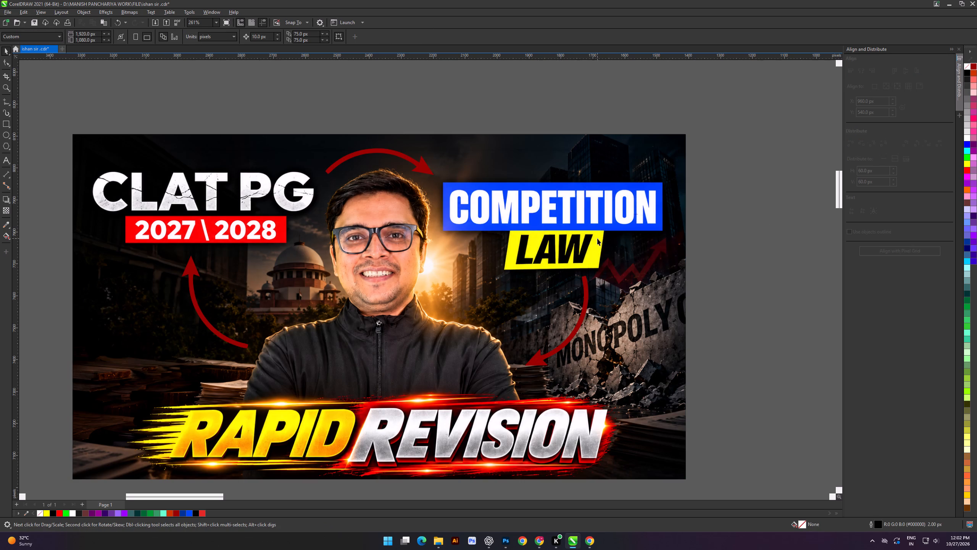
# Fill the arrow below the 2027 \ 2028 label with yellow (#FFFF00).
pyautogui.scroll(-4, 638, 369)
pyautogui.keyDown('shift'); pyautogui.scroll(5, 629, 298); pyautogui.keyUp('shift')
pyautogui.keyDown('alt'); pyautogui.scroll(-3, 336, 240); pyautogui.keyUp('alt')
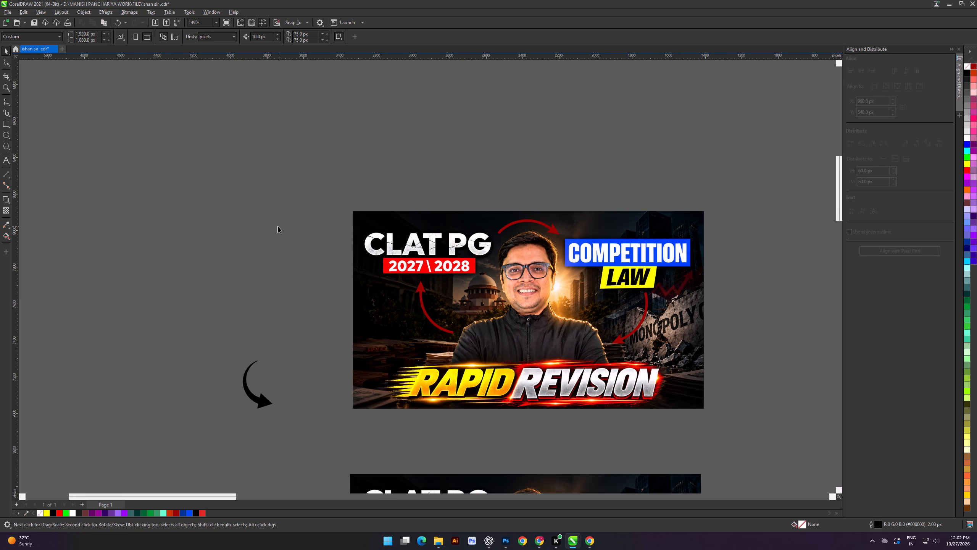
pyautogui.click(278, 226)
pyautogui.keyDown('alt'); pyautogui.scroll(-4, 313, 232); pyautogui.keyUp('alt')
pyautogui.click(286, 239)
pyautogui.keyDown('shift'); pyautogui.scroll(4, 403, 276); pyautogui.keyUp('shift')
pyautogui.scroll(1, 482, 282)
pyautogui.click(451, 281)
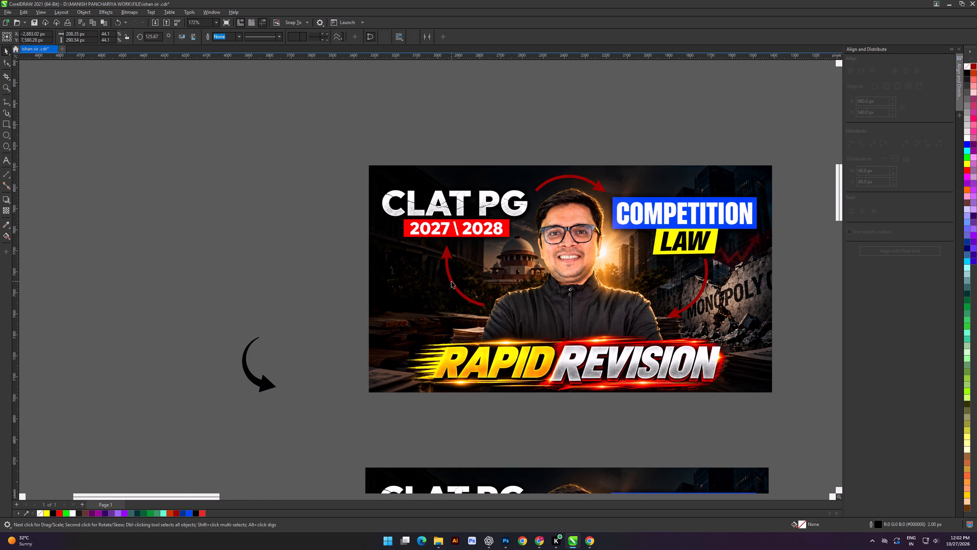
pyautogui.click(969, 163)
pyautogui.click(258, 240)
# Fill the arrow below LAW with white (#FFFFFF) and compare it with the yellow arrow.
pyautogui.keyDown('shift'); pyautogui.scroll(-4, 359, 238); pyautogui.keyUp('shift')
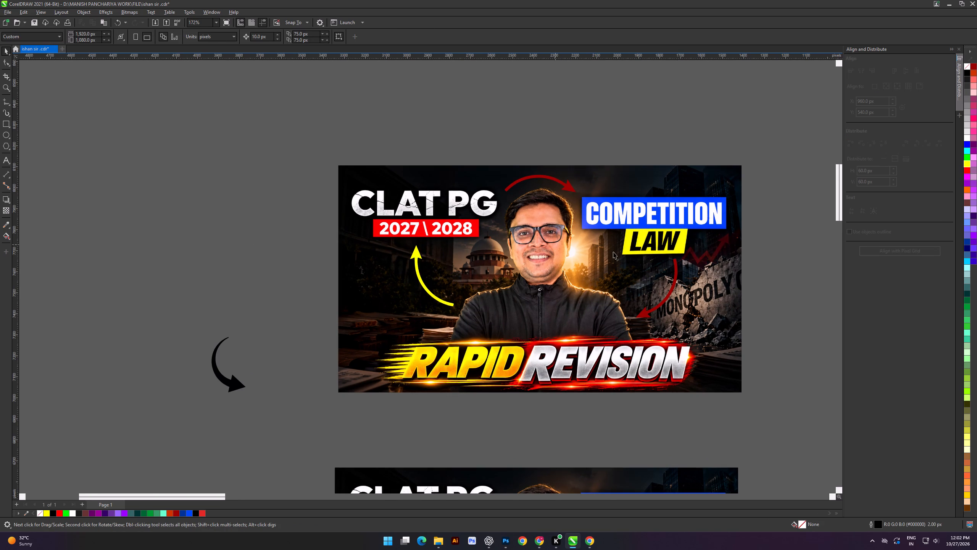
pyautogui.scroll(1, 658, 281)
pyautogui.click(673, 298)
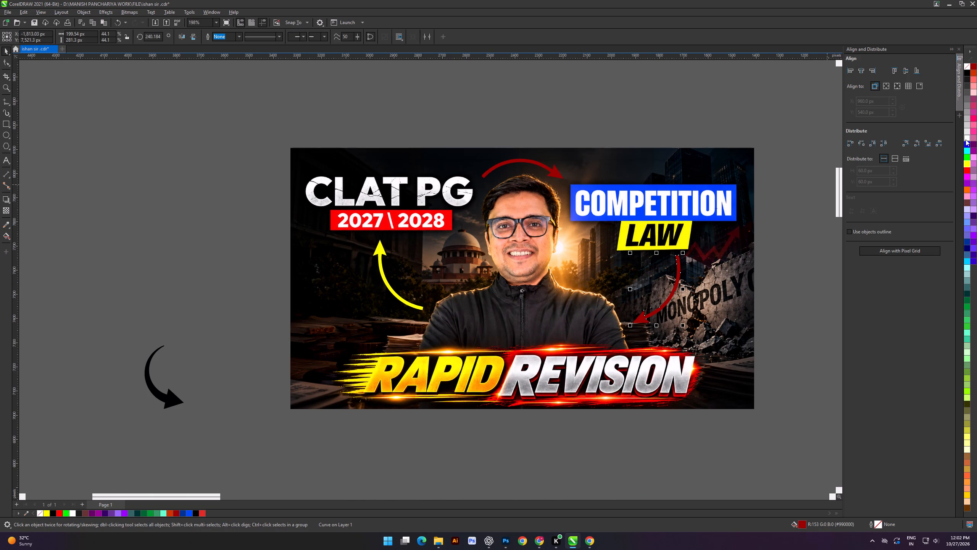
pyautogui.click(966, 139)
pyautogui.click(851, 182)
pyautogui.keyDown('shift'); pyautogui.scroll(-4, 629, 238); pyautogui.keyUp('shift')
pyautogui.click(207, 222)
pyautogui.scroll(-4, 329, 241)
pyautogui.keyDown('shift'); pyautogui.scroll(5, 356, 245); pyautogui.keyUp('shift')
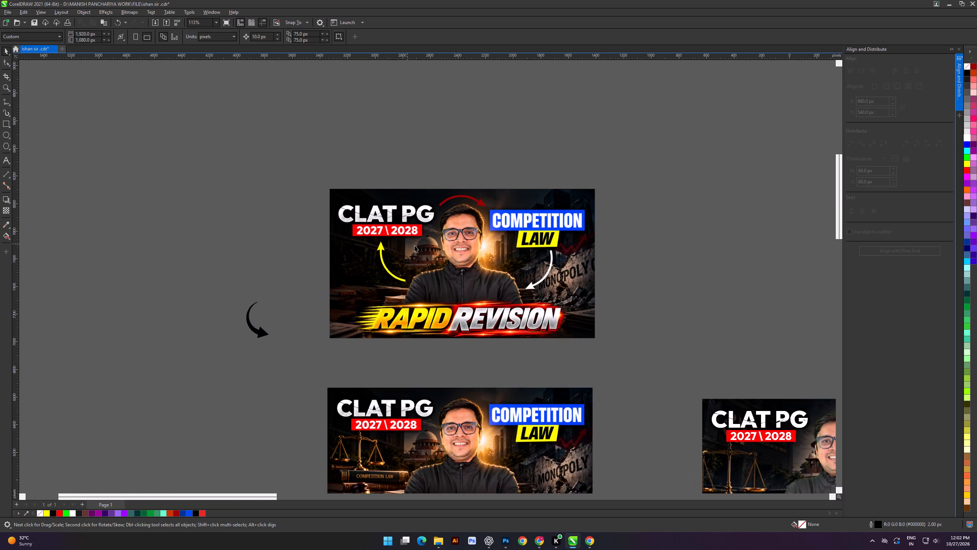
# Fill the arrow below LAW with yellow (#FFFF00) to match the other side arrow.
pyautogui.scroll(4, 455, 270)
pyautogui.click(606, 279)
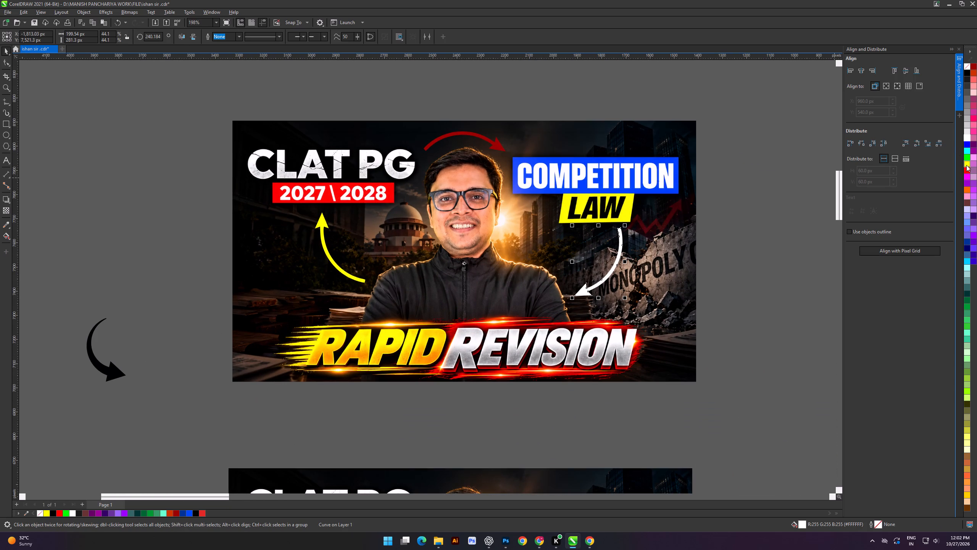
pyautogui.click(966, 165)
pyautogui.click(790, 186)
pyautogui.keyDown('shift'); pyautogui.scroll(-3, 597, 227); pyautogui.keyUp('shift')
pyautogui.scroll(-3, 413, 207)
pyautogui.keyDown('shift'); pyautogui.scroll(5, 326, 209); pyautogui.keyUp('shift')
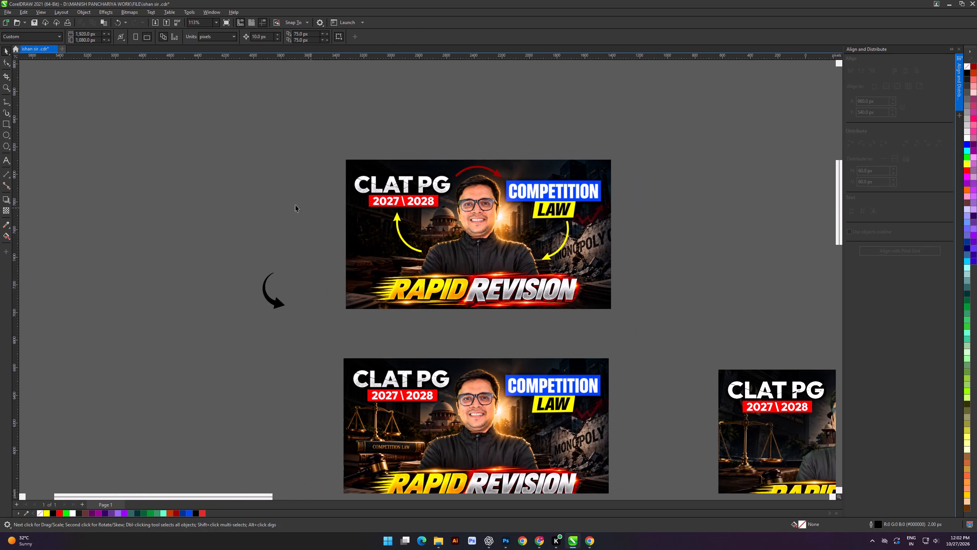
# Delete the dark red curved arrow above the man's head.
pyautogui.click(288, 203)
pyautogui.keyDown('alt'); pyautogui.scroll(2, 336, 219); pyautogui.keyUp('alt')
pyautogui.click(276, 205)
pyautogui.scroll(2, 398, 207)
pyautogui.keyDown('shift'); pyautogui.scroll(1, 514, 119); pyautogui.keyUp('shift')
pyautogui.moveTo(521, 90); pyautogui.dragTo(519, 94)
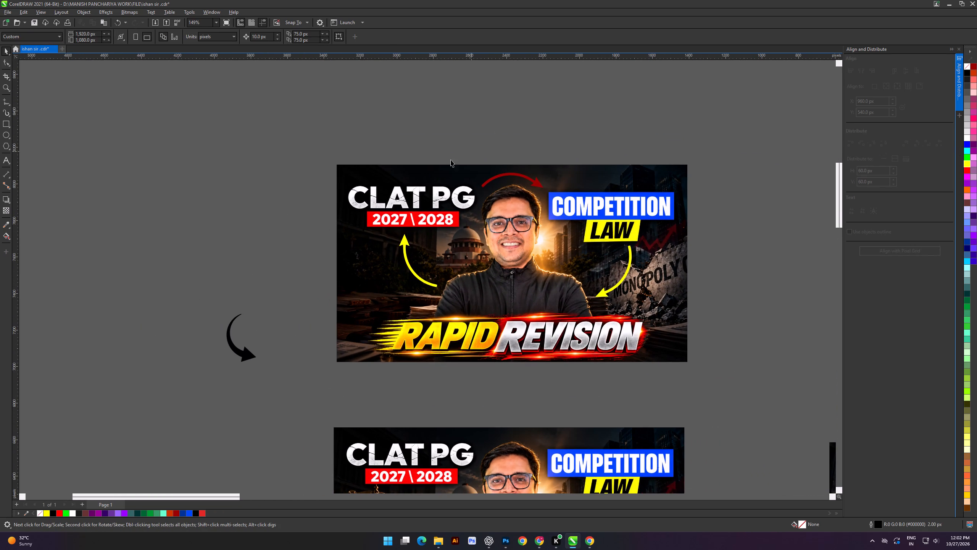
pyautogui.moveTo(431, 160); pyautogui.dragTo(559, 202)
pyautogui.press('Delete')
pyautogui.click(449, 48)
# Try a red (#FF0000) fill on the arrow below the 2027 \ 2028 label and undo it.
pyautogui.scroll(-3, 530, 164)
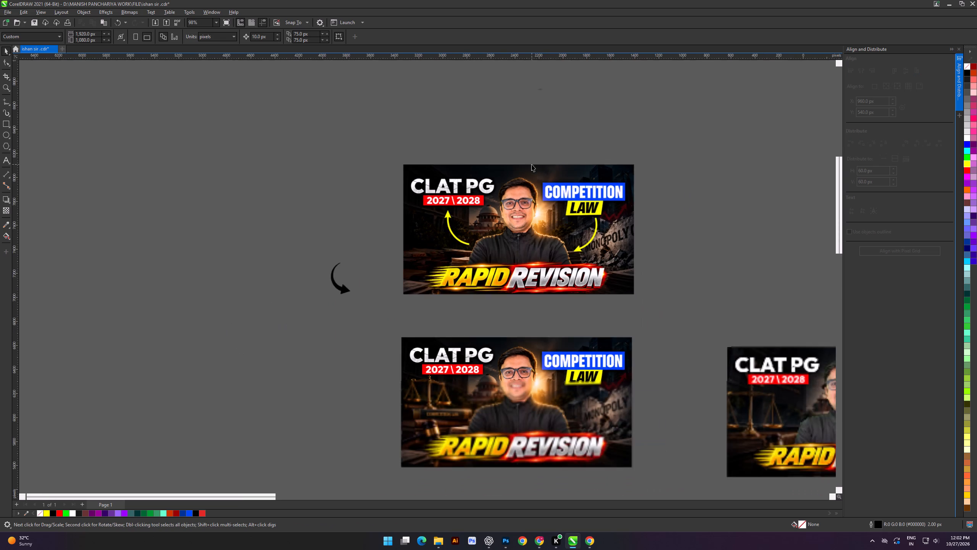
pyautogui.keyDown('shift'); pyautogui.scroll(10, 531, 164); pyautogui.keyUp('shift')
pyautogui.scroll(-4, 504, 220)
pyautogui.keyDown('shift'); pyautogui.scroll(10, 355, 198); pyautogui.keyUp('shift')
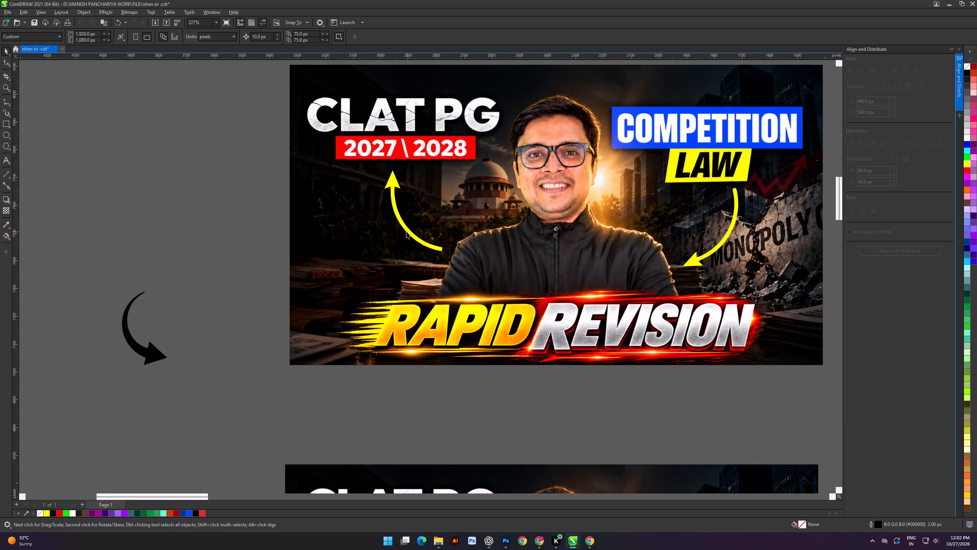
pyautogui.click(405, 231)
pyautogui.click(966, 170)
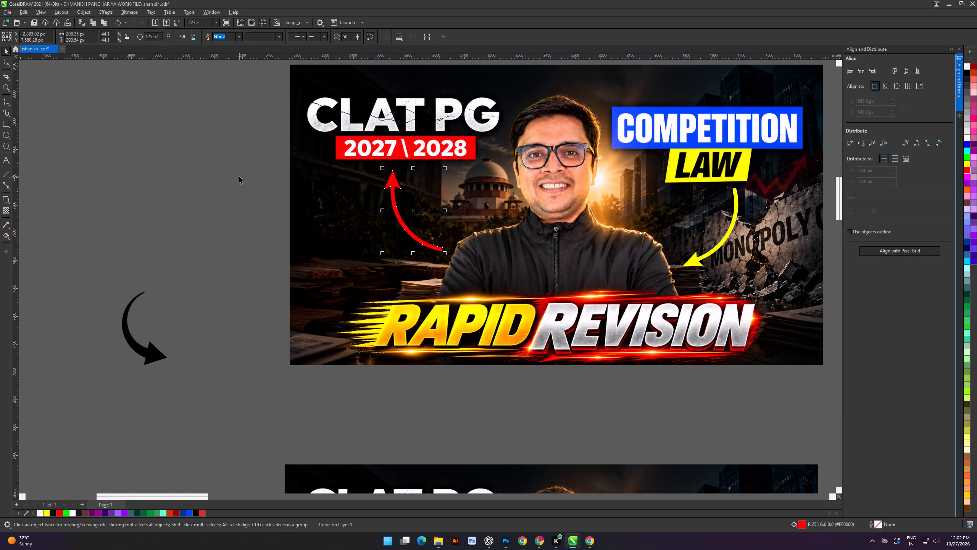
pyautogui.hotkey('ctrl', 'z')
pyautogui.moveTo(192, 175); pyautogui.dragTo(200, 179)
# Open the thumbnail's PowerClip contents, nudge the image inside up by 10 px and finish editing.
pyautogui.scroll(-4, 370, 221)
pyautogui.keyDown('shift'); pyautogui.scroll(5, 379, 226); pyautogui.keyUp('shift')
pyautogui.click(311, 194)
pyautogui.keyDown('alt'); pyautogui.scroll(2, 335, 204); pyautogui.keyUp('alt')
pyautogui.click(279, 197)
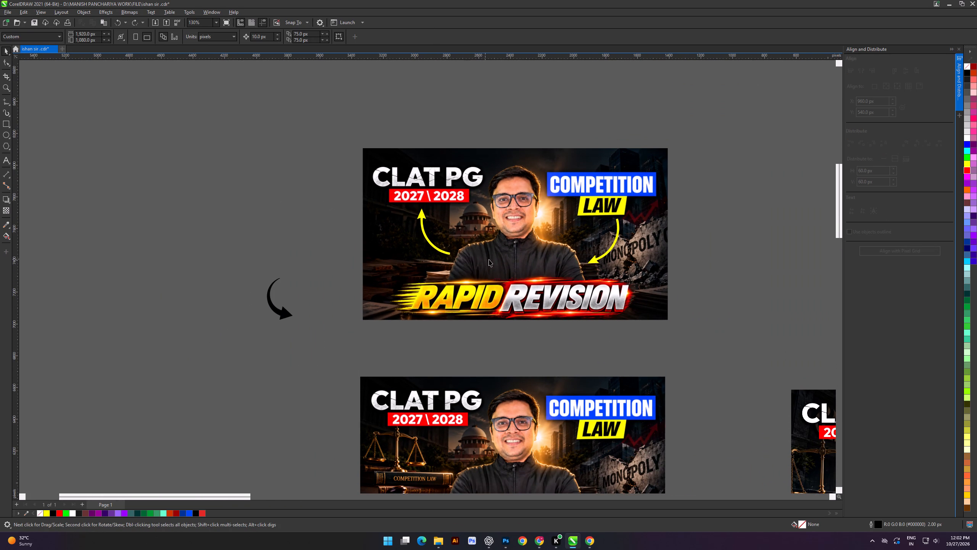
pyautogui.doubleClick(498, 259)
pyautogui.click(510, 229)
pyautogui.press('Up')
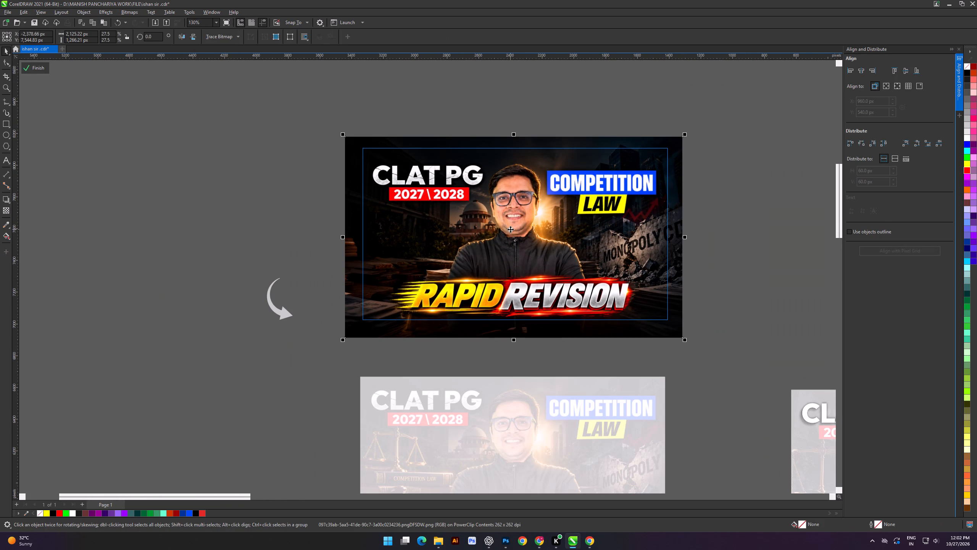
pyautogui.click(35, 64)
pyautogui.click(73, 132)
# Shrink the yellow arrow below LAW slightly from its arrowhead corner, away from the man's shoulder.
pyautogui.keyDown('shift'); pyautogui.scroll(3, 228, 195); pyautogui.keyUp('shift')
pyautogui.moveTo(212, 192); pyautogui.dragTo(216, 192)
pyautogui.scroll(7, 510, 203)
pyautogui.click(677, 290)
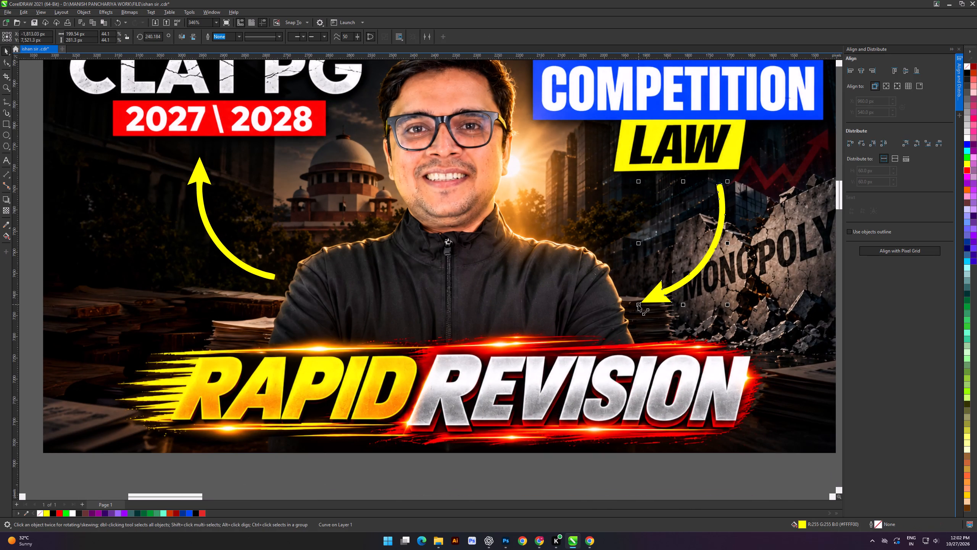
pyautogui.moveTo(638, 304); pyautogui.dragTo(645, 304)
# Move the yellow arrow below the 2027 \ 2028 label about 18 px away from the man's shoulder.
pyautogui.click(230, 252)
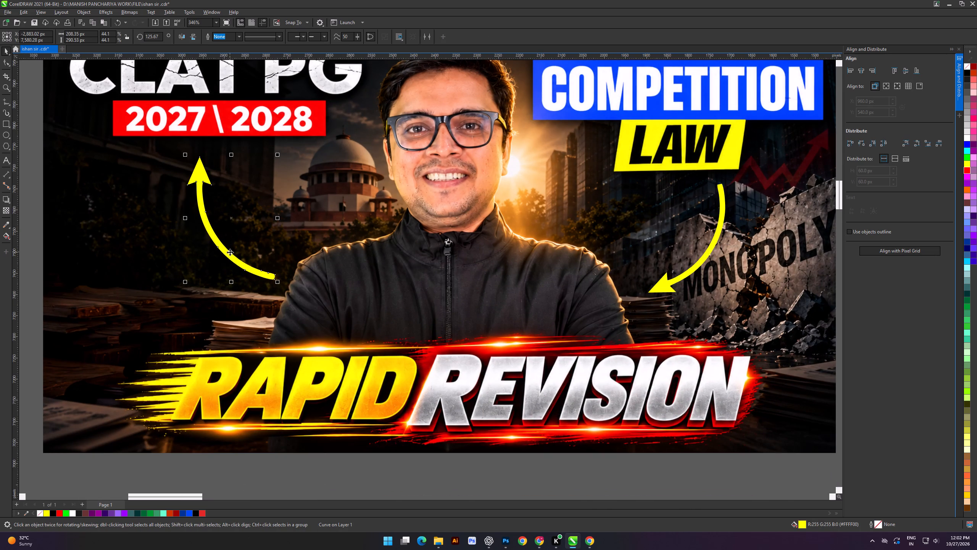
pyautogui.moveTo(275, 283); pyautogui.dragTo(267, 281)
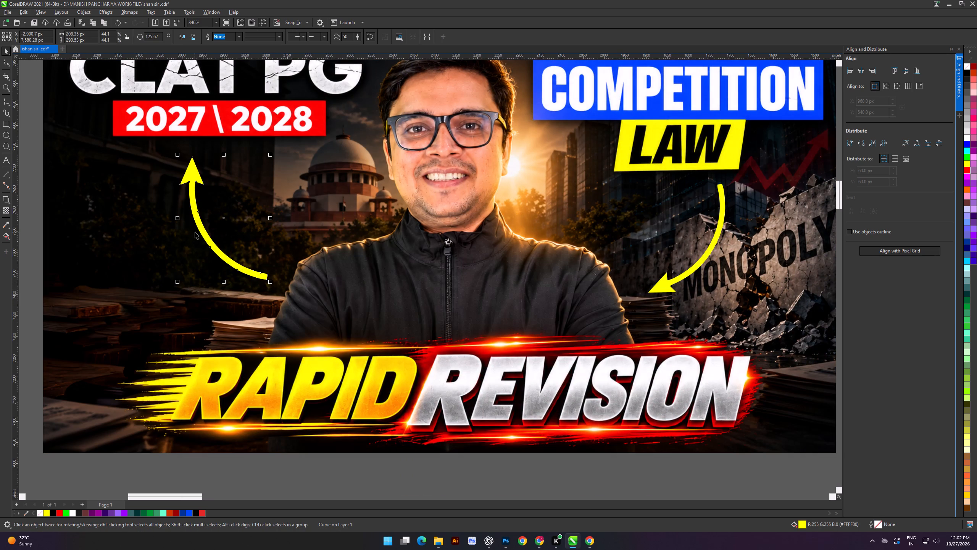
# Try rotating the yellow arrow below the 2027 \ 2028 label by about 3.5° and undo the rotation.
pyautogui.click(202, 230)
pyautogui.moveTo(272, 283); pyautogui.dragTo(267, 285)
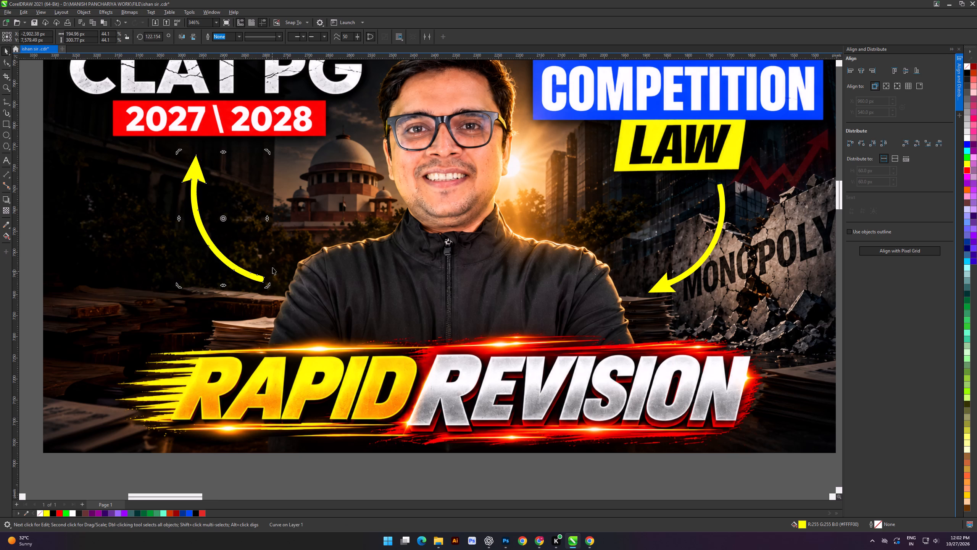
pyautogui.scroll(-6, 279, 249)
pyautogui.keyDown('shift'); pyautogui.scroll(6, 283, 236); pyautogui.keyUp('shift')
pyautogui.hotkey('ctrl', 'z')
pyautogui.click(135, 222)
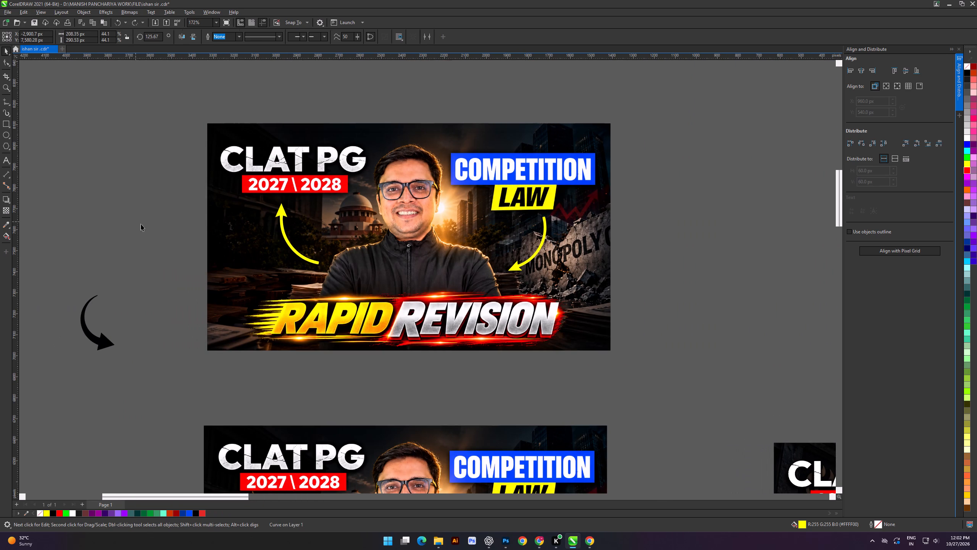
# Examine the whole thumbnail's composition with the two yellow arrows flanking the man.
pyautogui.keyDown('shift'); pyautogui.scroll(7, 561, 264); pyautogui.keyUp('shift')
pyautogui.scroll(-3, 651, 276)
pyautogui.keyDown('shift'); pyautogui.scroll(3, 540, 237); pyautogui.keyUp('shift')
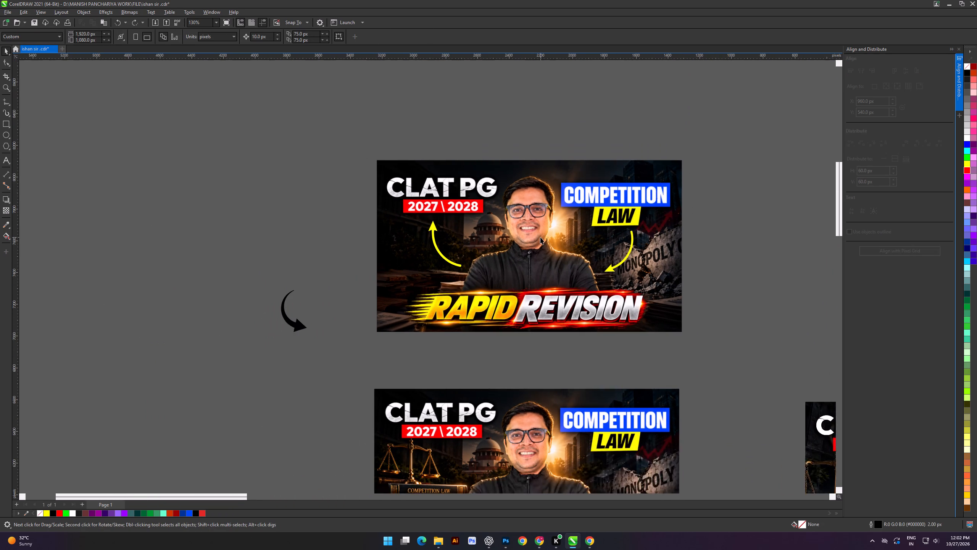
pyautogui.keyDown('shift'); pyautogui.scroll(2, 540, 237); pyautogui.keyUp('shift')
pyautogui.click(329, 219)
pyautogui.keyDown('shift'); pyautogui.scroll(2, 580, 253); pyautogui.keyUp('shift')
pyautogui.keyDown('alt'); pyautogui.scroll(-4, 542, 221); pyautogui.keyUp('alt')
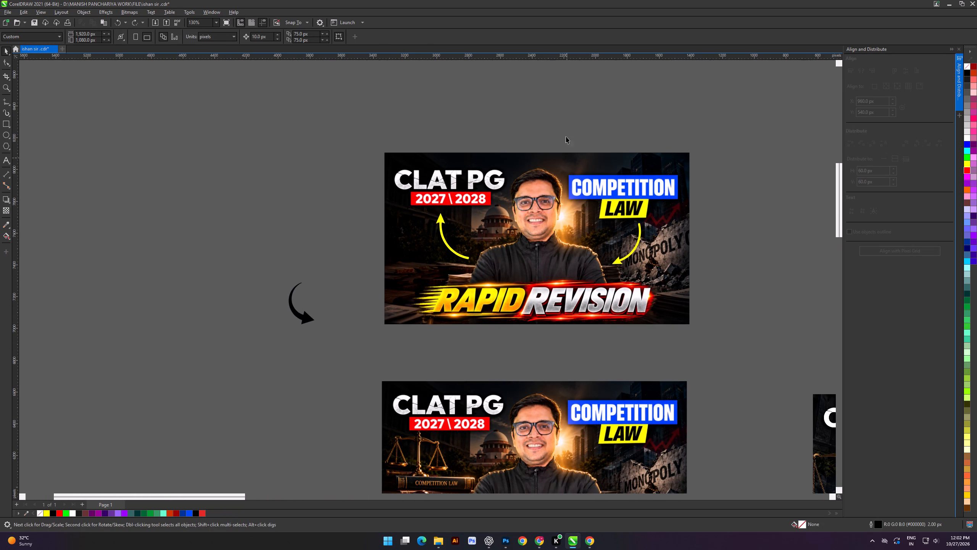
pyautogui.click(563, 133)
# Export the whole thumbnail as a selected-only PNG to Downloads, appending DFDS to the file name and replacing the existing file.
pyautogui.moveTo(398, 117); pyautogui.dragTo(392, 116)
pyautogui.moveTo(344, 115); pyautogui.dragTo(728, 354)
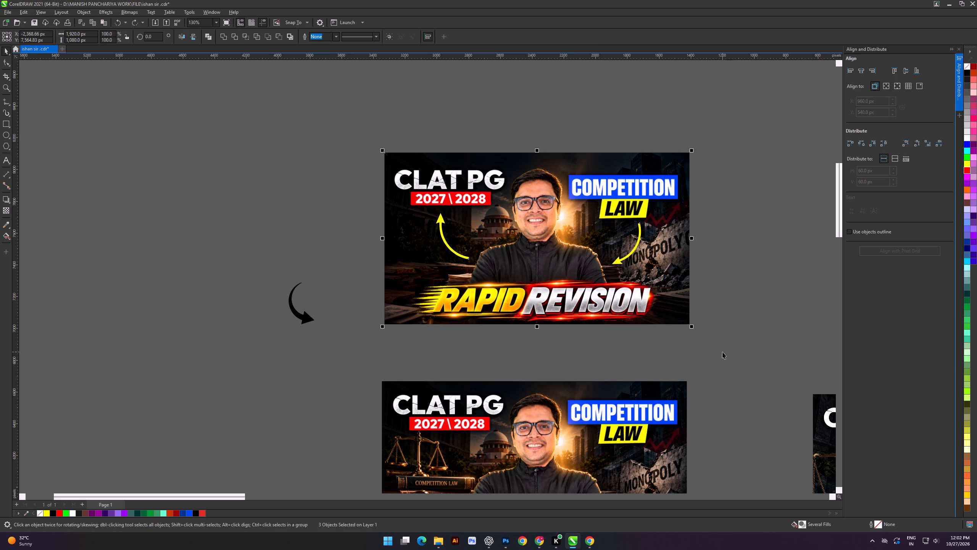
pyautogui.hotkey('ctrl', 'e')
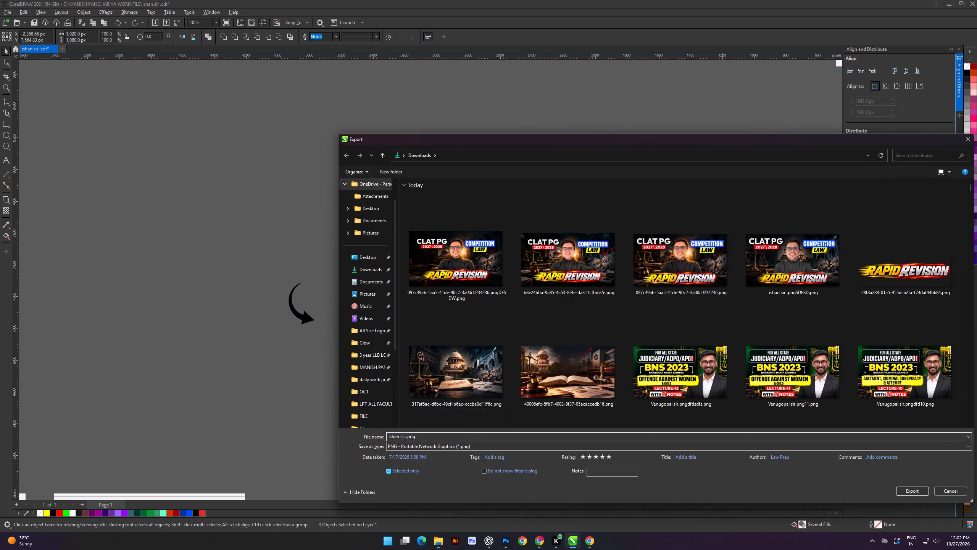
pyautogui.click(485, 439)
pyautogui.write('DFDS')
pyautogui.press('Return')
pyautogui.press('Return')
pyautogui.press('Return')
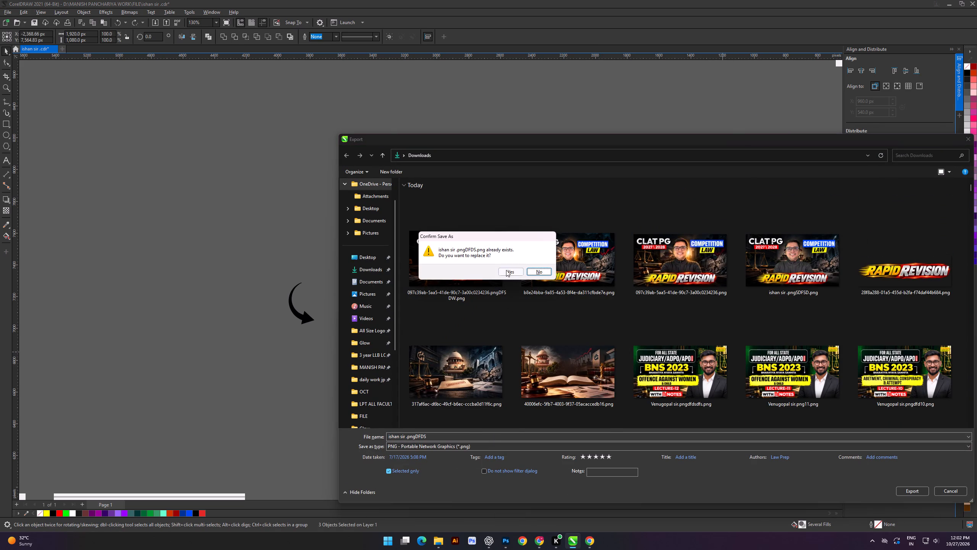
pyautogui.click(506, 270)
pyautogui.click(603, 353)
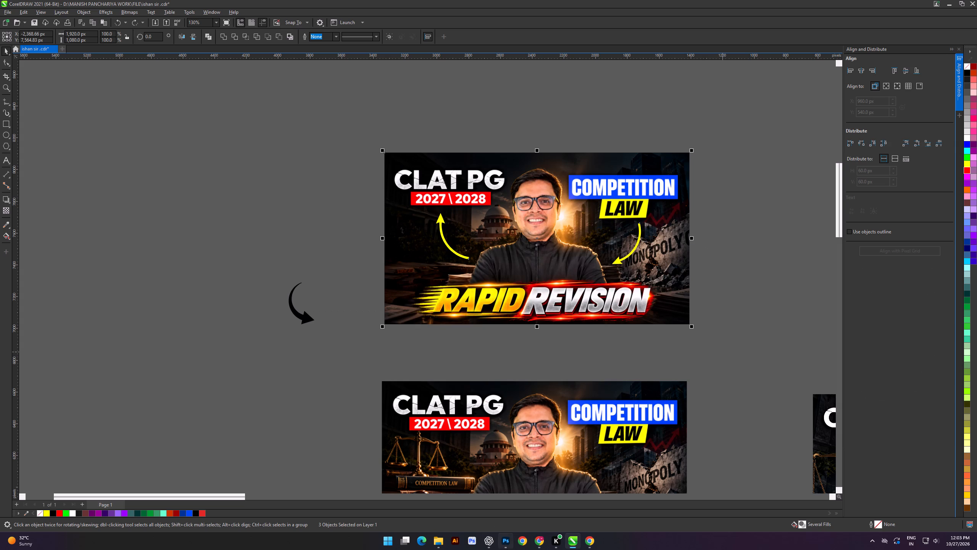
# Switch to Photoshop and open the newly exported DFDS thumbnail PNG from Downloads.
pyautogui.click(507, 549)
pyautogui.click(11, 14)
pyautogui.click(27, 71)
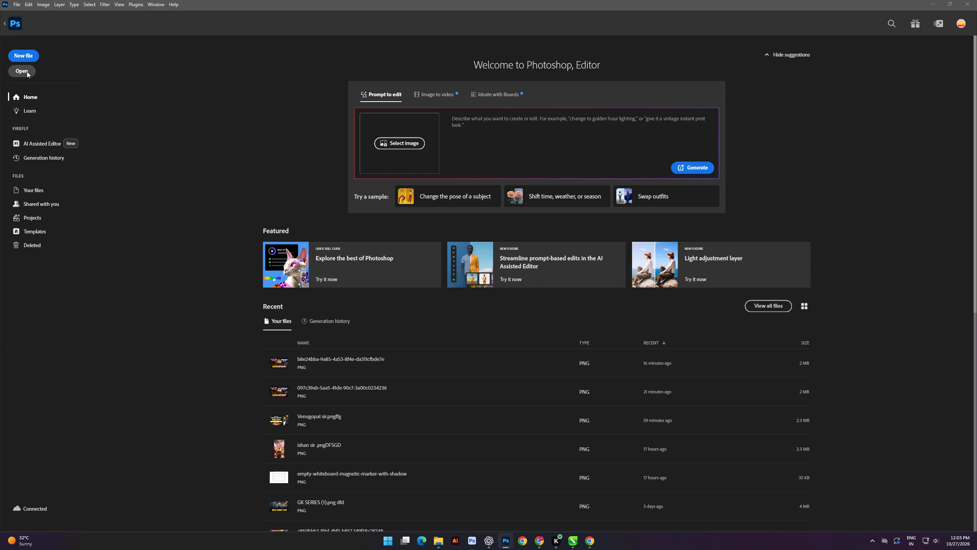
pyautogui.doubleClick(116, 122)
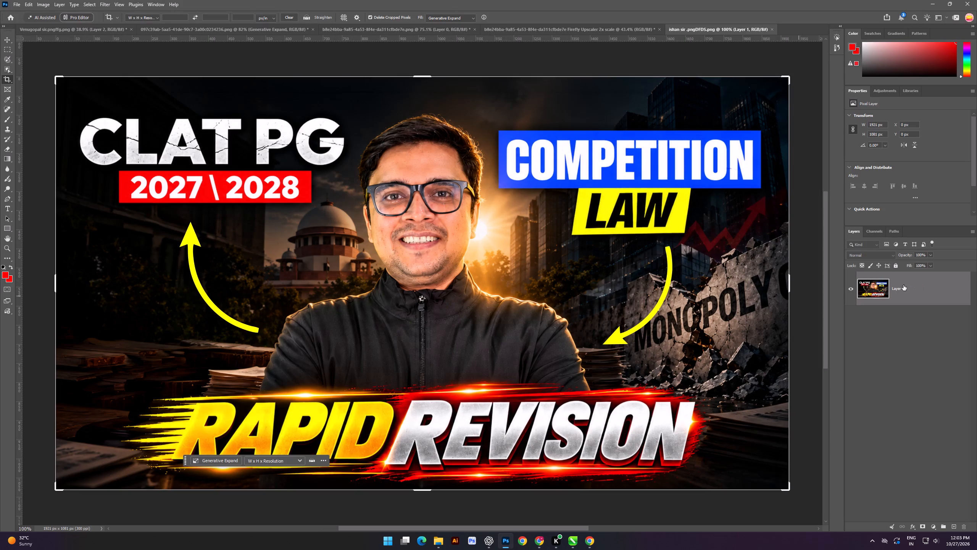
# Convert the thumbnail's Layer 1 to a smart object.
pyautogui.rightClick(903, 285)
pyautogui.click(935, 437)
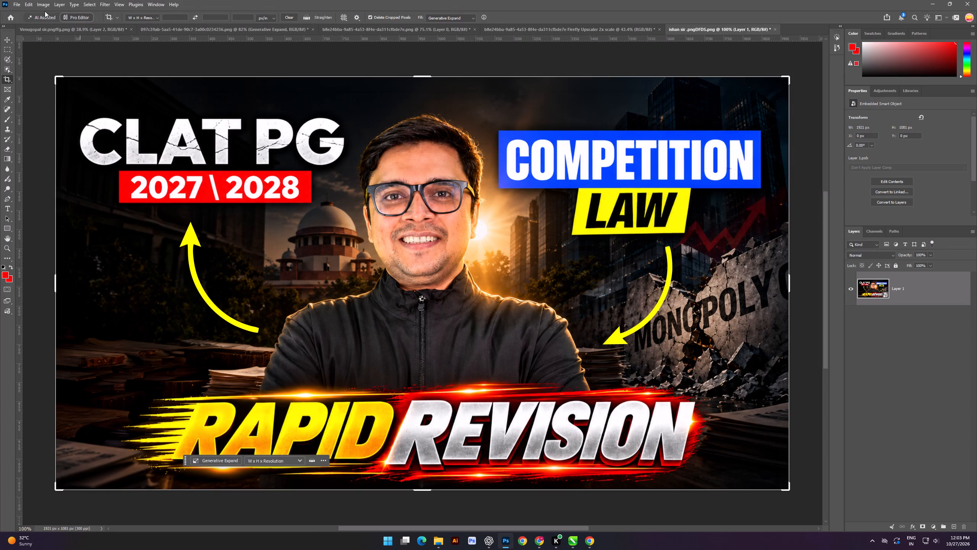
# Open the Camera Raw filter on the thumbnail layer and set Texture to +32 and Clarity to +24.
pyautogui.hotkey('ctrl', 'shift', 'a')
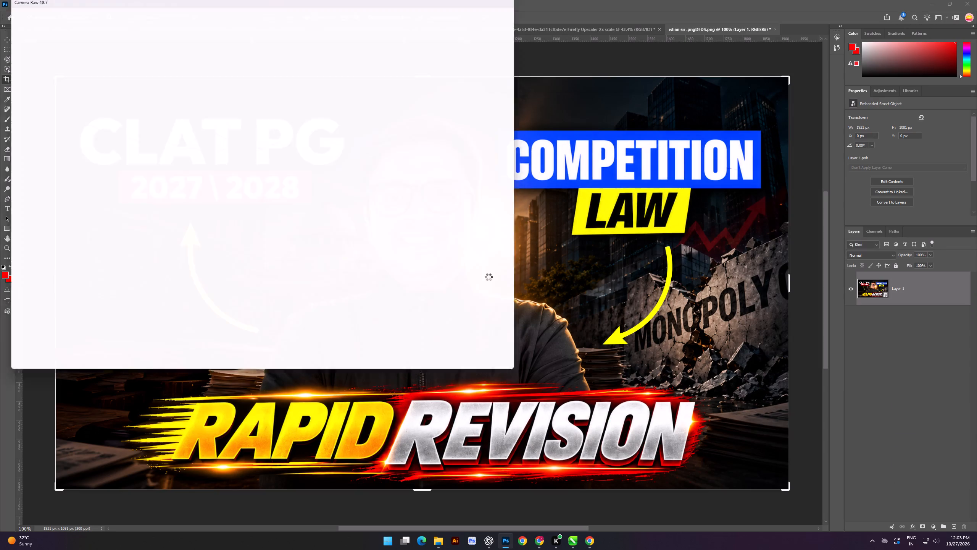
pyautogui.moveTo(911, 298); pyautogui.dragTo(931, 299)
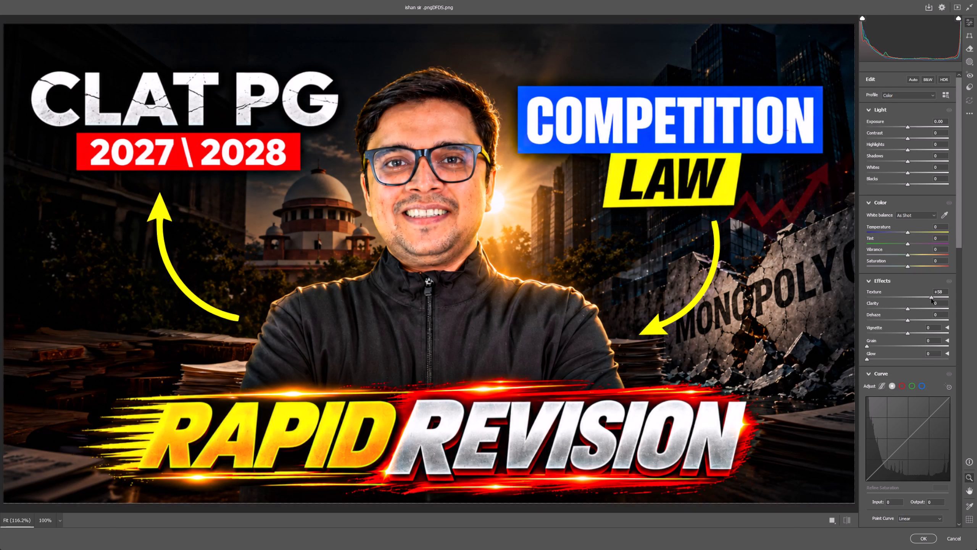
pyautogui.moveTo(931, 299); pyautogui.dragTo(929, 300)
pyautogui.moveTo(930, 298); pyautogui.dragTo(922, 298)
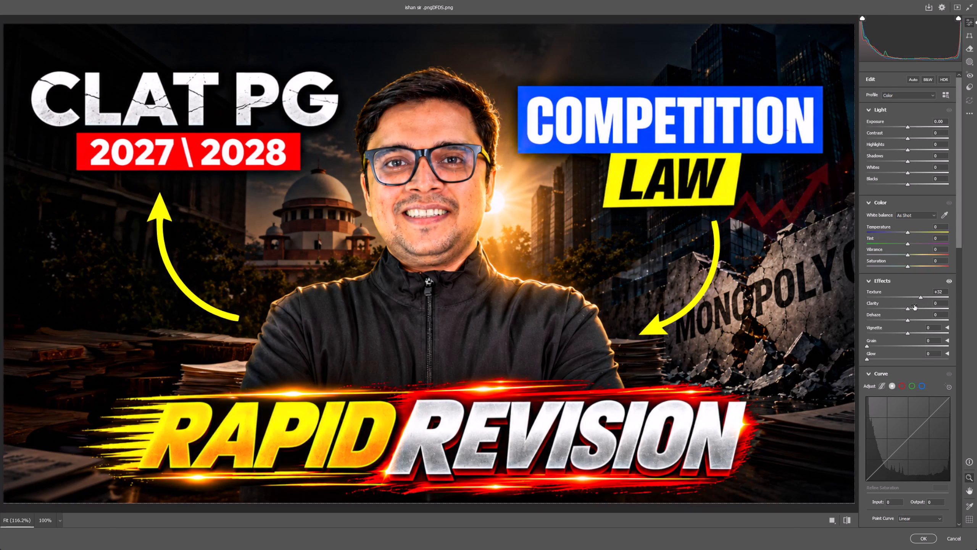
pyautogui.moveTo(911, 307); pyautogui.dragTo(917, 306)
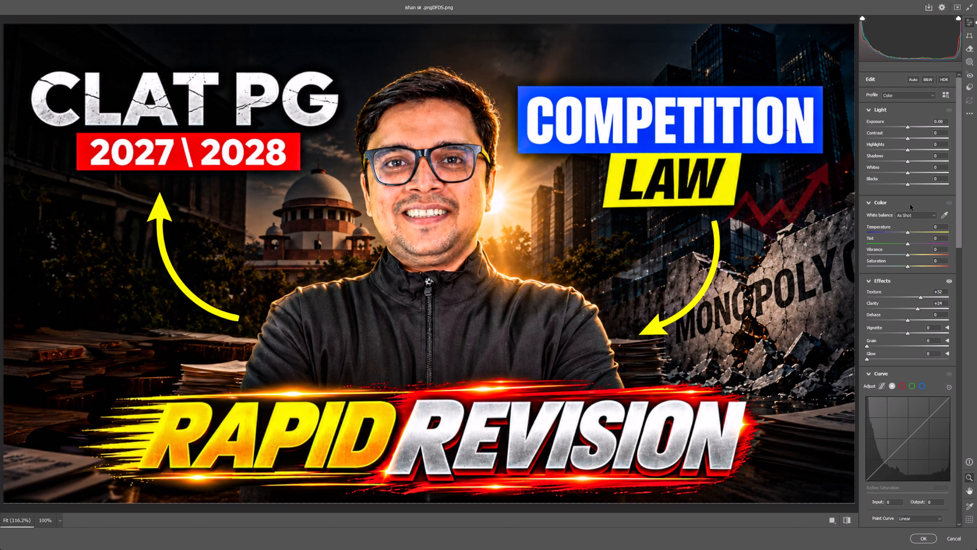
# Set the Camera Raw light and color values: Shadows -15, Exposure +0.25, Whites +6, Temperature -6 and Vibrance +2.
pyautogui.moveTo(908, 159); pyautogui.dragTo(902, 157)
pyautogui.click(908, 127)
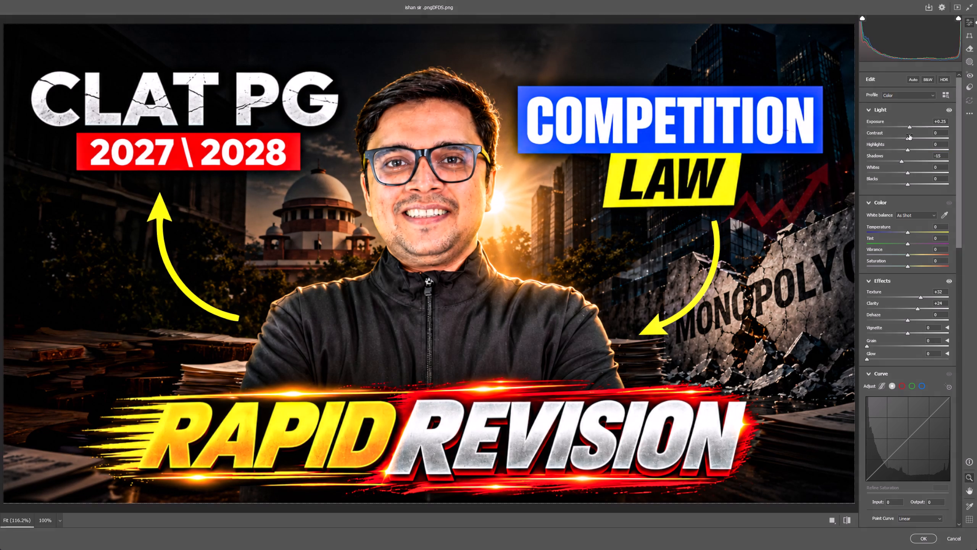
pyautogui.click(908, 173)
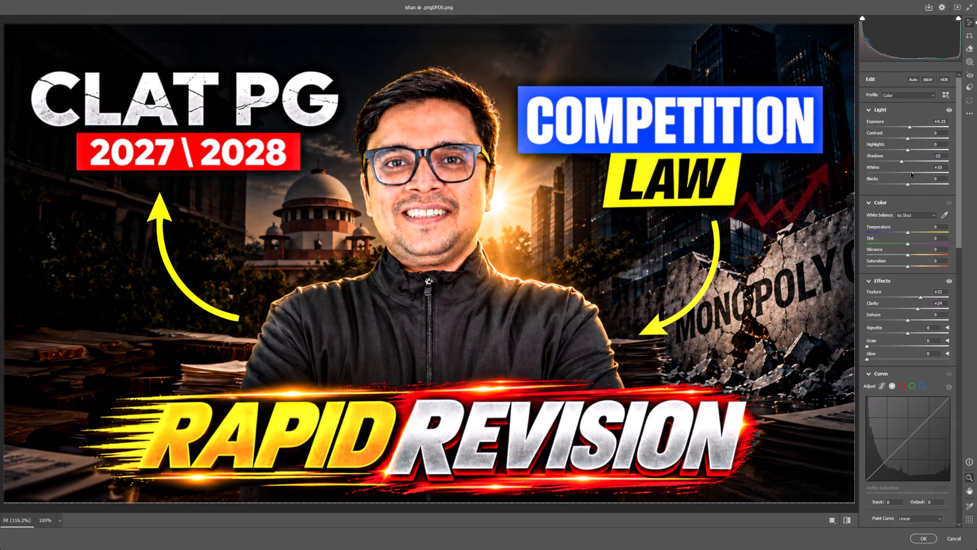
pyautogui.click(909, 233)
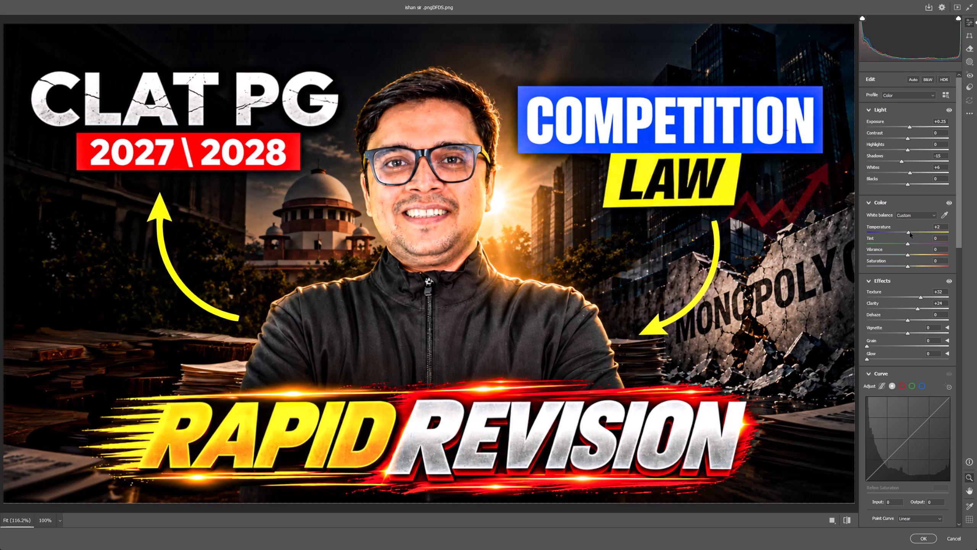
pyautogui.click(910, 233)
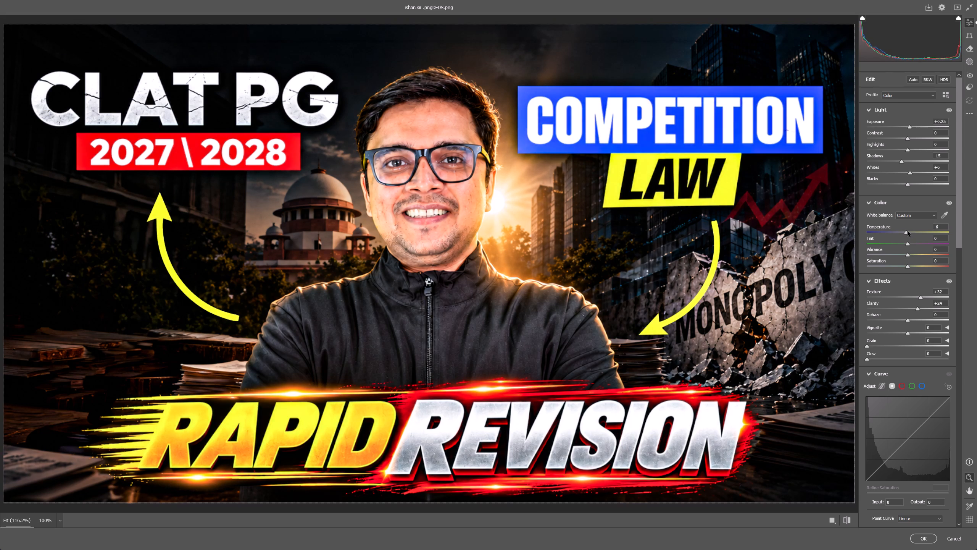
pyautogui.click(907, 255)
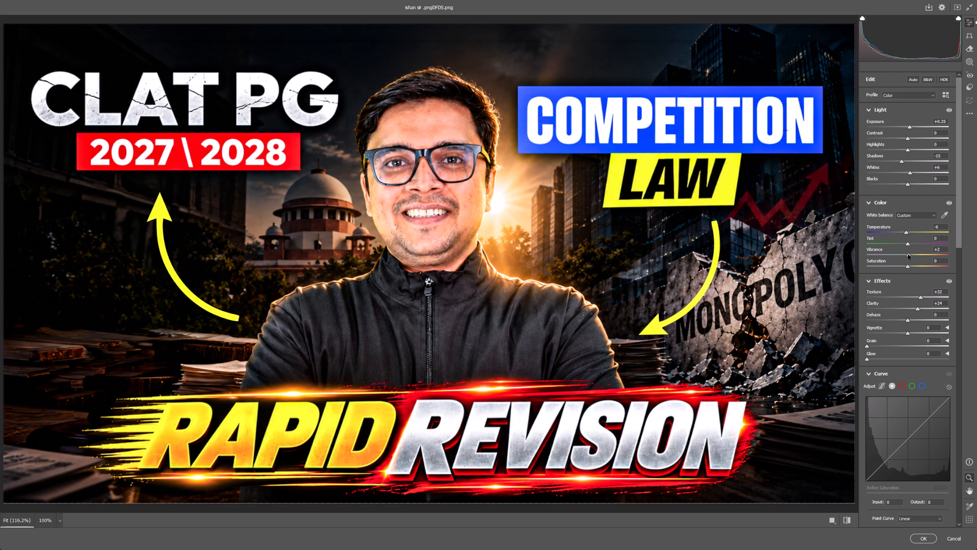
# Set Grain to 10 and Sharpening to 14, raise Noise Reduction slightly, and apply the Camera Raw filter.
pyautogui.moveTo(870, 344); pyautogui.dragTo(875, 344)
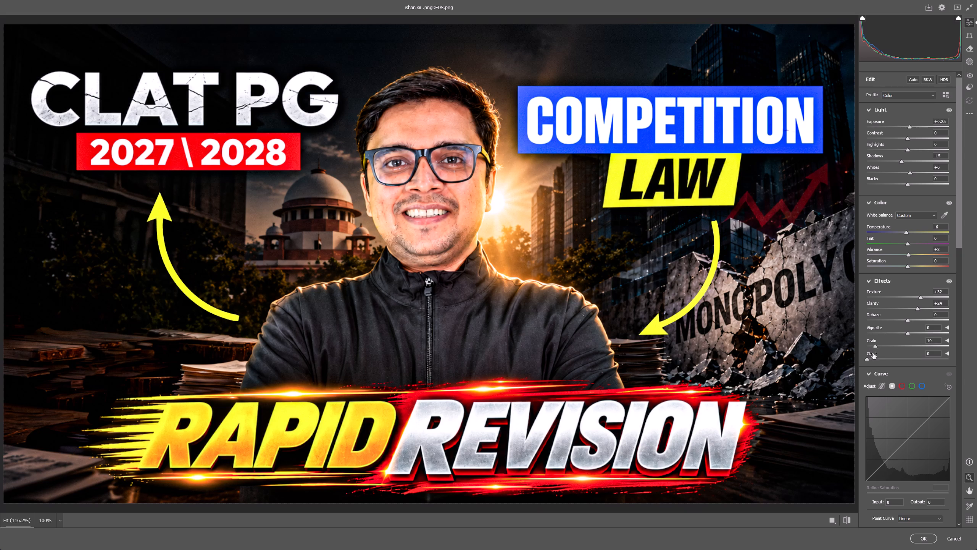
pyautogui.click(869, 357)
pyautogui.scroll(-9, 875, 362)
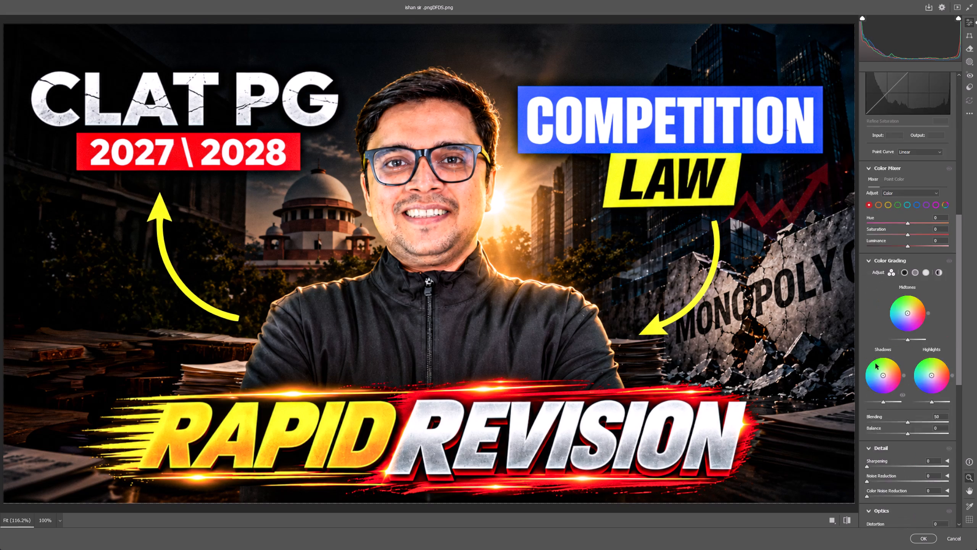
pyautogui.scroll(-4, 875, 364)
pyautogui.moveTo(868, 236); pyautogui.dragTo(875, 238)
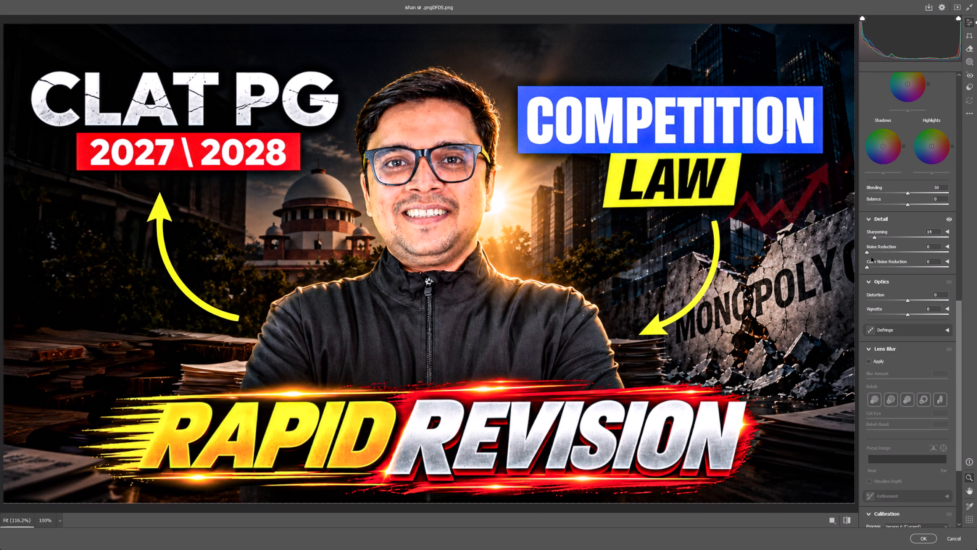
pyautogui.moveTo(870, 253); pyautogui.dragTo(876, 252)
pyautogui.click(921, 539)
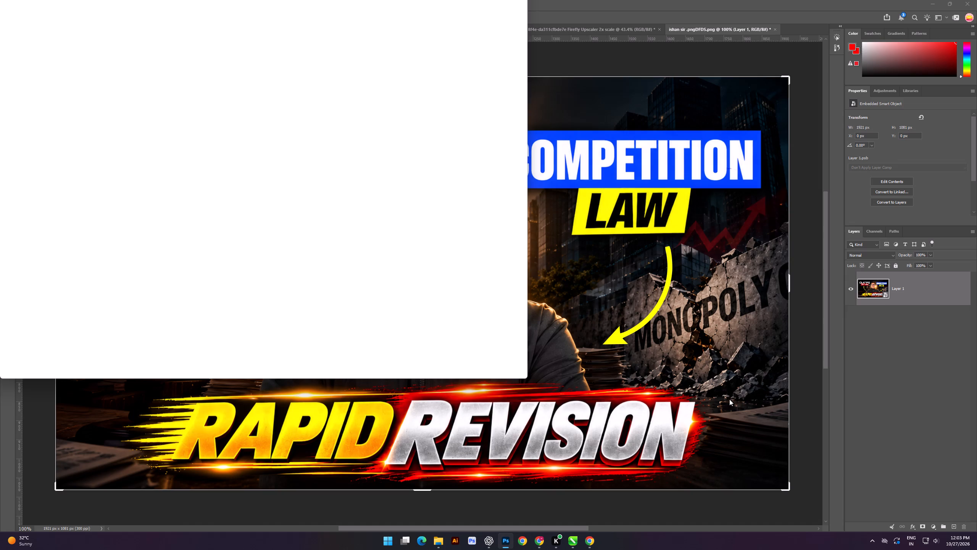
# Place LPT PG.png from the All Size Logos_1 folder as a linked image on the thumbnail.
pyautogui.scroll(-5, 482, 251)
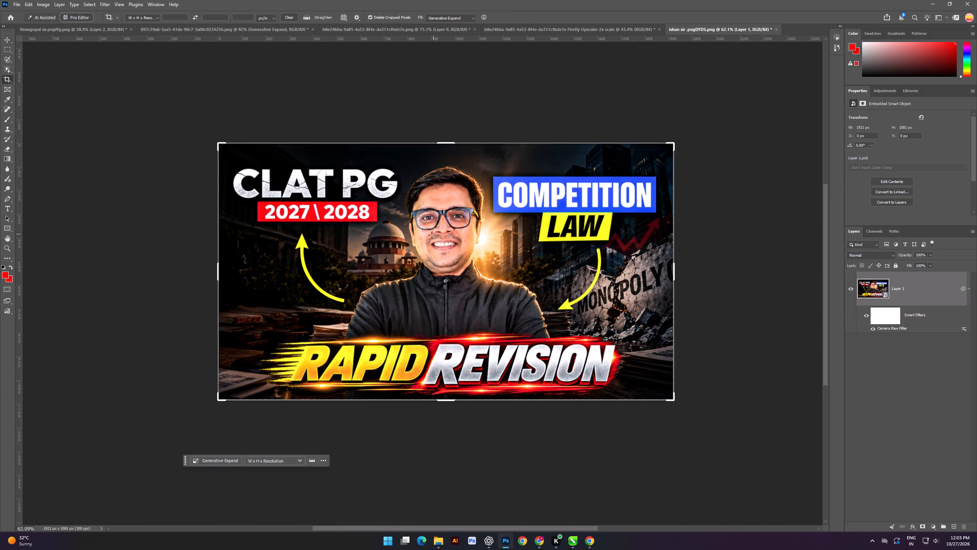
pyautogui.scroll(1, 324, 196)
pyautogui.click(16, 0)
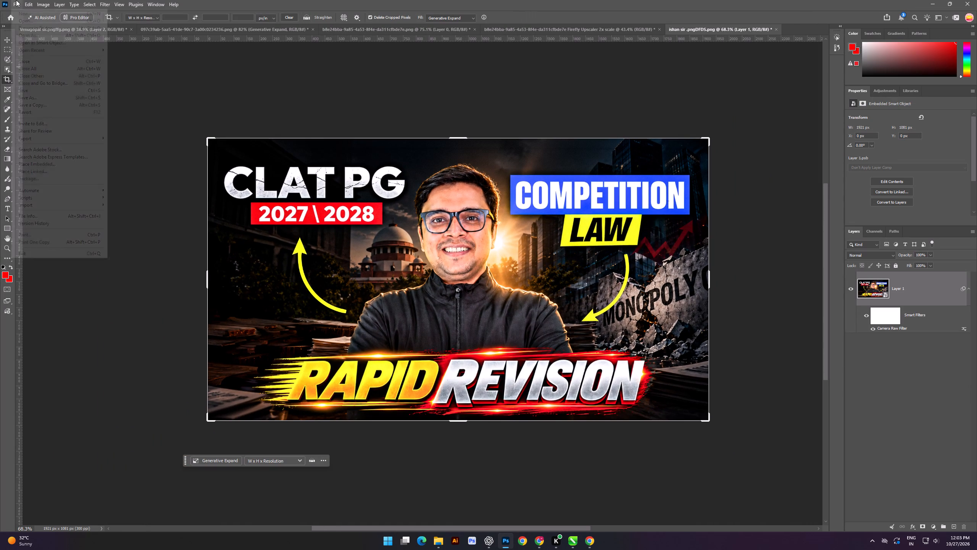
pyautogui.click(38, 171)
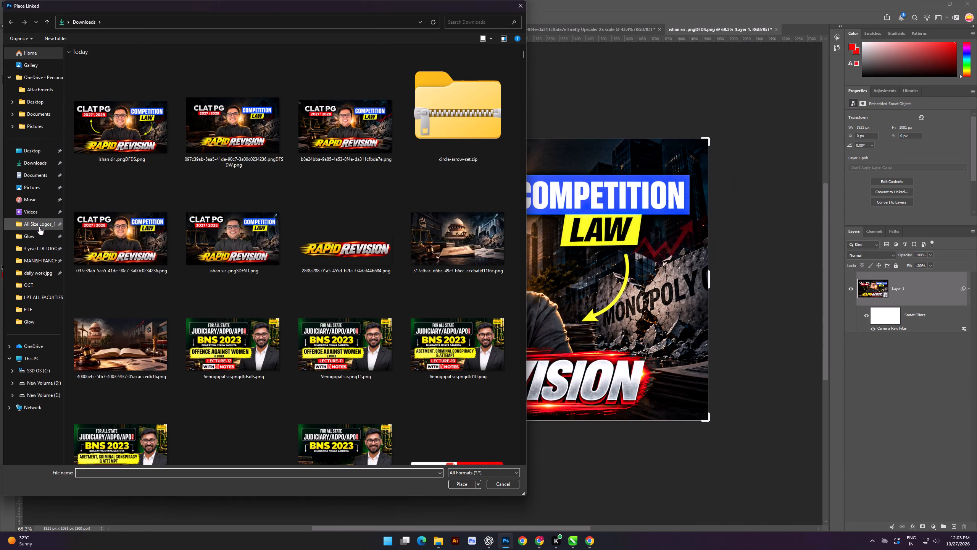
pyautogui.doubleClick(39, 226)
pyautogui.scroll(-12, 269, 242)
pyautogui.scroll(7, 293, 254)
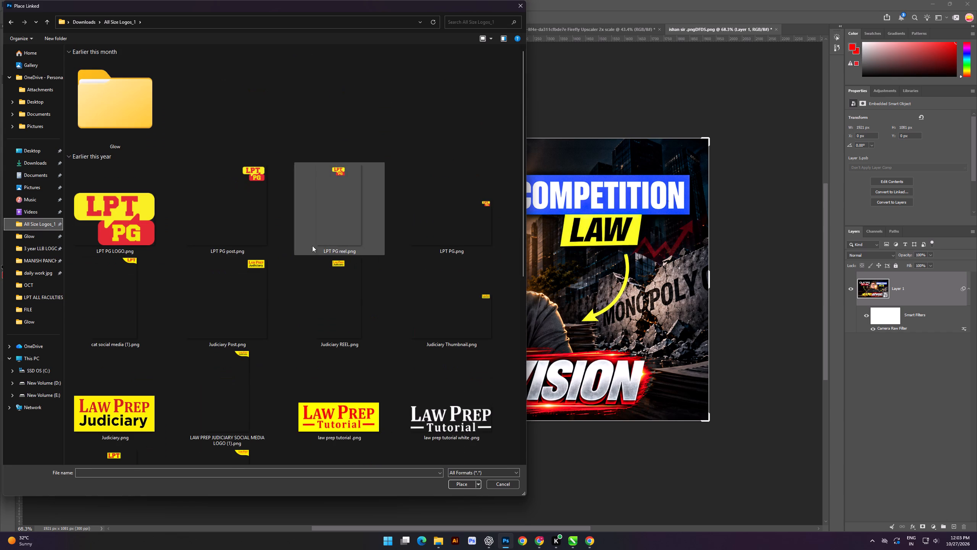
pyautogui.doubleClick(449, 216)
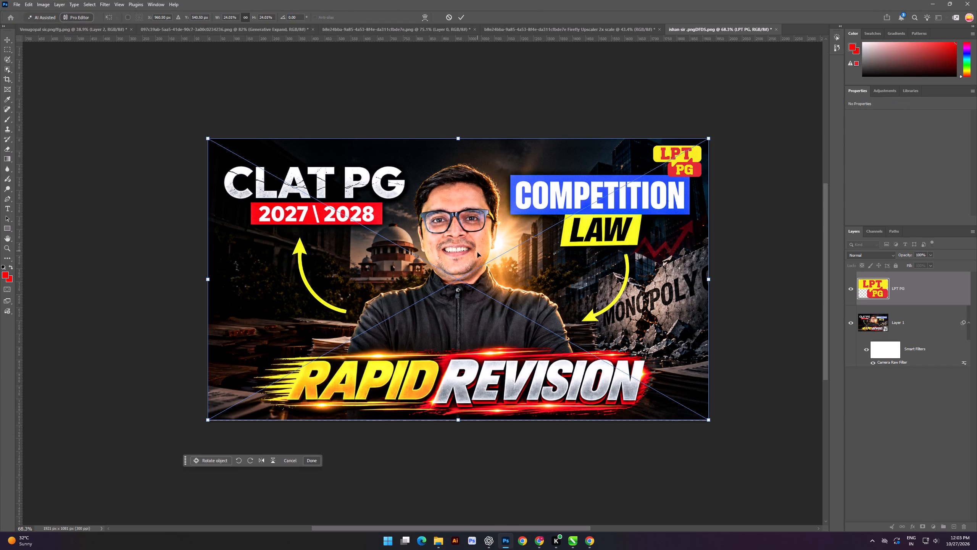
# Shrink the placed LPT PG logo towards the thumbnail's upper-right corner, clear of the COMPETITION label, and commit the transform.
pyautogui.moveTo(208, 421); pyautogui.dragTo(353, 361)
pyautogui.click(0, 40)
pyautogui.click(5, 39)
pyautogui.click(122, 165)
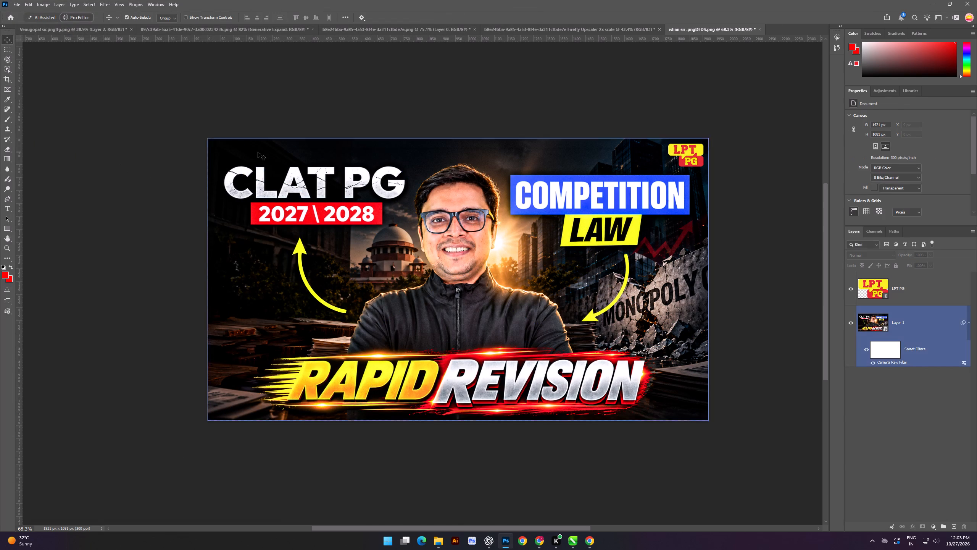
# Open the image size settings for the thumbnail document.
pyautogui.scroll(-2, 258, 152)
pyautogui.click(42, 0)
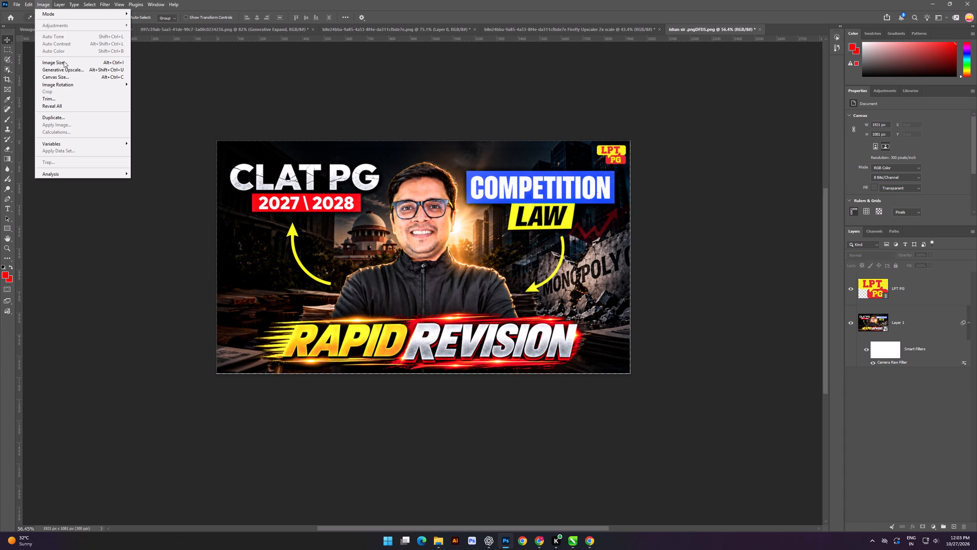
# Resample the thumbnail document by setting its image resolution to 480 pixels/inch.
pyautogui.click(64, 61)
pyautogui.moveTo(415, 142); pyautogui.dragTo(380, 151)
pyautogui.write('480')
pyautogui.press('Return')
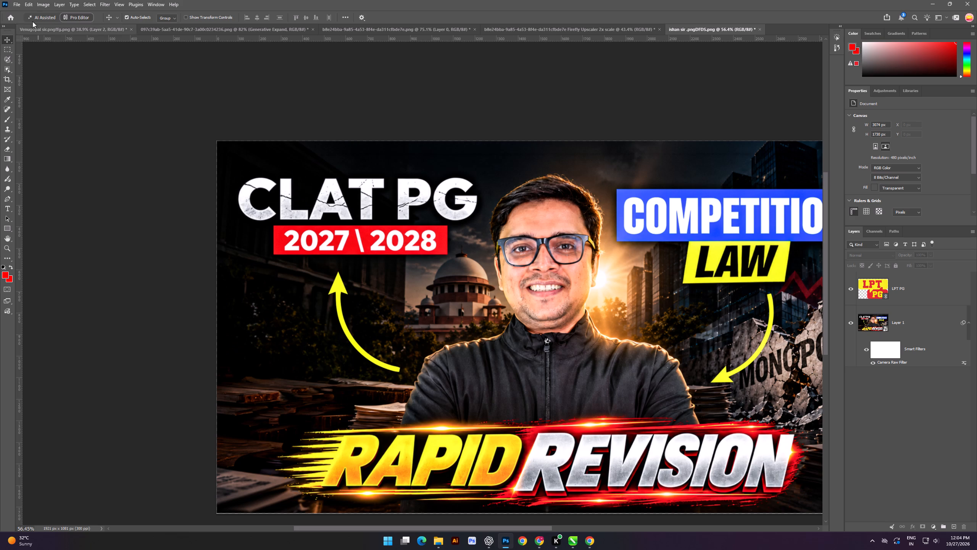
# Quick-export the thumbnail as a PNG to Downloads, using the existing file name ishan sir .pngDFDS.png.
pyautogui.click(15, 3)
pyautogui.click(45, 138)
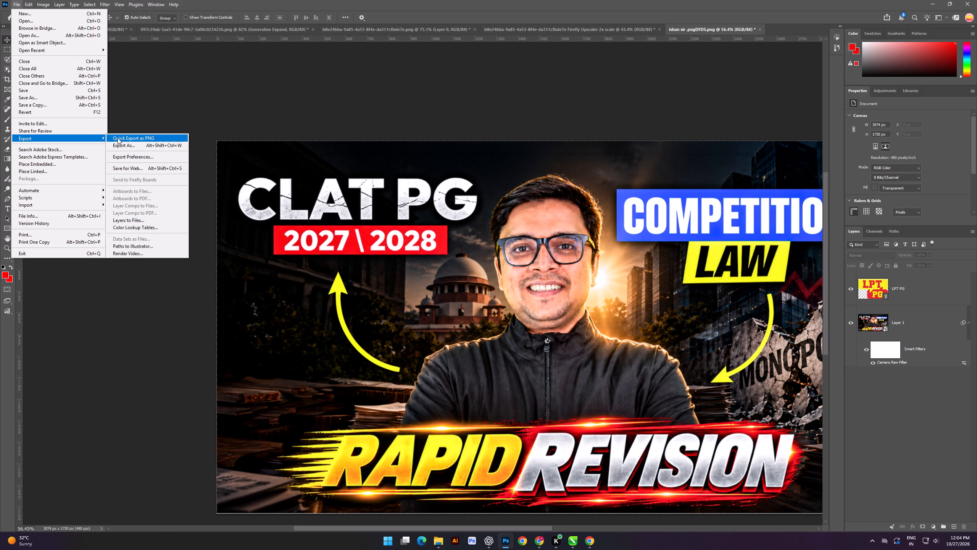
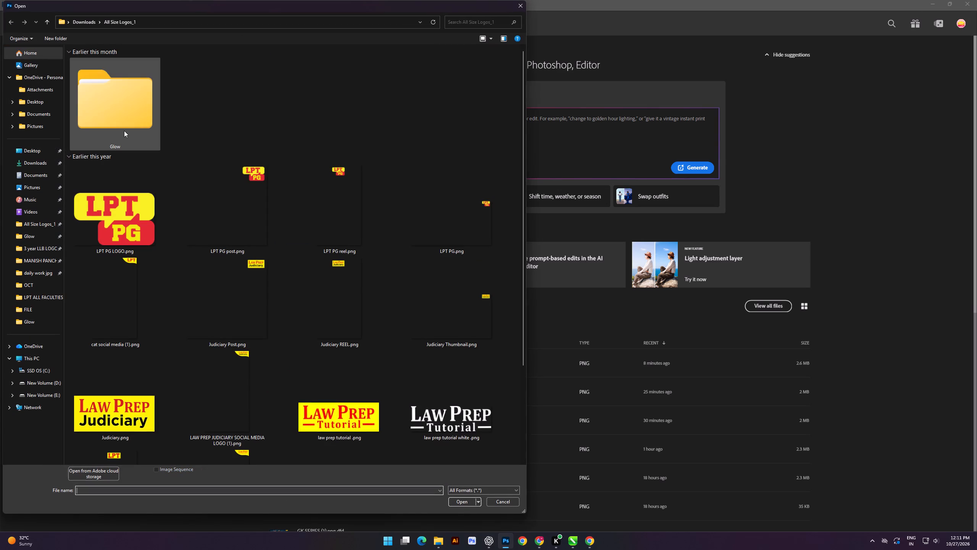
pyautogui.click(32, 176)
pyautogui.click(31, 162)
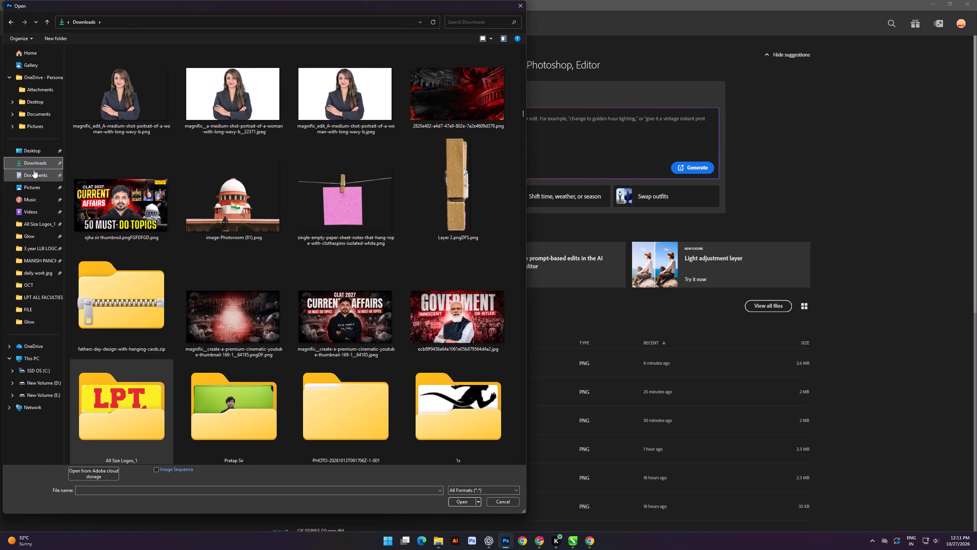
pyautogui.click(35, 171)
pyautogui.click(34, 168)
pyautogui.doubleClick(120, 142)
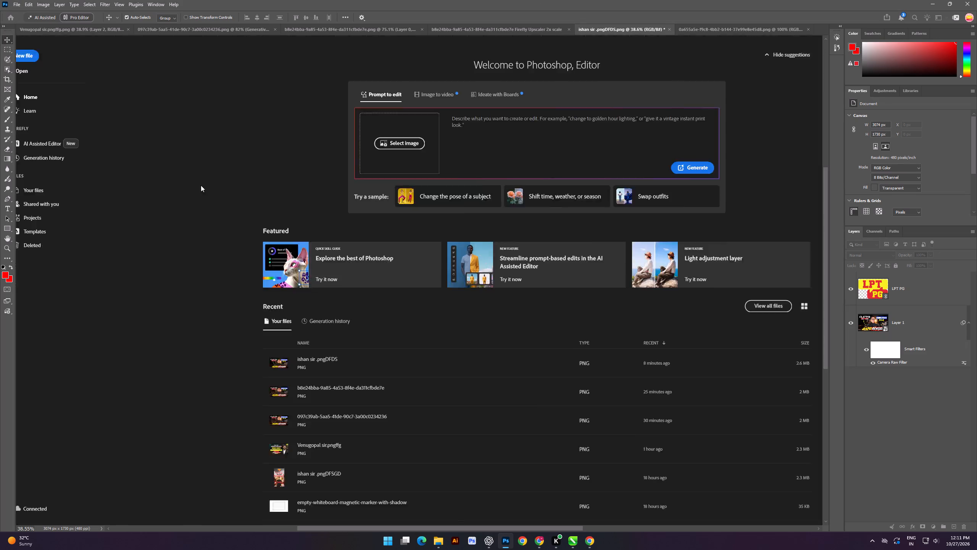
# Paint a Selection Brush area over the bottom Market Regulation book, from the image's edge towards the RAPID lettering.
pyautogui.scroll(1, 198, 306)
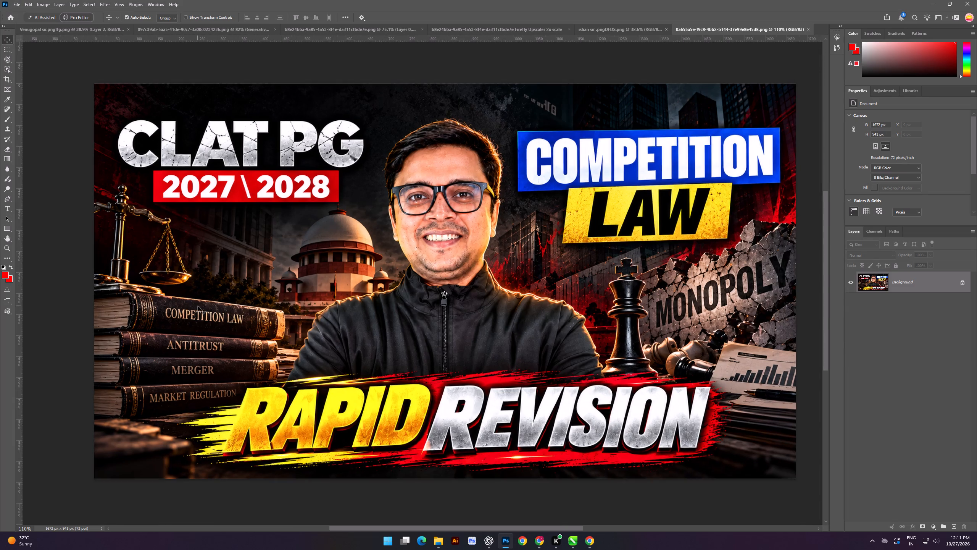
pyautogui.scroll(1, 198, 306)
pyautogui.click(7, 57)
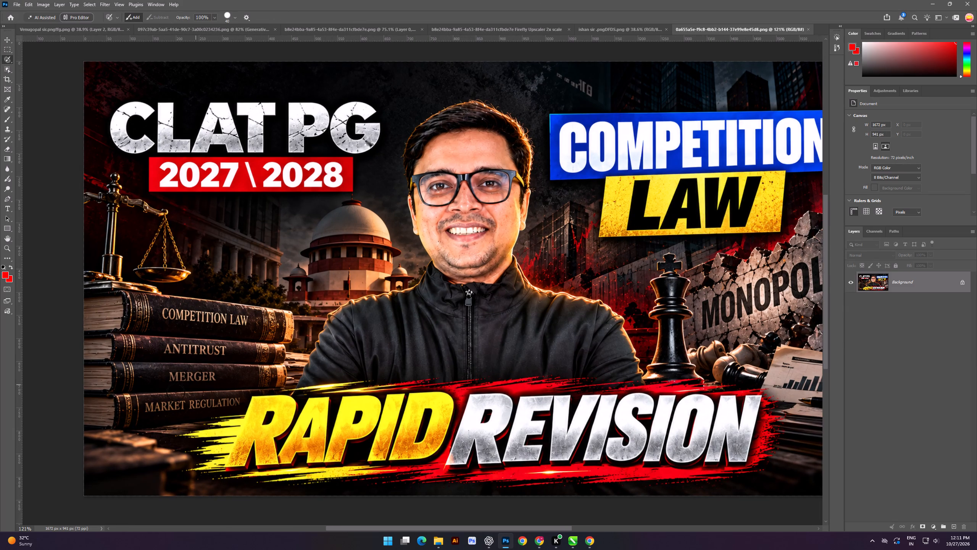
pyautogui.click(87, 421)
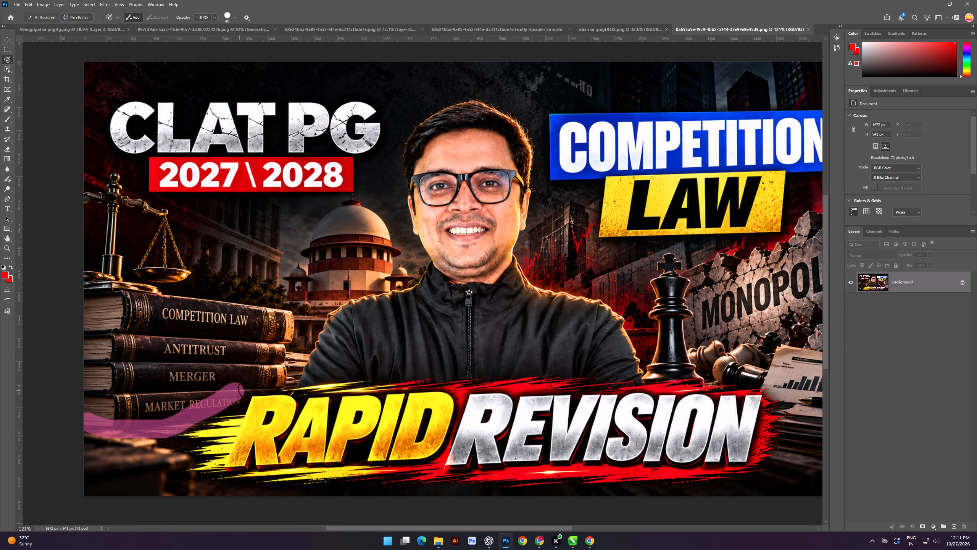
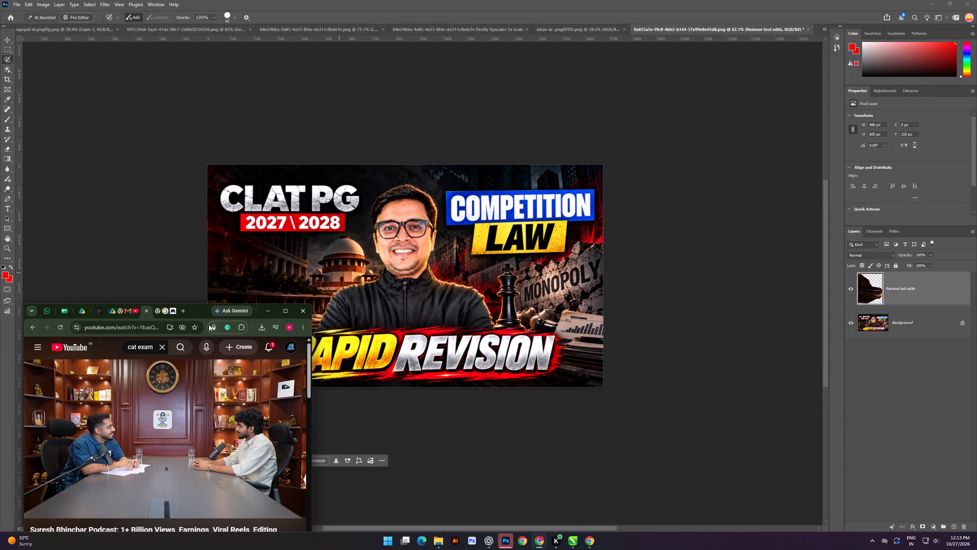
# Paint a narrow Selection Brush area along the thumbnail's left edge, beside the CLAT PG heading's red date banner.
pyautogui.moveTo(198, 301); pyautogui.dragTo(208, 222)
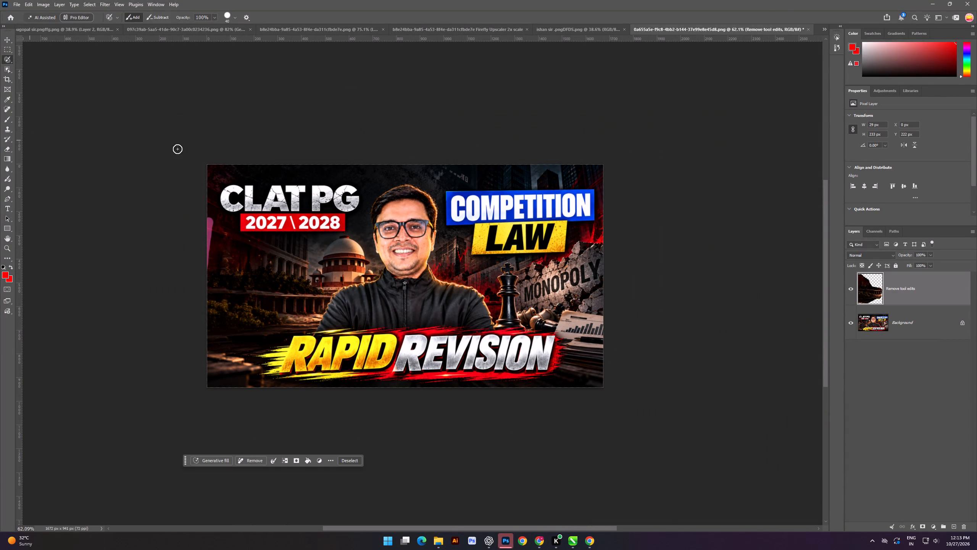
# Restore Photoshop to a floating window, then move and enlarge it beside the video so the whole thumbnail fits.
pyautogui.click(949, 0)
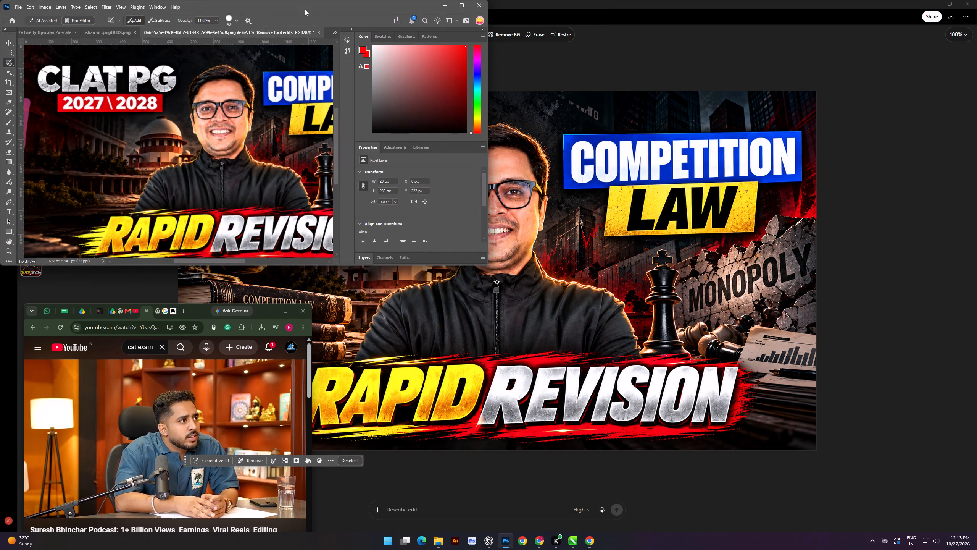
pyautogui.moveTo(302, 6); pyautogui.dragTo(663, 74)
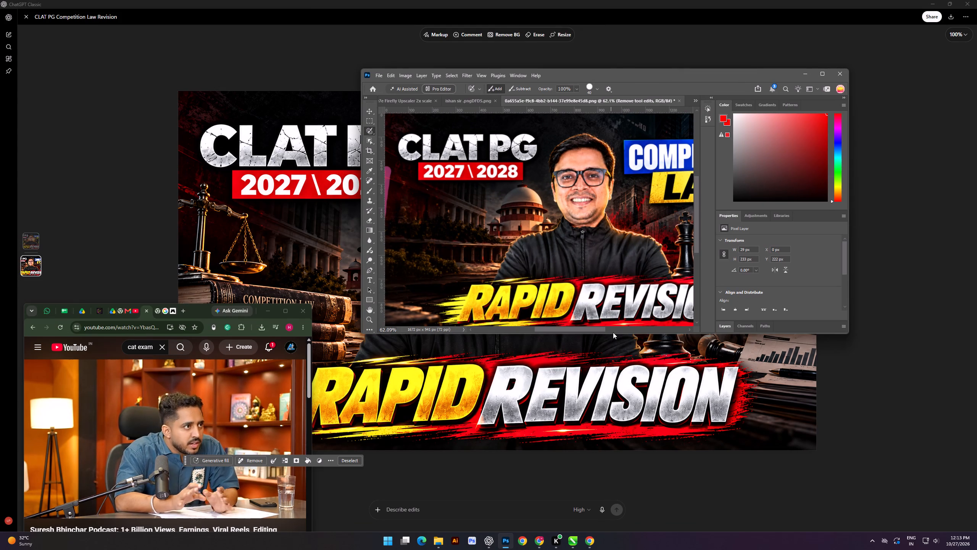
pyautogui.moveTo(613, 332); pyautogui.dragTo(614, 339)
pyautogui.moveTo(619, 333); pyautogui.dragTo(621, 493)
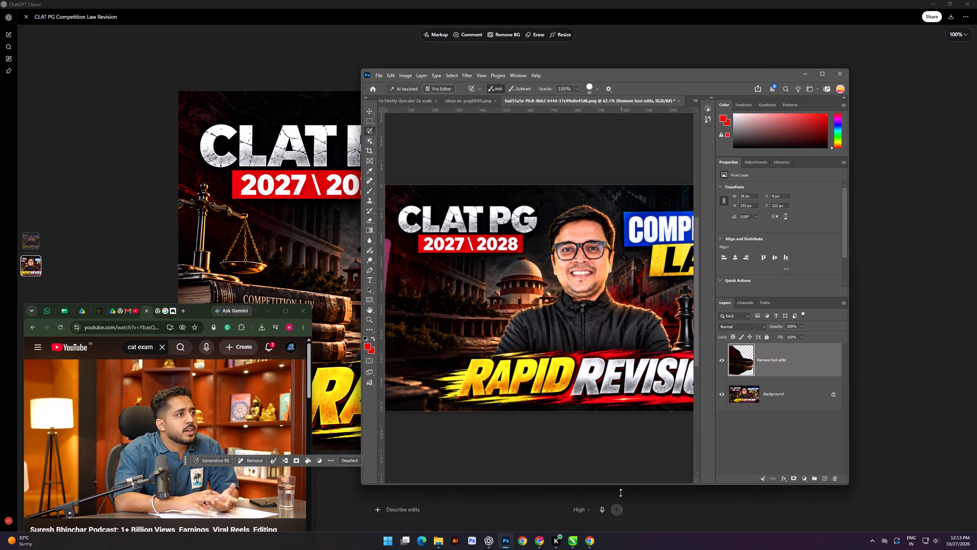
pyautogui.moveTo(621, 493); pyautogui.dragTo(621, 511)
pyautogui.moveTo(656, 70); pyautogui.dragTo(669, 16)
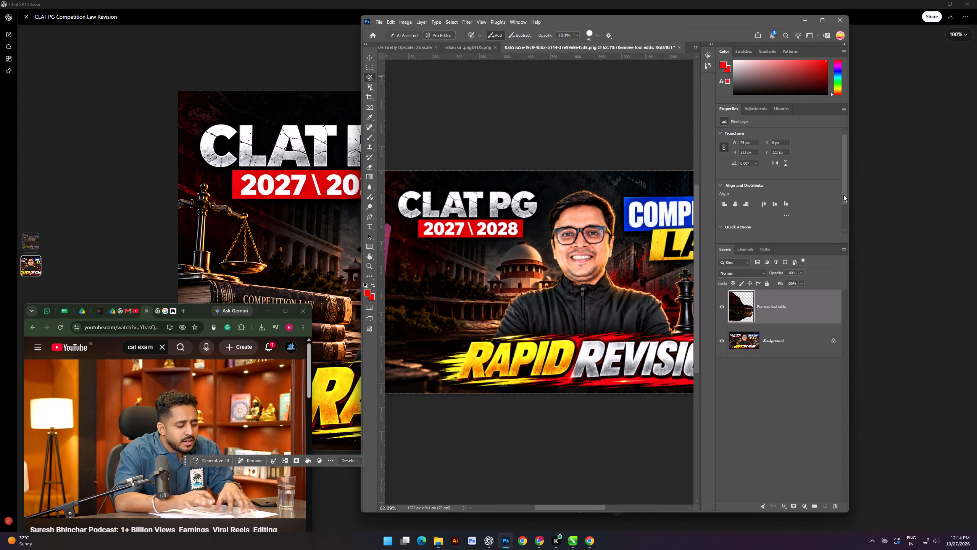
pyautogui.moveTo(848, 197); pyautogui.dragTo(957, 202)
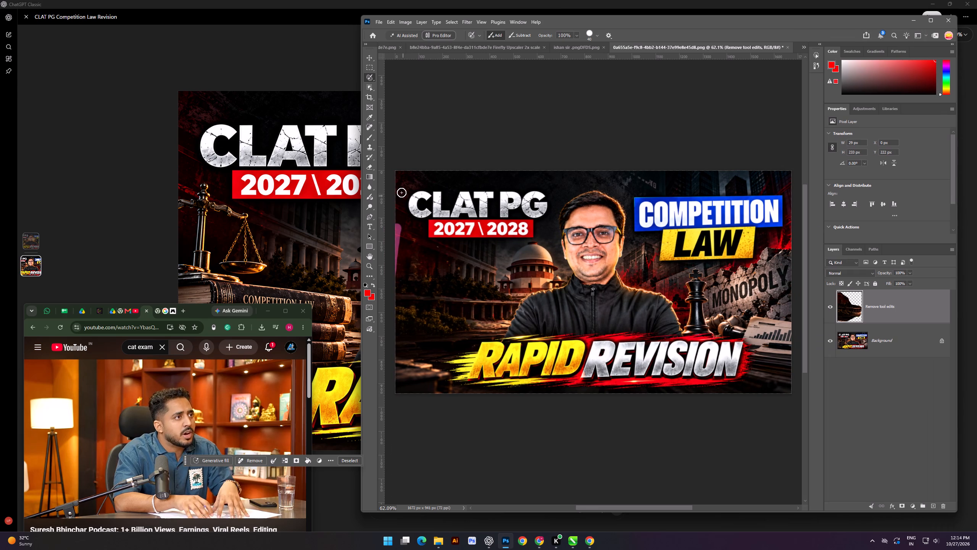
pyautogui.moveTo(362, 184); pyautogui.dragTo(316, 184)
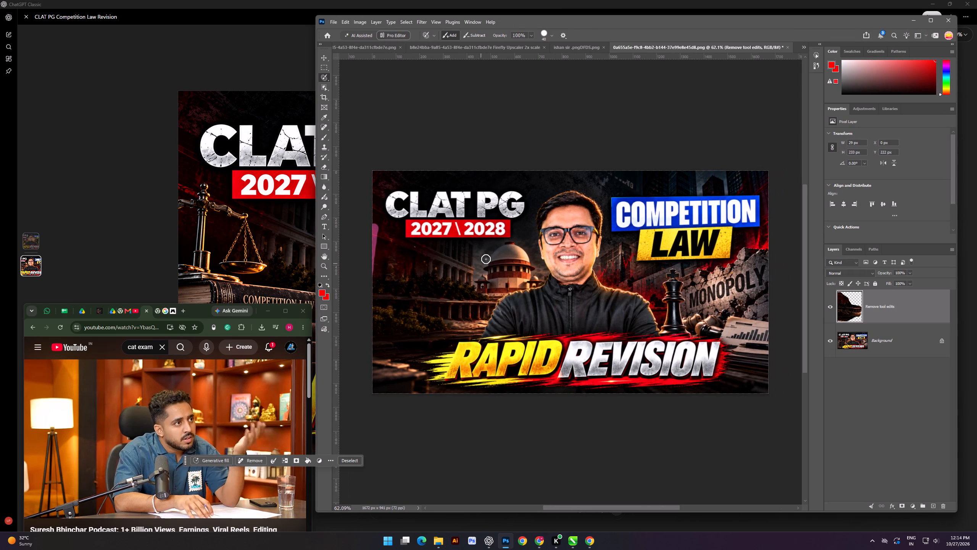
# Merge the Remove tool edits layer with the Background layer.
pyautogui.scroll(-3, 489, 256)
pyautogui.scroll(5, 557, 265)
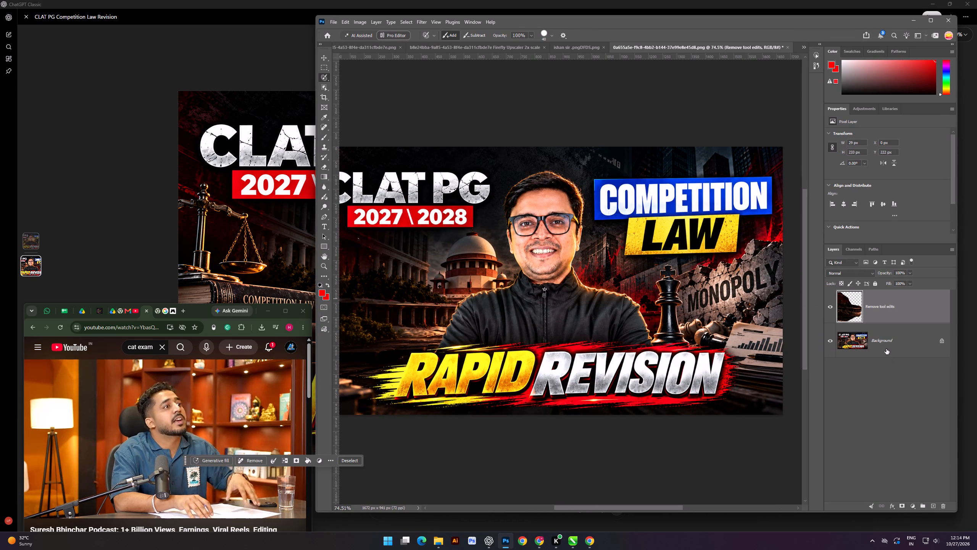
pyautogui.keyDown('ctrl'); pyautogui.click(886, 349); pyautogui.keyUp('ctrl')
pyautogui.hotkey('ctrl', 'e')
# Run Generative Upscale on the merged thumbnail with Firefly Upscaler, to 3344 x 1882 px.
pyautogui.scroll(-3, 598, 241)
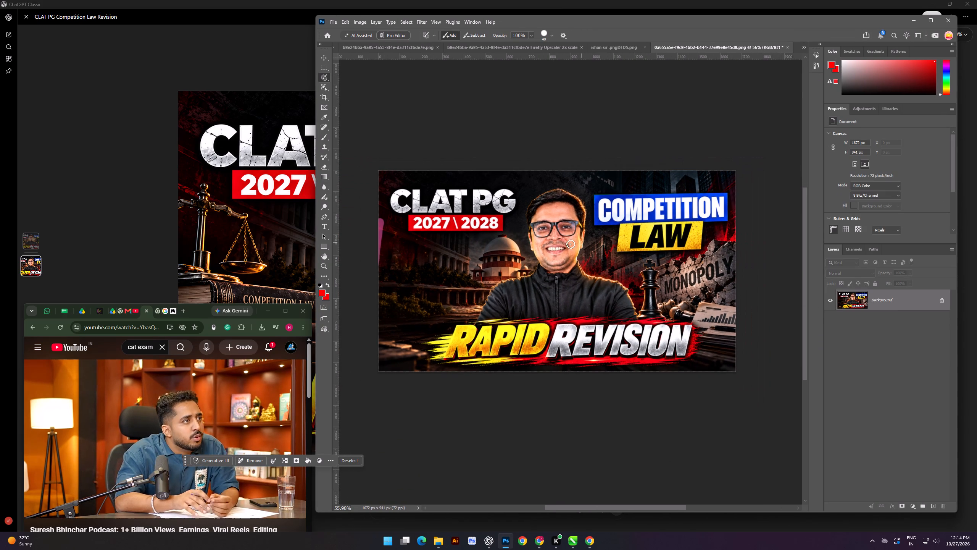
pyautogui.scroll(1, 461, 265)
pyautogui.scroll(2, 503, 241)
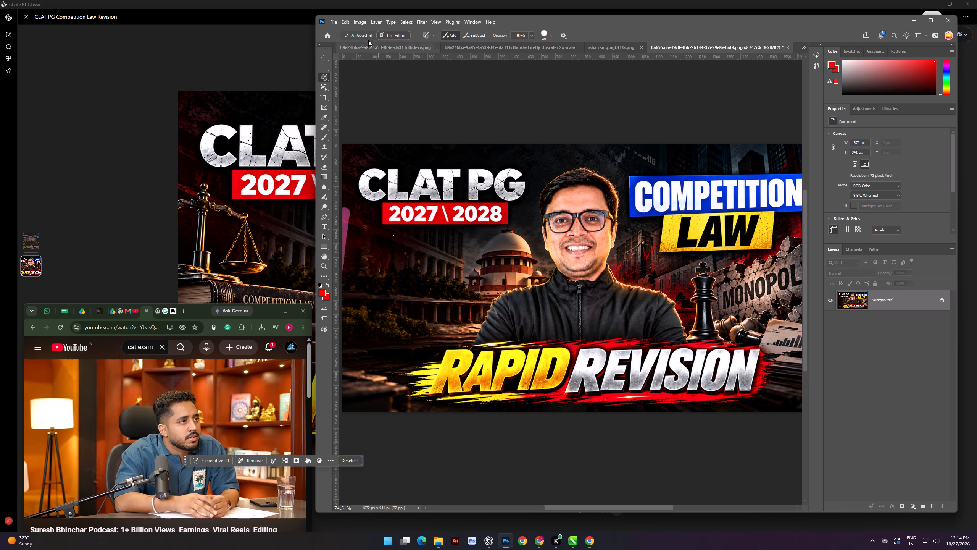
pyautogui.click(361, 17)
pyautogui.click(361, 20)
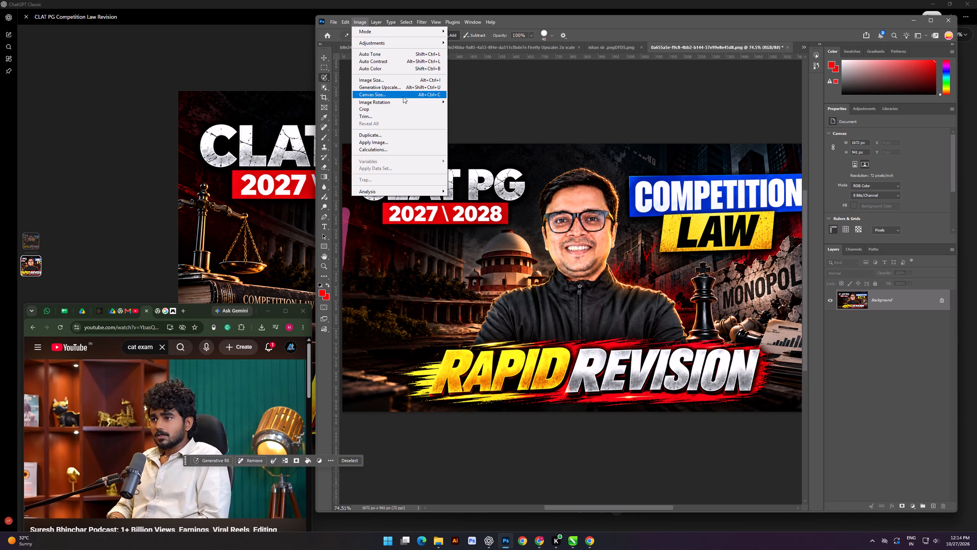
pyautogui.click(398, 89)
pyautogui.click(418, 161)
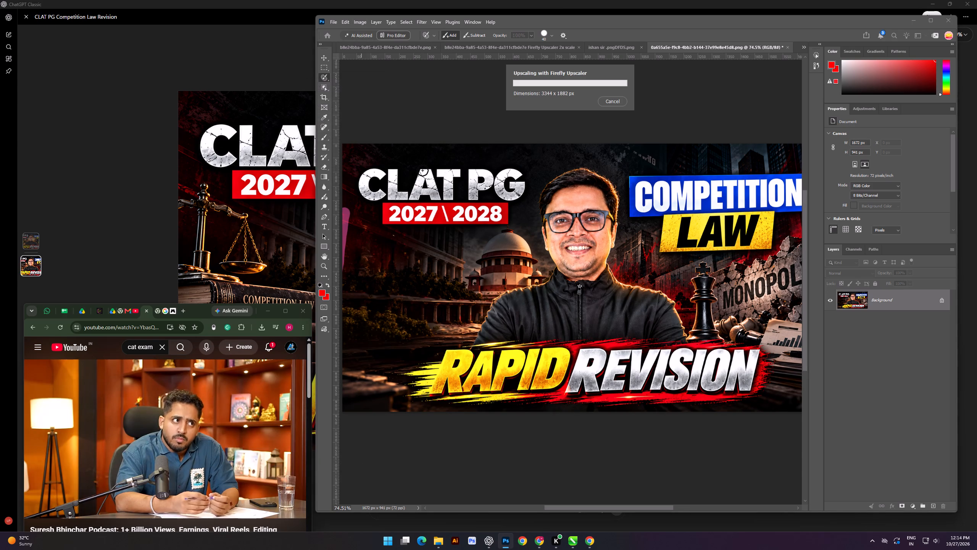
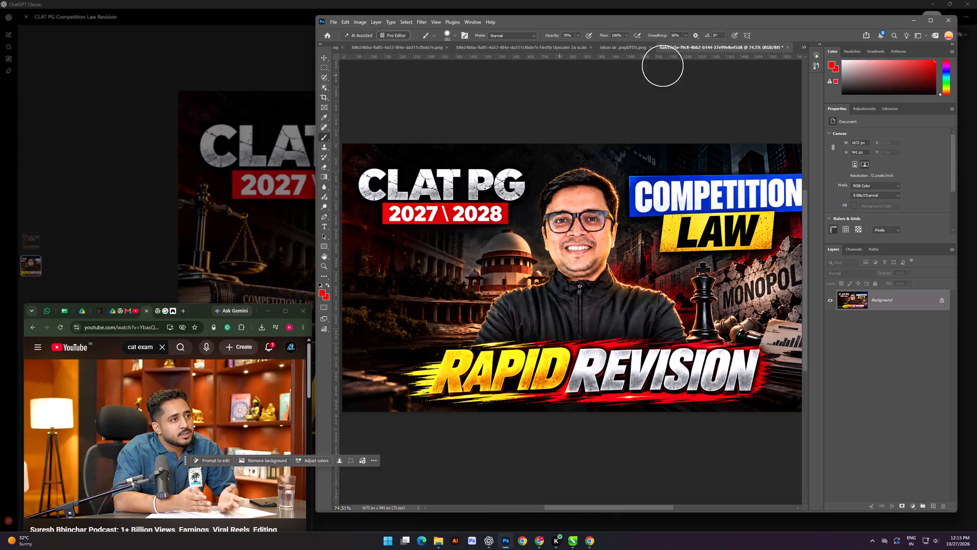
# Switch to the Firefly Upscaler 2x scale document and merge its masked upscaled layer with the Original layer.
pyautogui.click(804, 51)
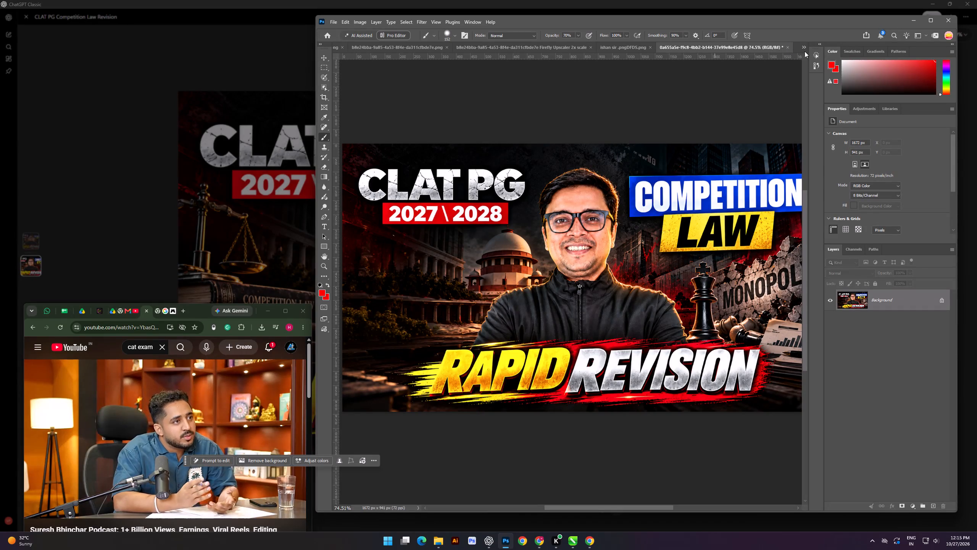
pyautogui.click(803, 47)
pyautogui.click(838, 97)
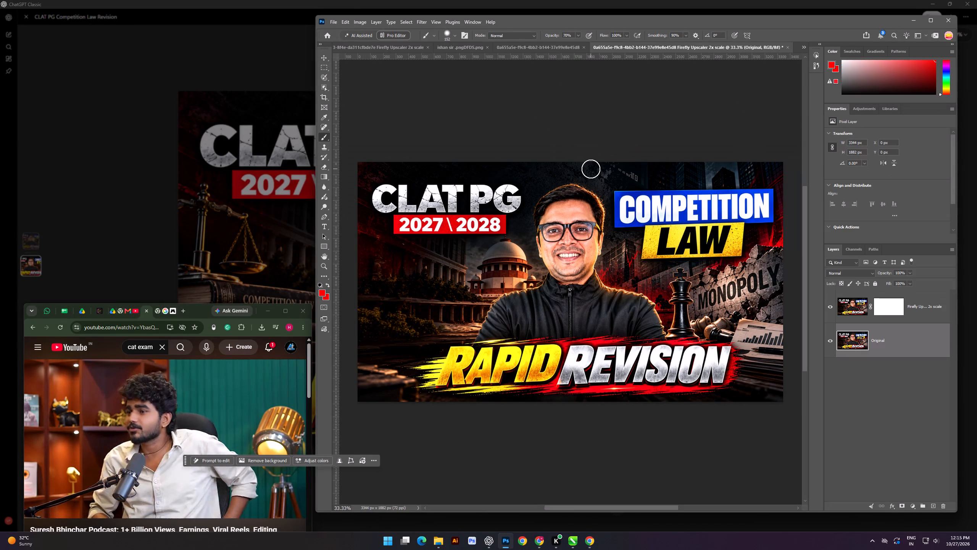
pyautogui.scroll(-1, 626, 259)
pyautogui.scroll(1, 623, 258)
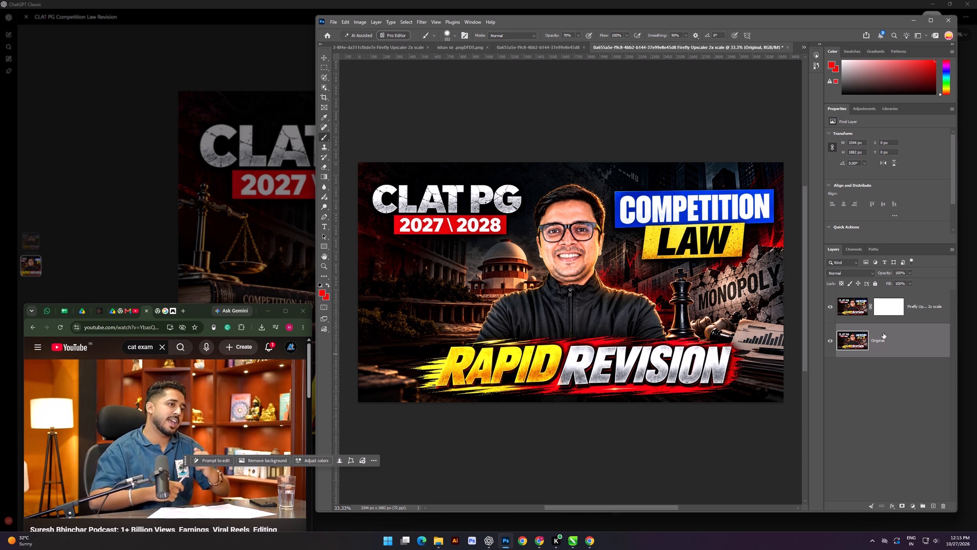
pyautogui.keyDown('ctrl'); pyautogui.click(863, 308); pyautogui.keyUp('ctrl')
pyautogui.click(850, 311)
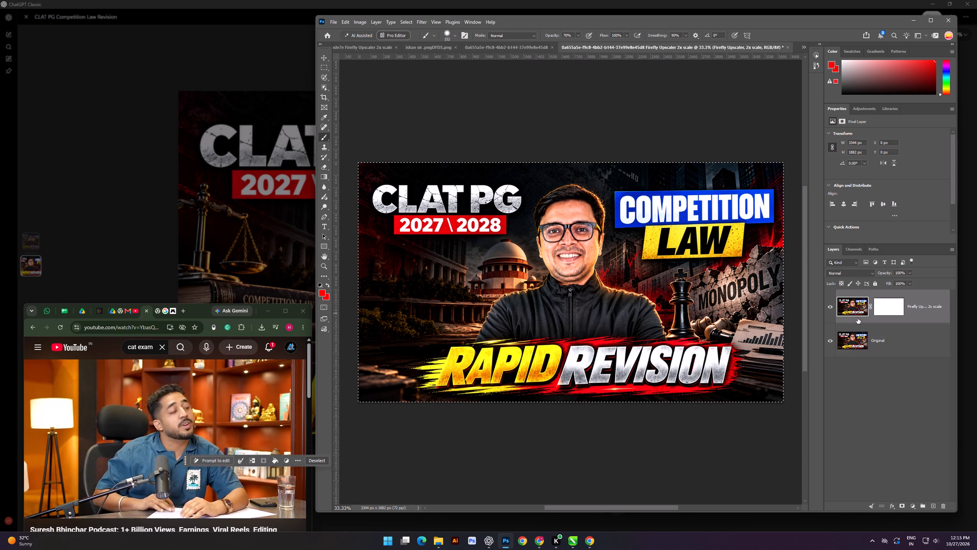
pyautogui.keyDown('shift'); pyautogui.click(876, 340); pyautogui.keyUp('shift')
pyautogui.hotkey('ctrl', 'e')
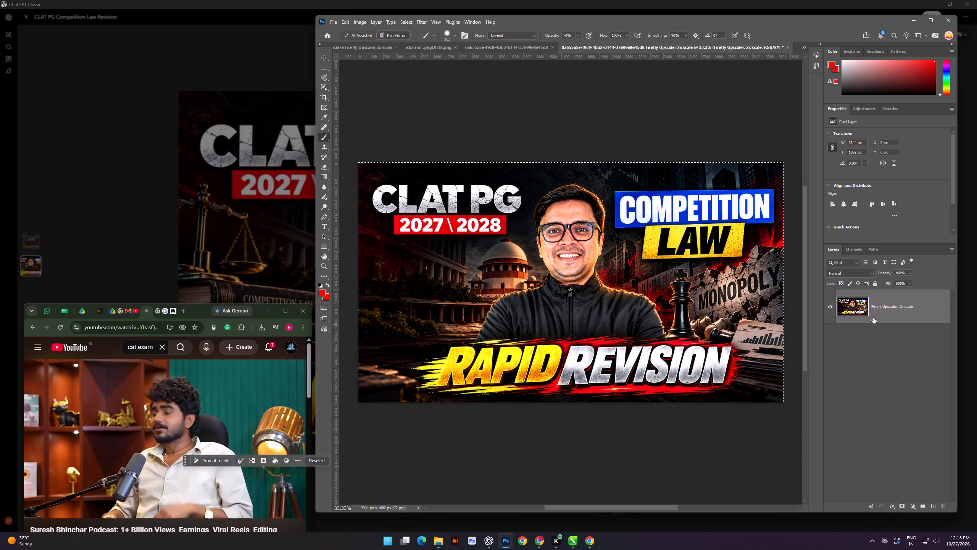
# Convert the merged Firefly Upscaler layer to a Smart Object.
pyautogui.rightClick(883, 311)
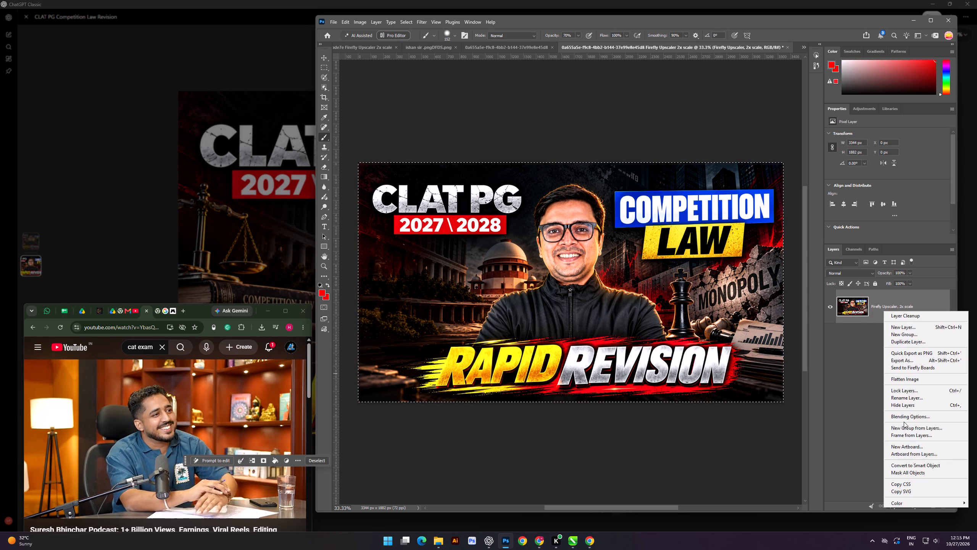
pyautogui.click(908, 467)
# Open the Camera Raw Filter and set the effects to Texture +30, Clarity -9, Dehaze +18, Grain 28 and Glow 11.
pyautogui.hotkey('ctrl', 'shift', 'a')
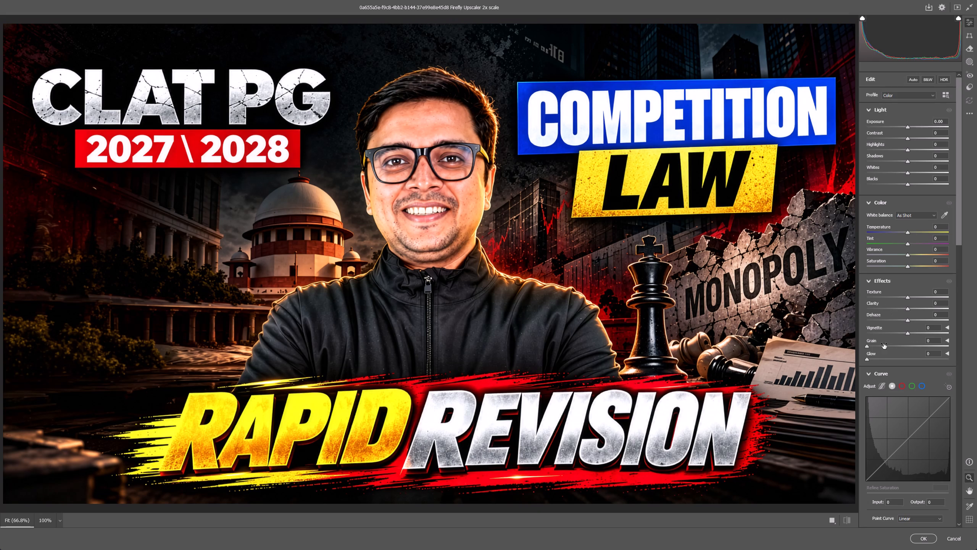
pyautogui.moveTo(878, 346); pyautogui.dragTo(890, 344)
pyautogui.moveTo(871, 358); pyautogui.dragTo(874, 358)
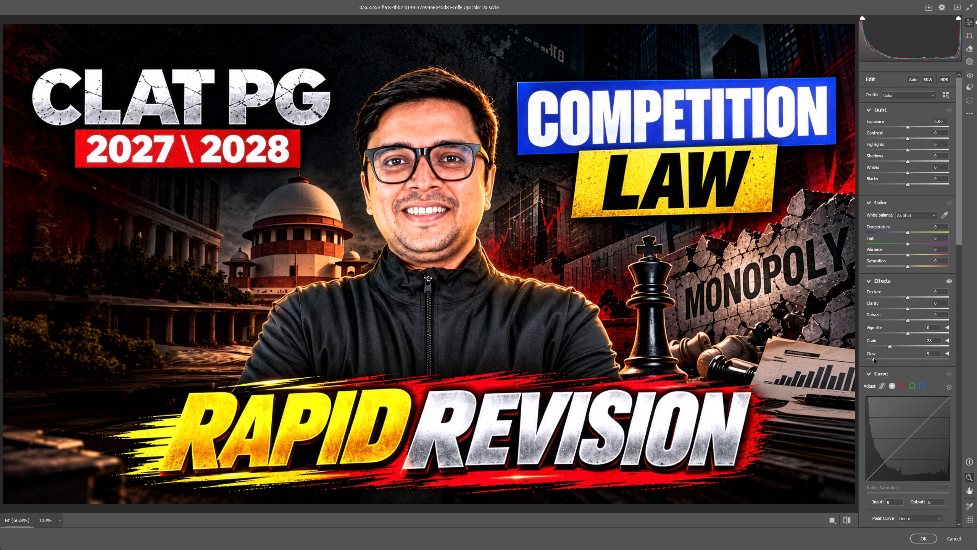
pyautogui.moveTo(874, 358); pyautogui.dragTo(875, 358)
pyautogui.moveTo(909, 296); pyautogui.dragTo(921, 297)
pyautogui.moveTo(908, 307); pyautogui.dragTo(906, 307)
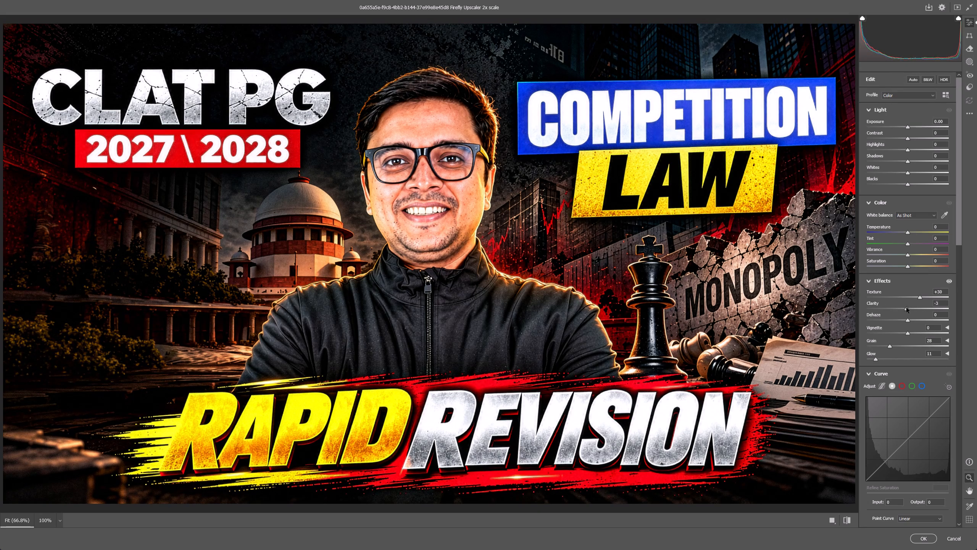
pyautogui.moveTo(906, 307); pyautogui.dragTo(904, 306)
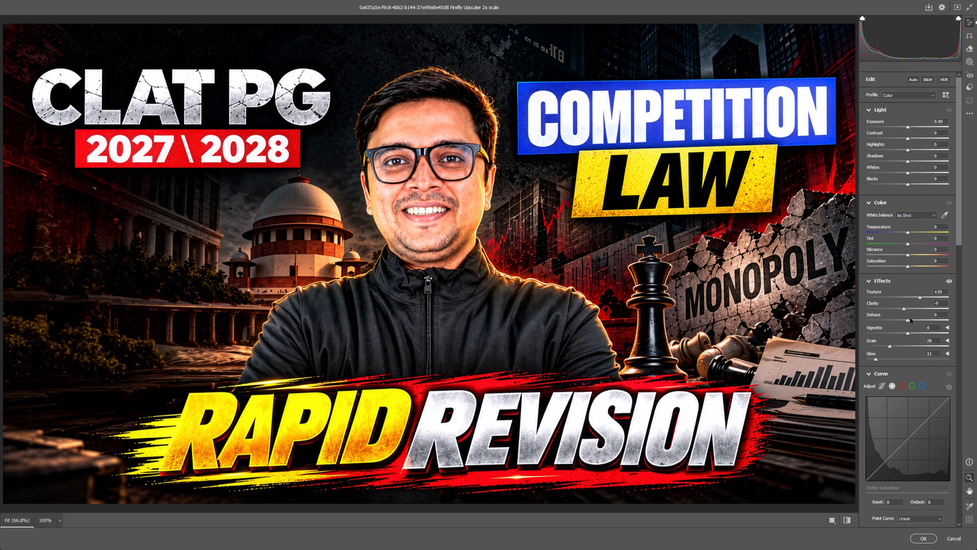
pyautogui.moveTo(907, 319); pyautogui.dragTo(914, 319)
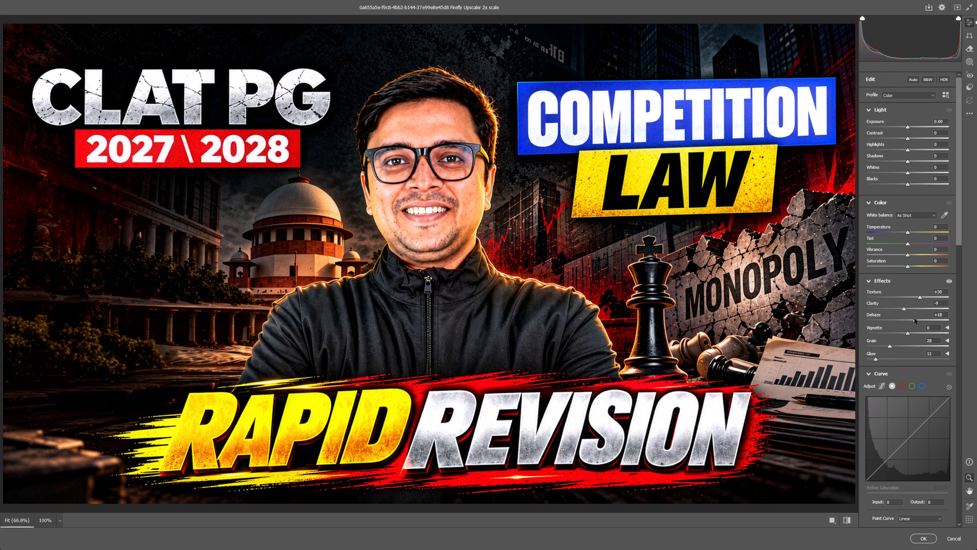
# Set Noise Reduction to 4 and Sharpening to 9 in the Camera Raw detail settings, and apply the filter.
pyautogui.scroll(-7, 882, 317)
pyautogui.scroll(-4, 872, 362)
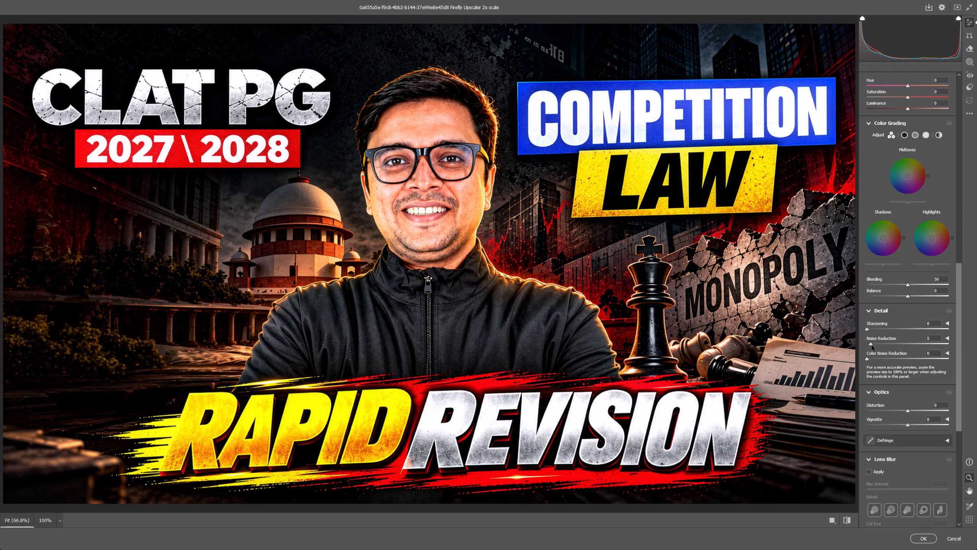
pyautogui.click(871, 346)
pyautogui.moveTo(868, 330); pyautogui.dragTo(873, 330)
pyautogui.click(929, 533)
pyautogui.click(925, 537)
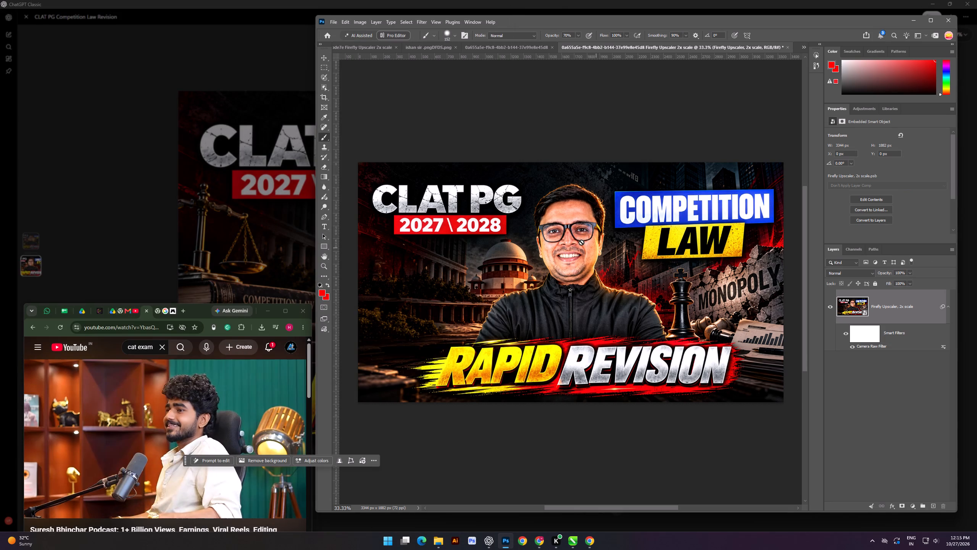
# Extend the crop slightly beyond all four thumbnail edges, to about 3560 px wide, and fill the margins with Generative Expand without a prompt.
pyautogui.scroll(1, 586, 239)
pyautogui.scroll(-2, 587, 239)
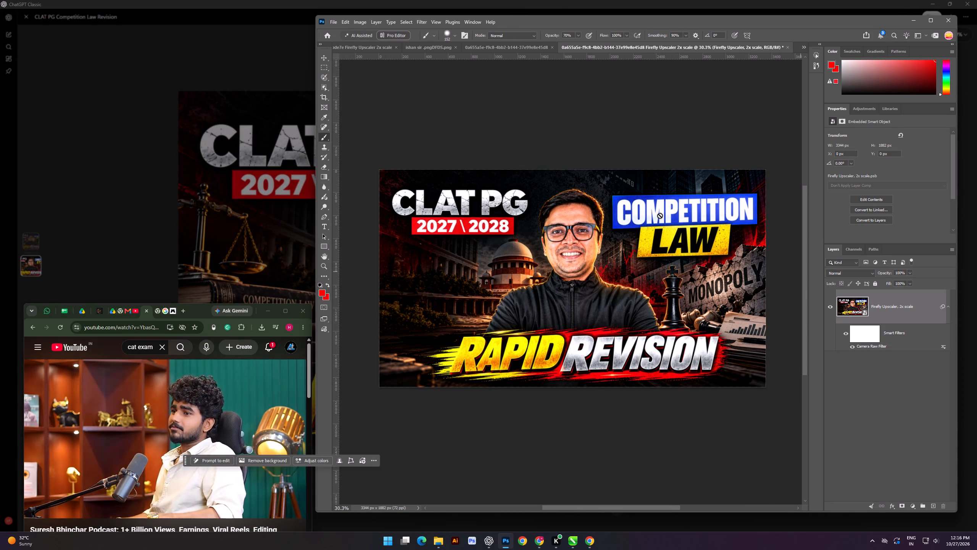
pyautogui.click(323, 60)
pyautogui.click(321, 94)
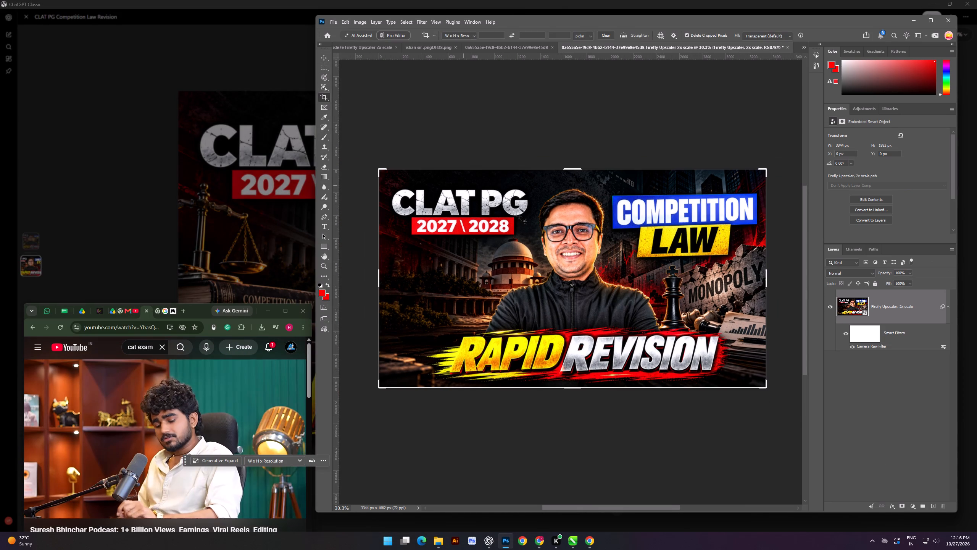
pyautogui.keyDown('alt'); pyautogui.moveTo(767, 279); pyautogui.dragTo(779, 278); pyautogui.keyUp('alt')
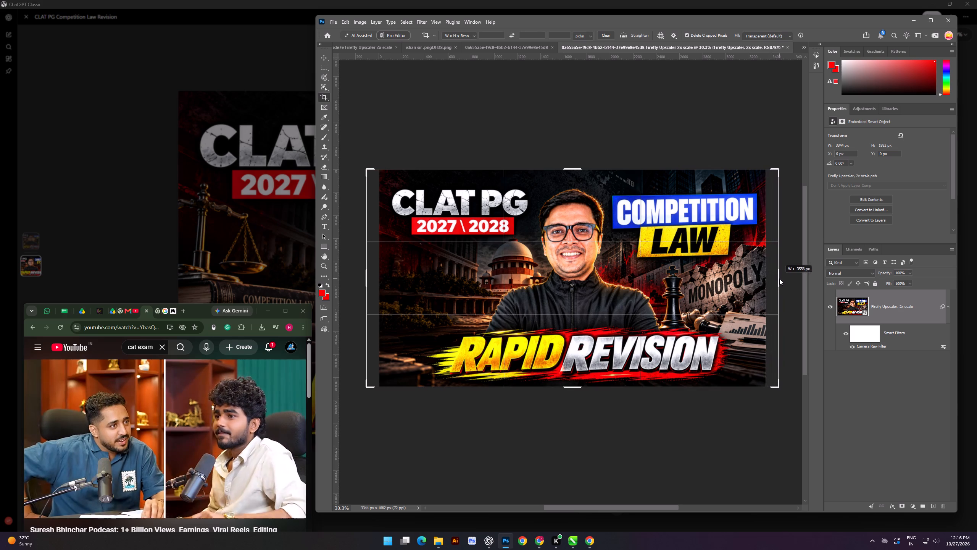
pyautogui.keyDown('alt'); pyautogui.moveTo(779, 278); pyautogui.dragTo(779, 278); pyautogui.keyUp('alt')
pyautogui.keyDown('alt'); pyautogui.moveTo(571, 390); pyautogui.dragTo(567, 400); pyautogui.keyUp('alt')
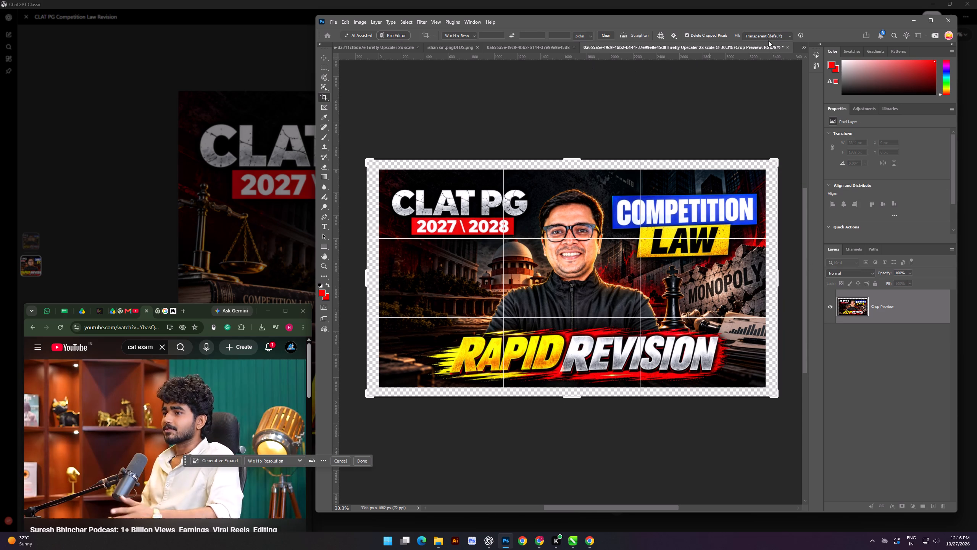
pyautogui.click(769, 37)
pyautogui.click(763, 50)
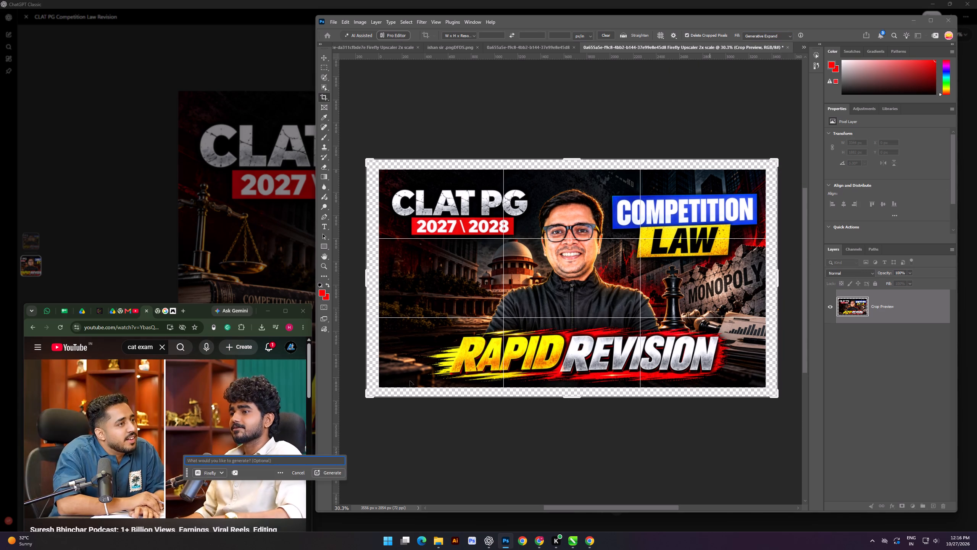
pyautogui.click(332, 476)
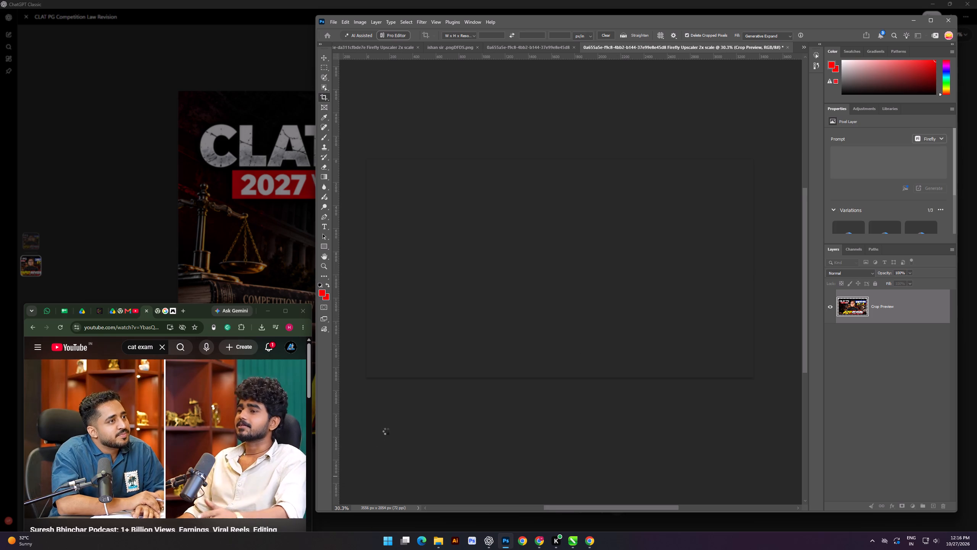
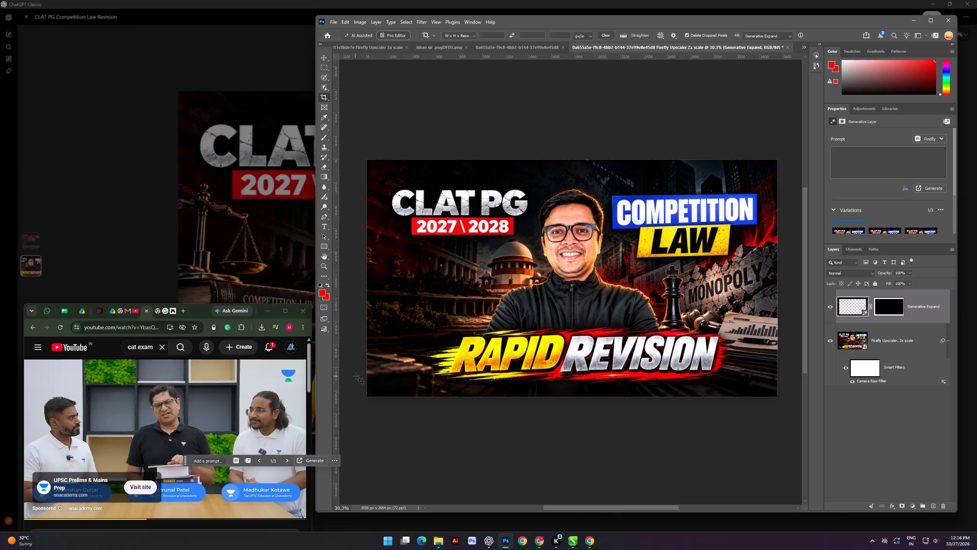
# Merge the Generative Expand layer and the Firefly Upscaler layer with its smart filter into one layer.
pyautogui.scroll(-2, 343, 375)
pyautogui.scroll(-2, 266, 400)
pyautogui.scroll(1, 264, 414)
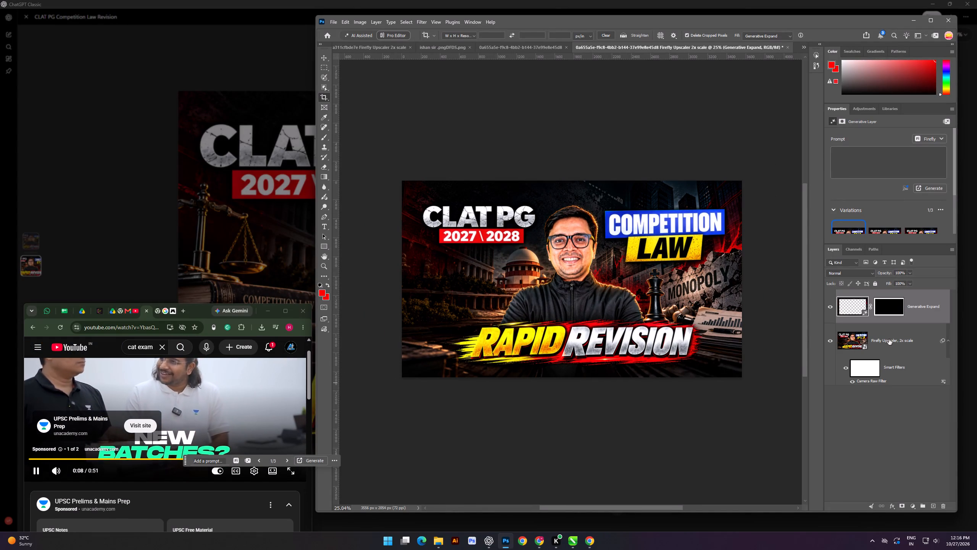
pyautogui.click(900, 345)
pyautogui.keyDown('ctrl'); pyautogui.click(934, 315); pyautogui.keyUp('ctrl')
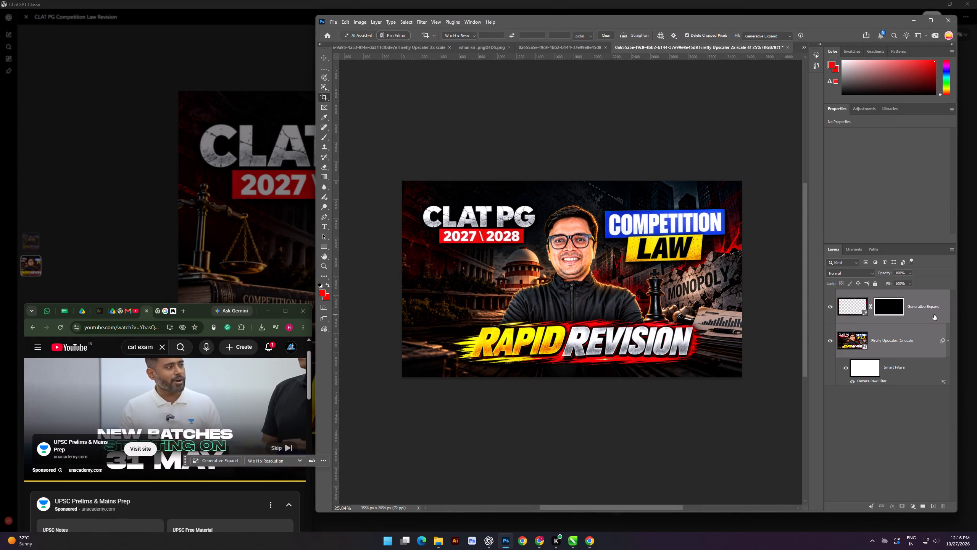
pyautogui.hotkey('ctrl', 'e')
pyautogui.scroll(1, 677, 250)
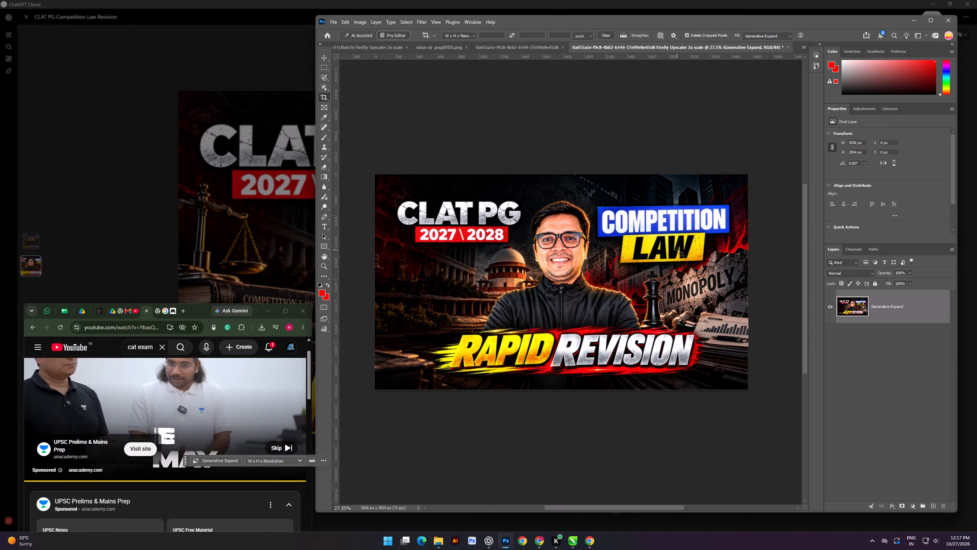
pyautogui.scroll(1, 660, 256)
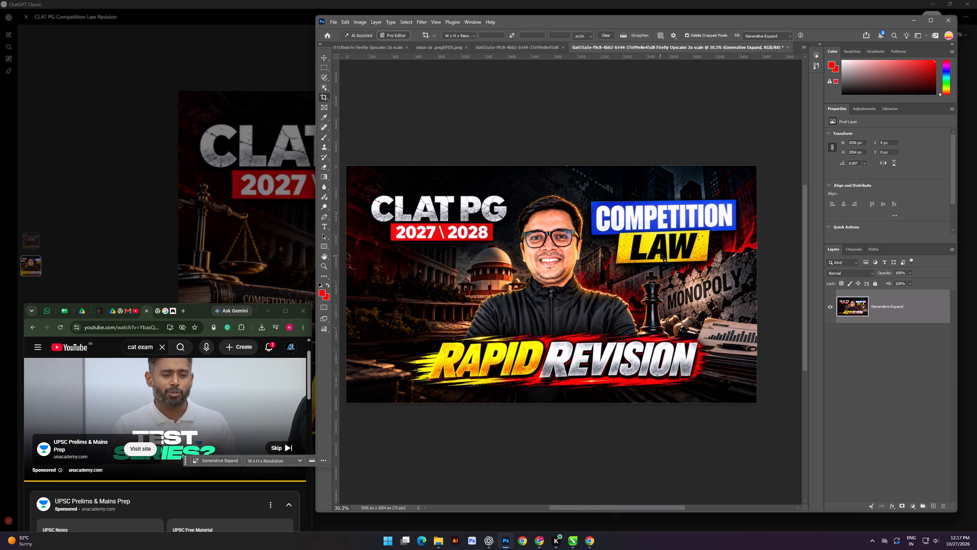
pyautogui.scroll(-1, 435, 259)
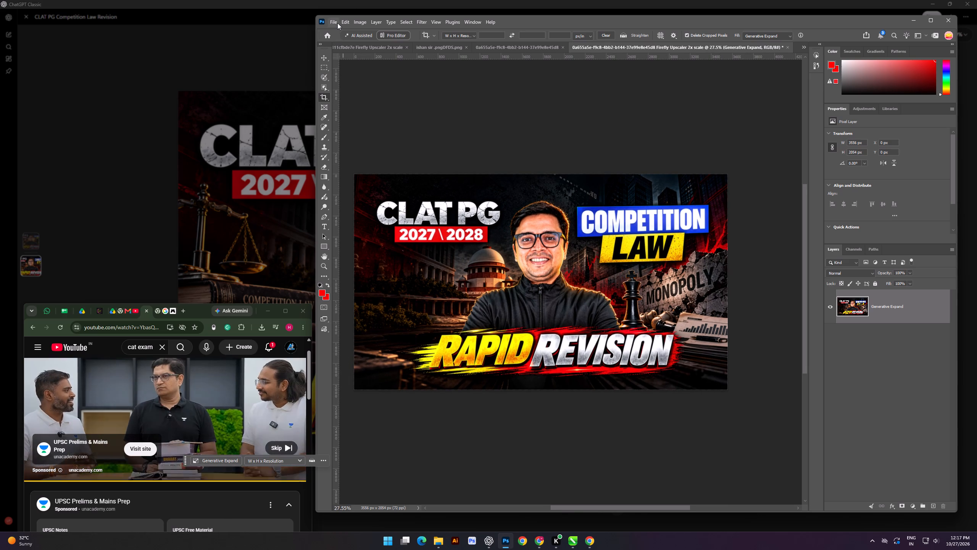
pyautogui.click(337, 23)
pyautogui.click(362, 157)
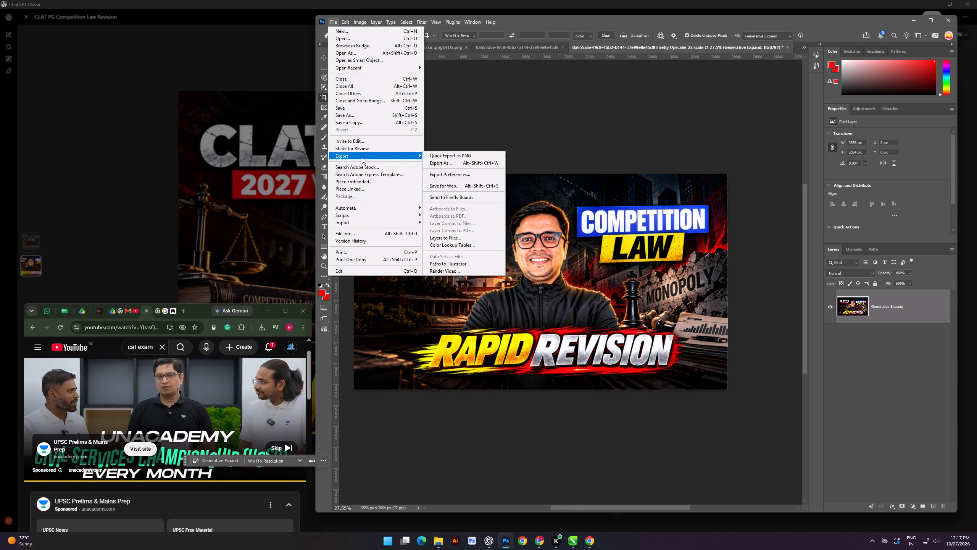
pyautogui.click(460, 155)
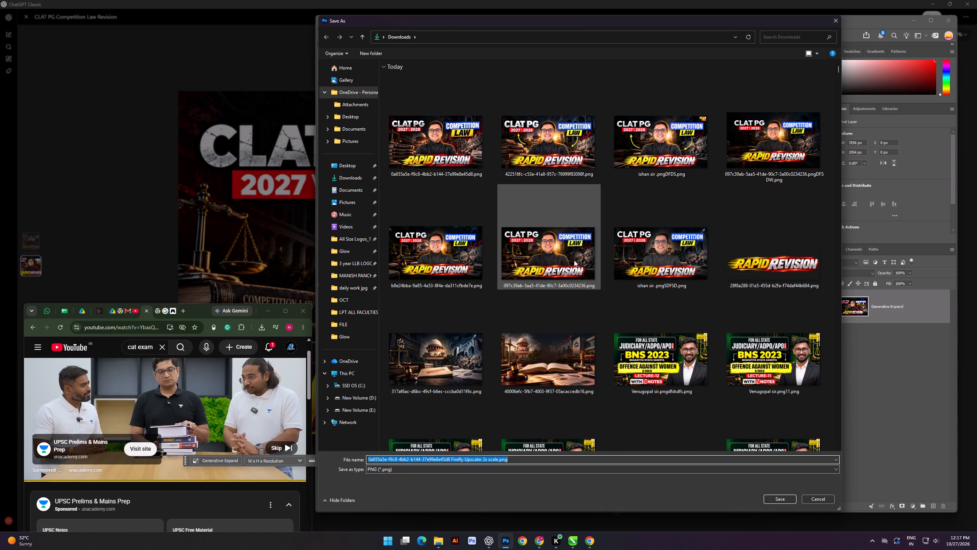
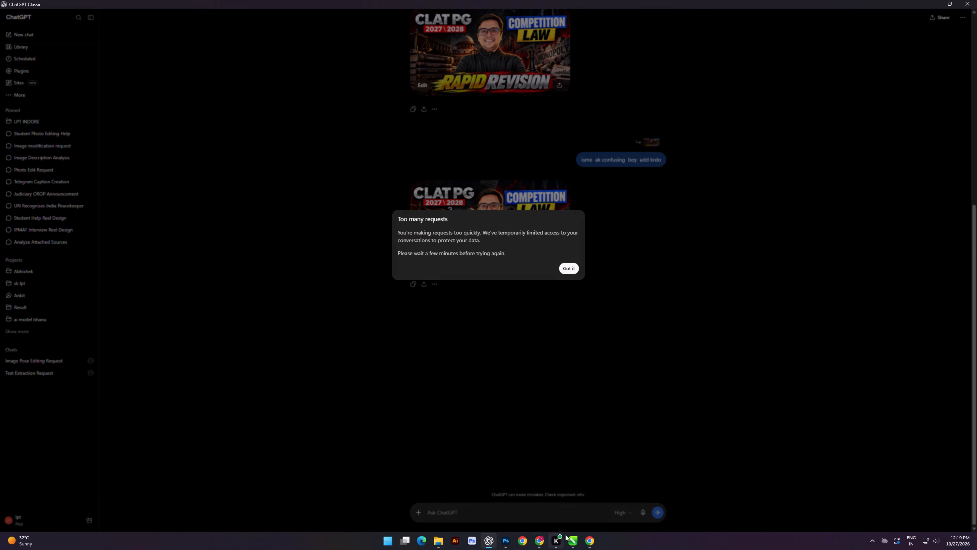
# Switch to CorelDRAW and copy the top Competition Law thumbnail with its two yellow arrows to the empty canvas on its left.
pyautogui.click(574, 542)
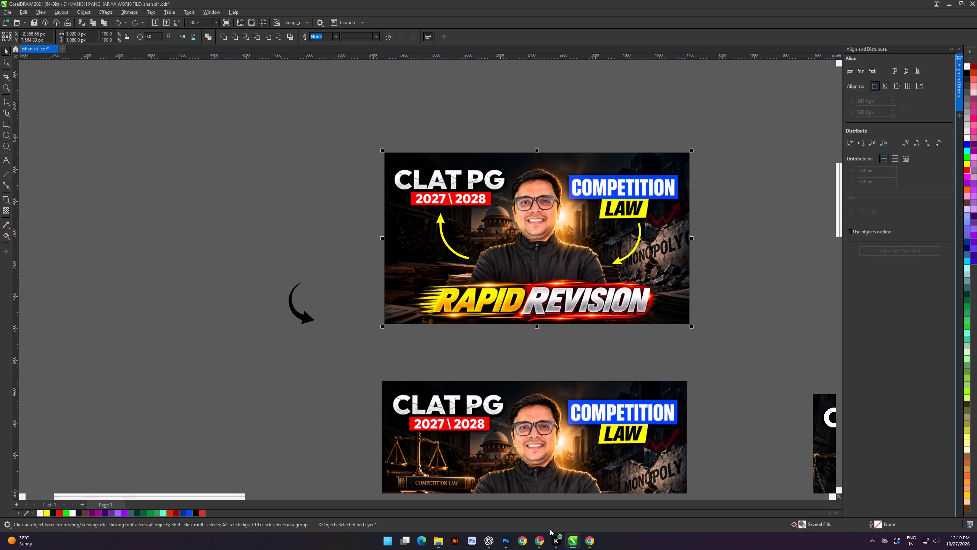
pyautogui.click(337, 268)
pyautogui.scroll(-3, 417, 171)
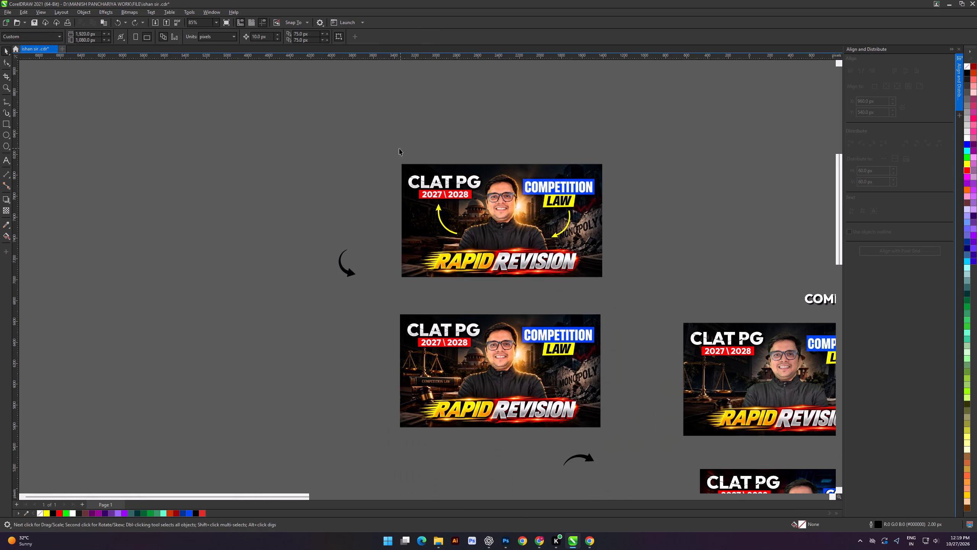
pyautogui.moveTo(386, 148); pyautogui.dragTo(635, 286)
pyautogui.scroll(-4, 635, 290)
pyautogui.moveTo(566, 232); pyautogui.dragTo(319, 203, button='right')
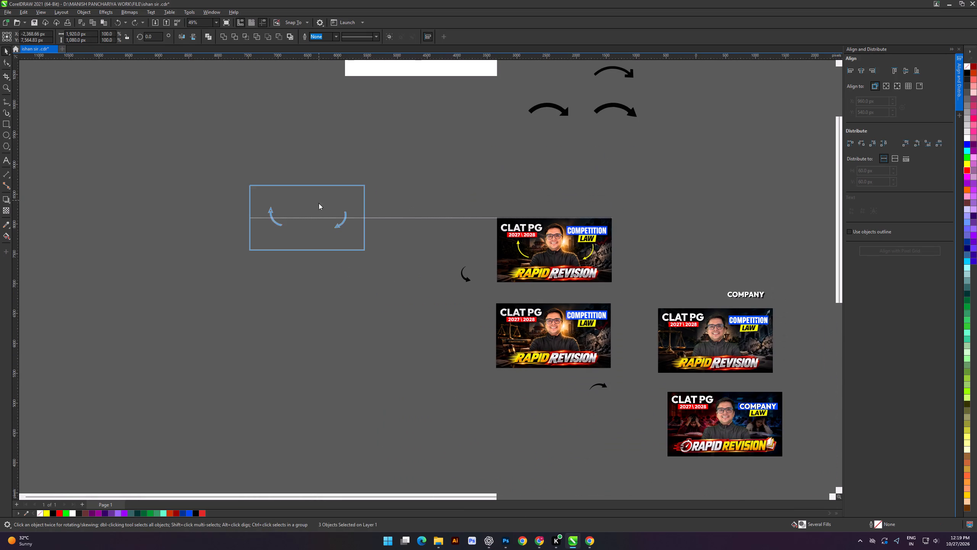
pyautogui.click(339, 218)
pyautogui.click(343, 281)
# Open the copied thumbnail's PowerClip contents, move the old picture out below the frame and finish editing.
pyautogui.keyDown('shift'); pyautogui.scroll(7, 301, 210); pyautogui.keyUp('shift')
pyautogui.doubleClick(307, 211)
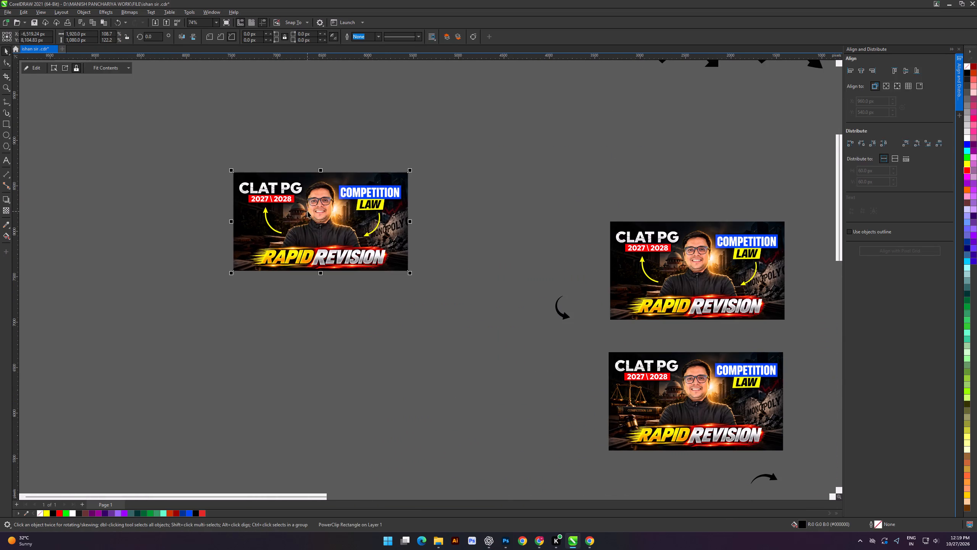
pyautogui.moveTo(324, 222); pyautogui.dragTo(331, 360)
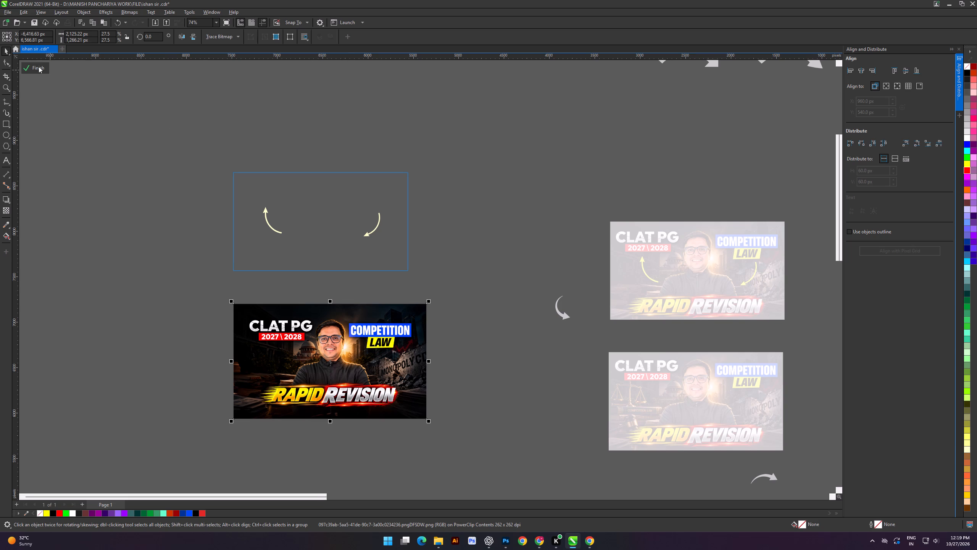
pyautogui.click(31, 65)
pyautogui.click(143, 150)
# Move the two yellow arrows out of the emptied black frame to just below it.
pyautogui.moveTo(156, 143); pyautogui.dragTo(400, 272)
pyautogui.moveTo(374, 225); pyautogui.dragTo(386, 335)
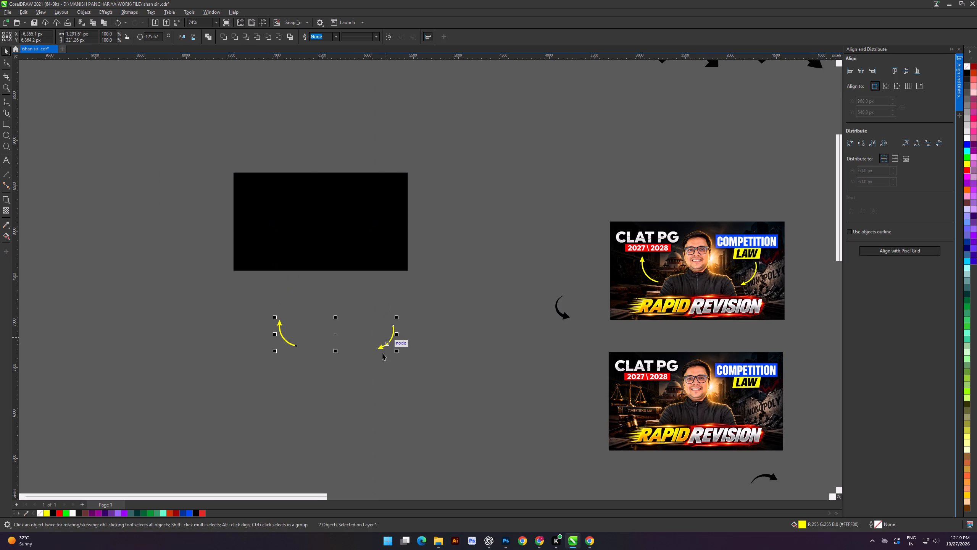
# Import 0a655a5e-f9c8-4bb2-b144-37e99e8e45d8.png from Downloads and place it about 1,190 px wide below and left of the black frame.
pyautogui.hotkey('ctrl', 'i')
pyautogui.doubleClick(452, 259)
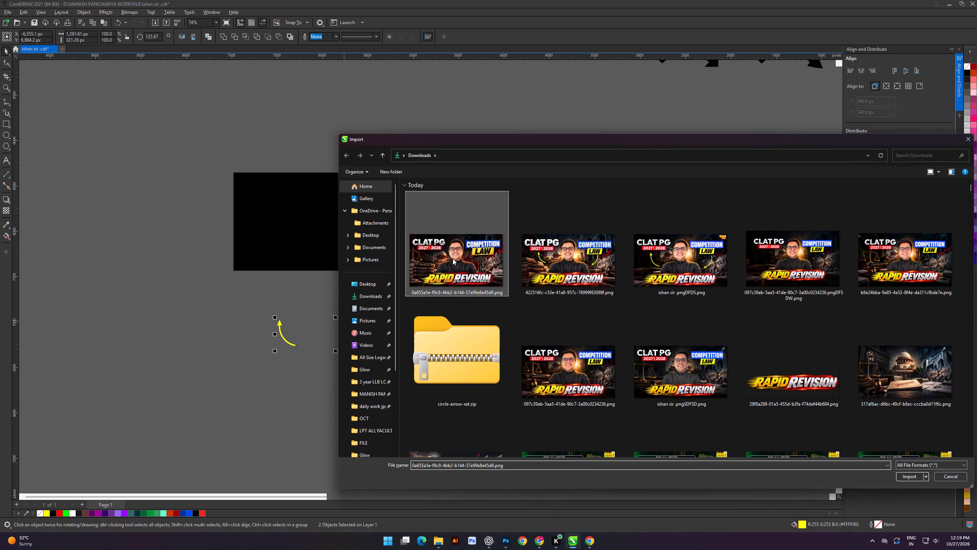
pyautogui.moveTo(134, 252); pyautogui.dragTo(242, 373)
pyautogui.moveTo(186, 287); pyautogui.dragTo(185, 322)
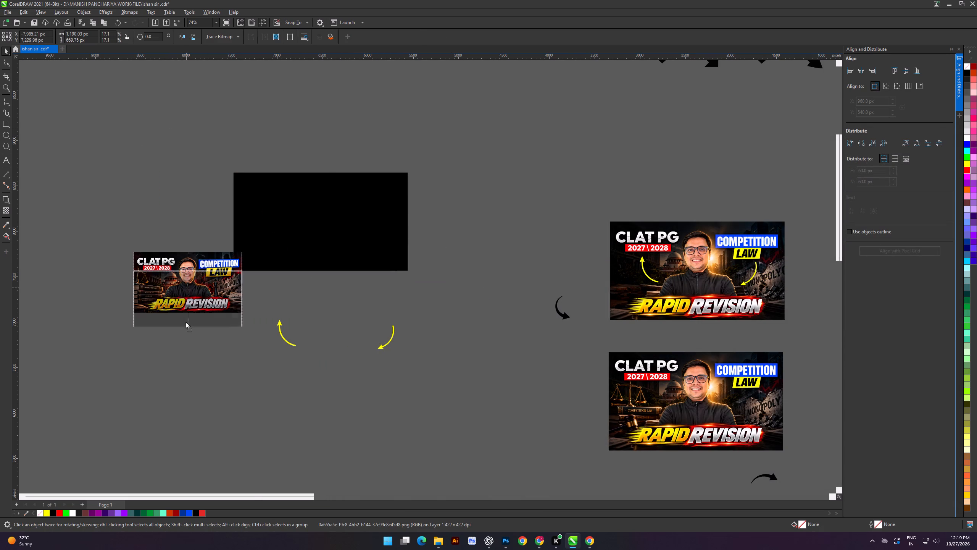
pyautogui.moveTo(185, 322); pyautogui.dragTo(182, 337)
# Switch to Photoshop and quick-export the expanded thumbnail as PNG, replacing 0a655a5e-f9c8-4bb2-b144-37e99e8e45d8.png in Downloads.
pyautogui.click(503, 549)
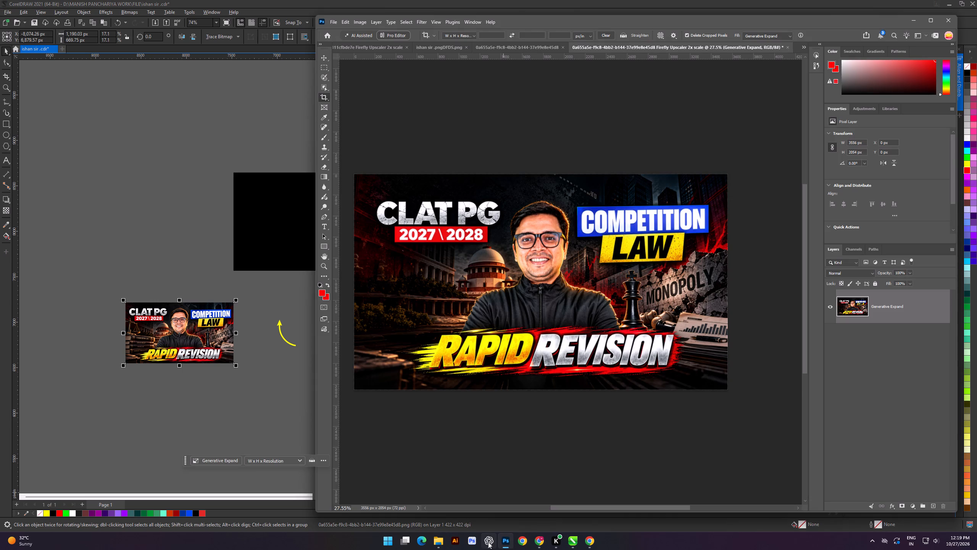
pyautogui.click(334, 19)
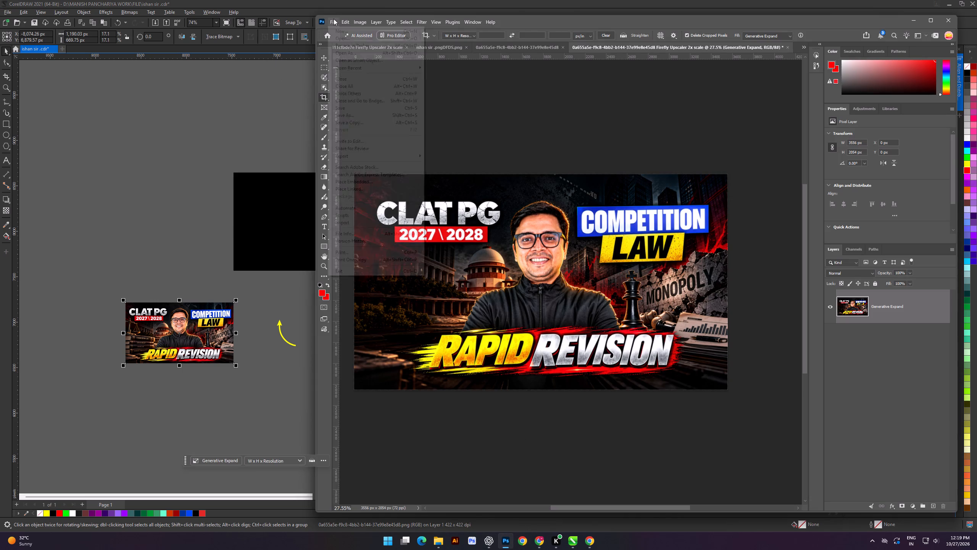
pyautogui.click(362, 159)
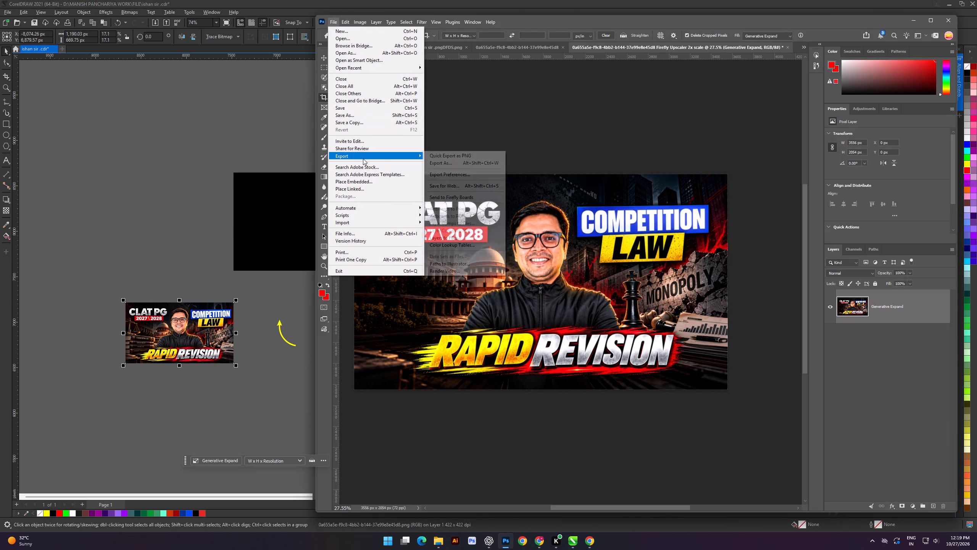
pyautogui.click(448, 159)
pyautogui.doubleClick(423, 149)
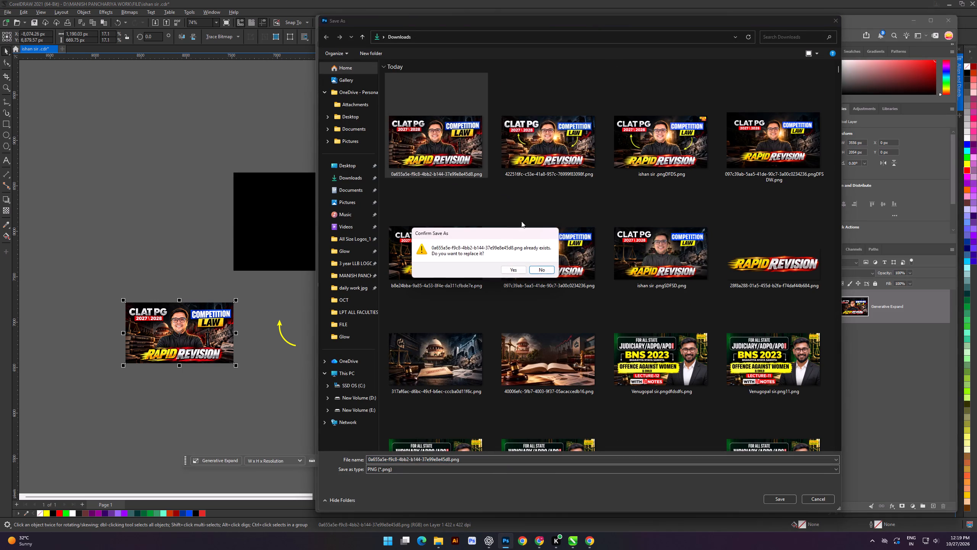
pyautogui.click(516, 268)
pyautogui.press('Return')
pyautogui.press('Return')
# Return to CorelDRAW, import the newly exported PNG and place it about 1,182 px wide below the black frame.
pyautogui.hotkey('alt', 'Tab')
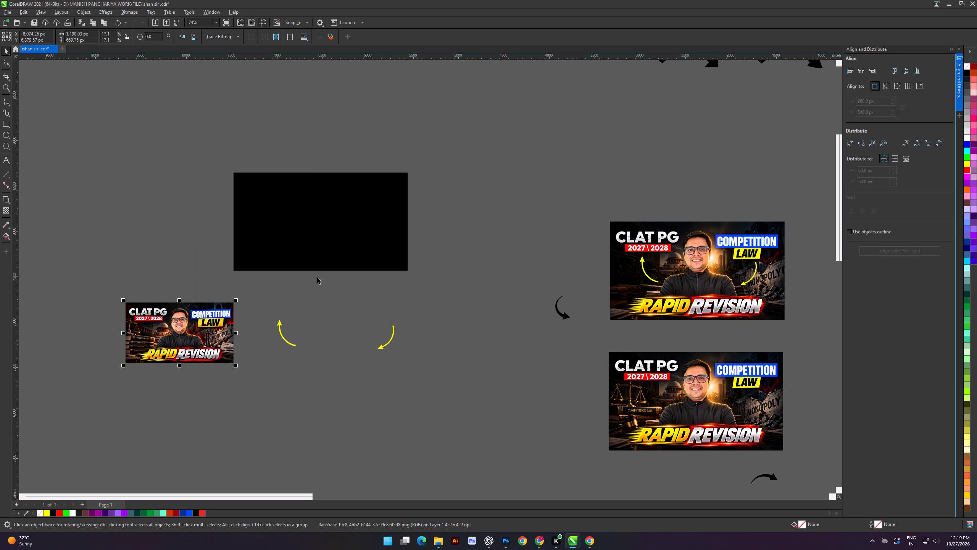
pyautogui.hotkey('ctrl', 'i')
pyautogui.doubleClick(446, 258)
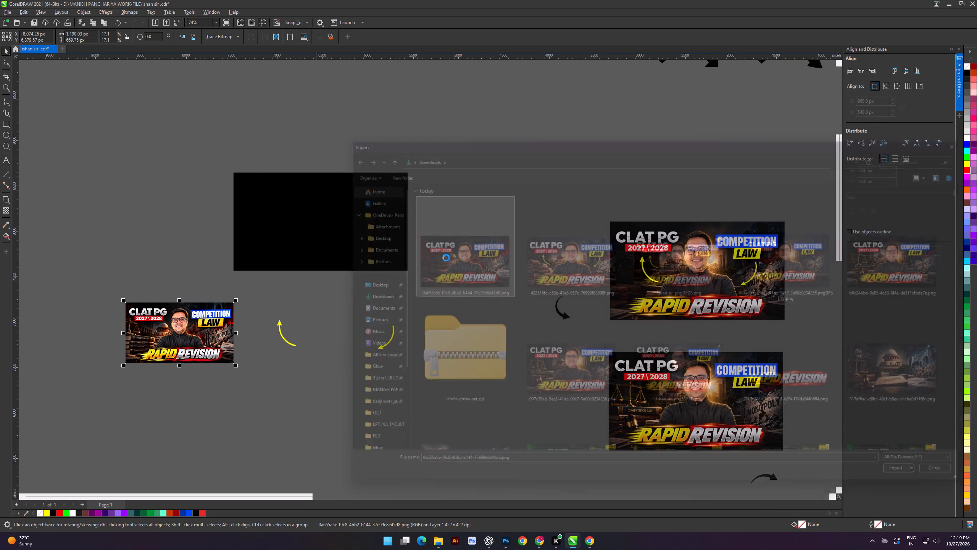
pyautogui.moveTo(253, 263); pyautogui.dragTo(360, 406)
pyautogui.moveTo(333, 302); pyautogui.dragTo(352, 354)
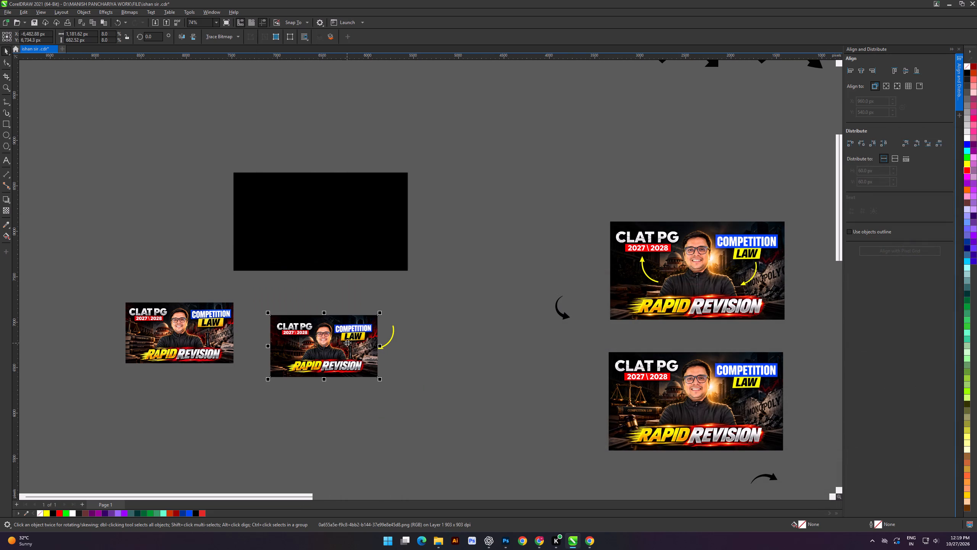
# Put the newly imported thumbnail inside the black PowerClip frame and enlarge it to about 1,974 × 1,140 px to cover the frame.
pyautogui.press('d')
pyautogui.doubleClick(348, 235)
pyautogui.click(330, 228)
pyautogui.scroll(5, 331, 228)
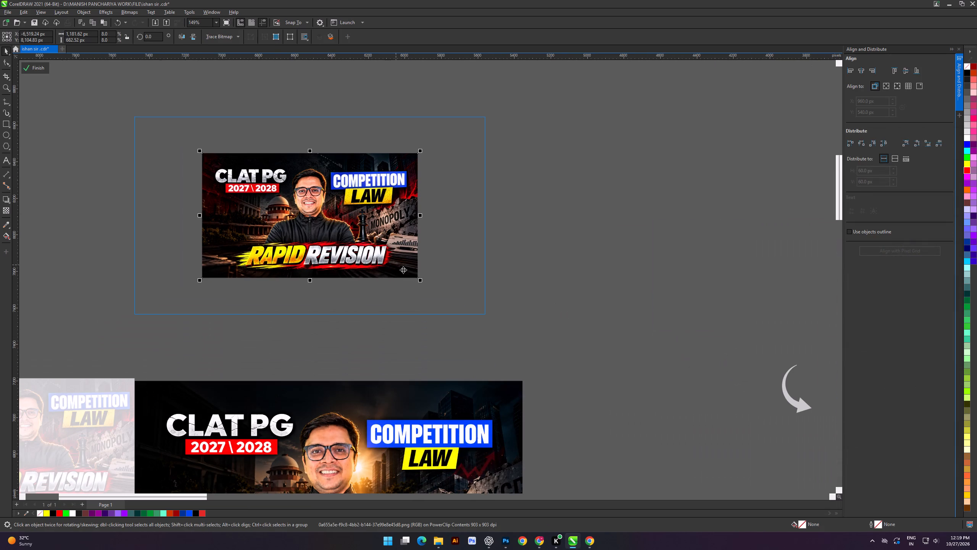
pyautogui.keyDown('shift'); pyautogui.moveTo(421, 282); pyautogui.dragTo(493, 349); pyautogui.keyUp('shift')
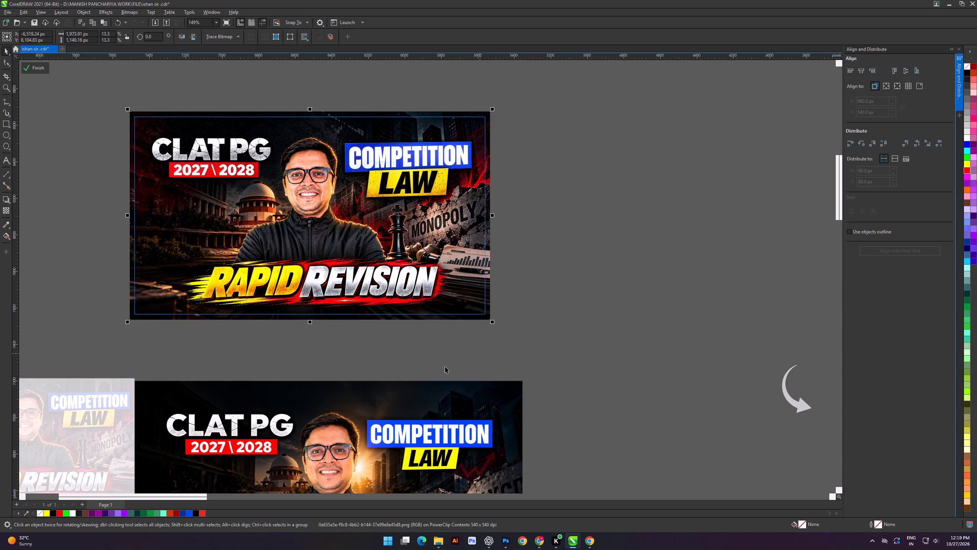
pyautogui.click(374, 377)
pyautogui.scroll(-4, 451, 304)
pyautogui.keyDown('shift'); pyautogui.scroll(7, 432, 283); pyautogui.keyUp('shift')
pyautogui.click(196, 204)
pyautogui.scroll(4, 372, 242)
pyautogui.click(385, 244)
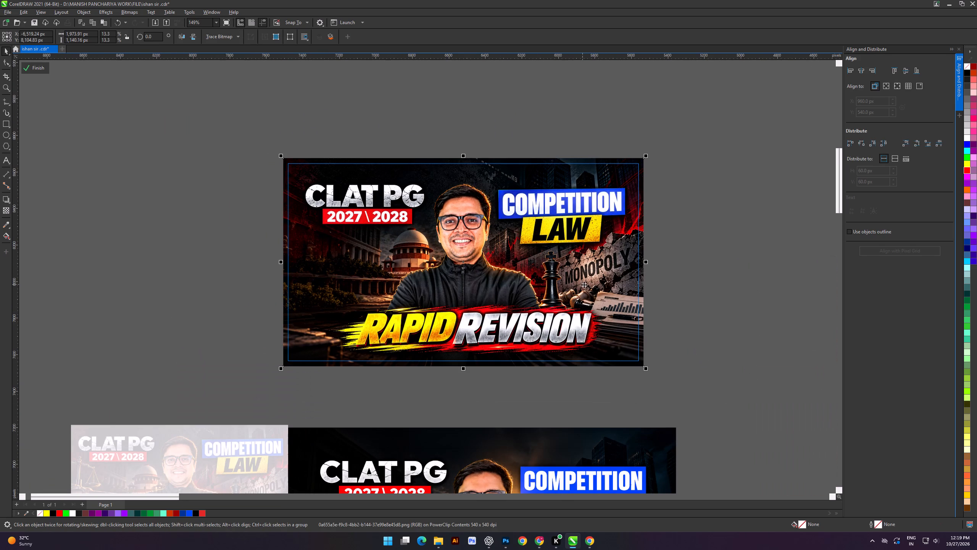
# Nudge the thumbnail picture down 10 px inside its frame and finish editing the PowerClip contents.
pyautogui.scroll(2, 419, 326)
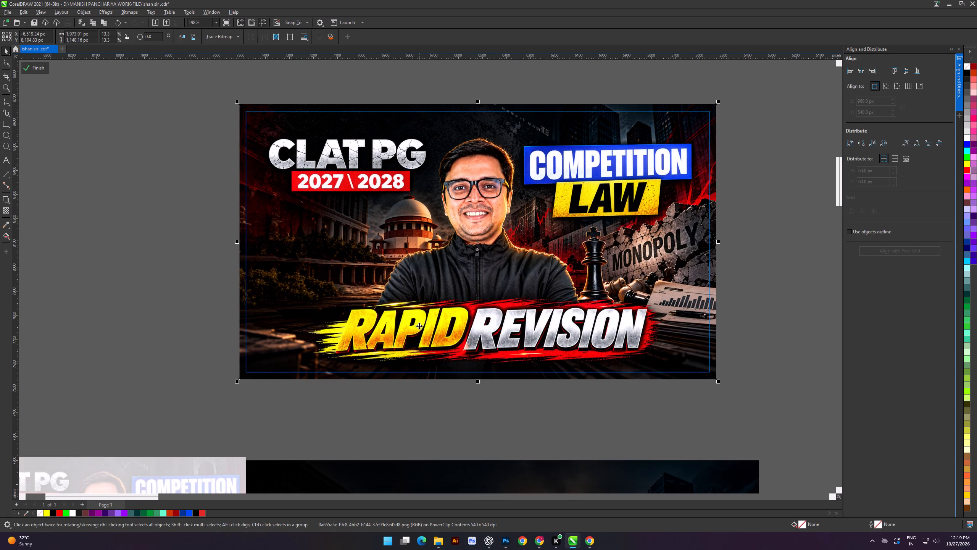
pyautogui.press('Down')
pyautogui.press('Down')
pyautogui.press('Up')
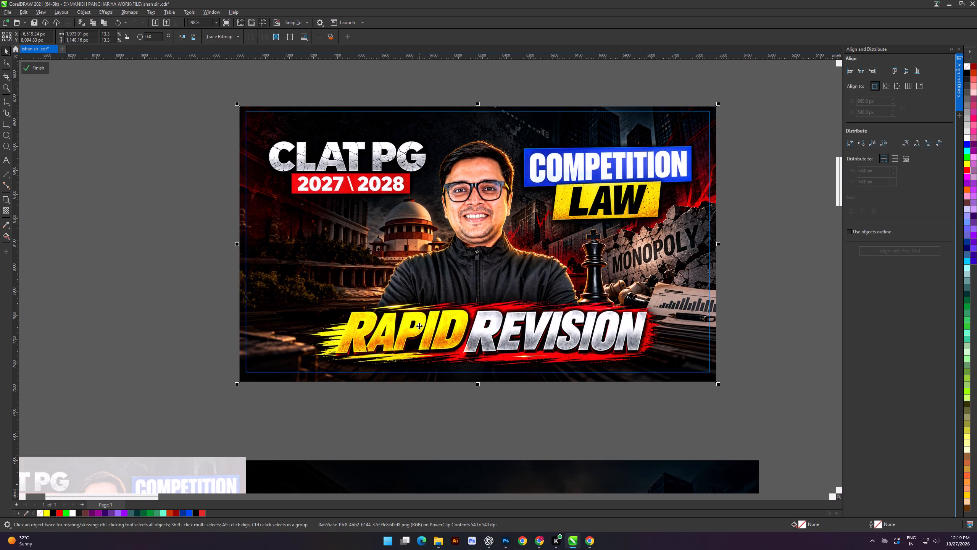
pyautogui.click(30, 65)
pyautogui.click(70, 173)
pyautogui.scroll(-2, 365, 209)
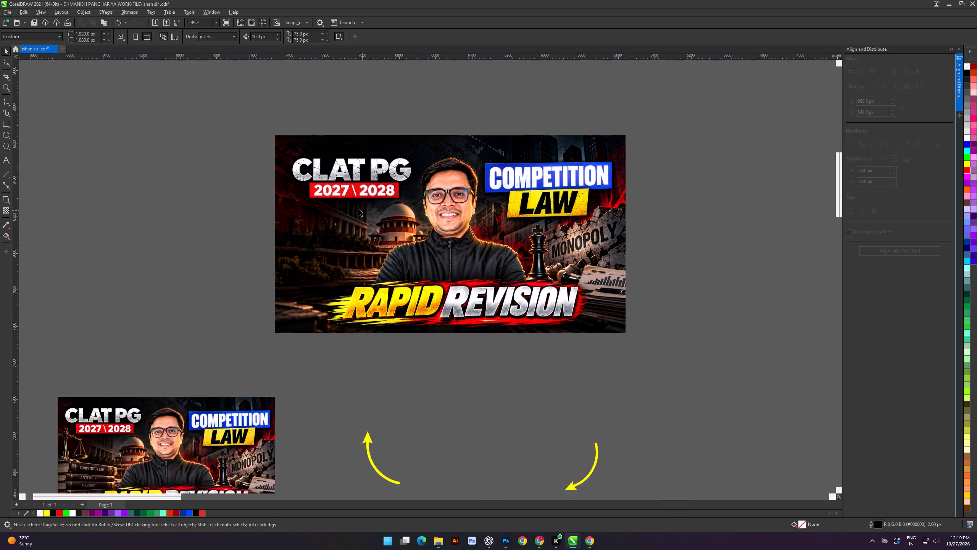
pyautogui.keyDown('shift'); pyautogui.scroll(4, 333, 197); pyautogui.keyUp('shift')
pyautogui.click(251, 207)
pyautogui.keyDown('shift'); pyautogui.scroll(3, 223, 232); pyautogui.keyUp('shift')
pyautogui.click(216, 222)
# Open the PowerClip contents of the Company Law thumbnail beneath the Competition Law one and send its dark overlay image to the back.
pyautogui.scroll(-4, 238, 217)
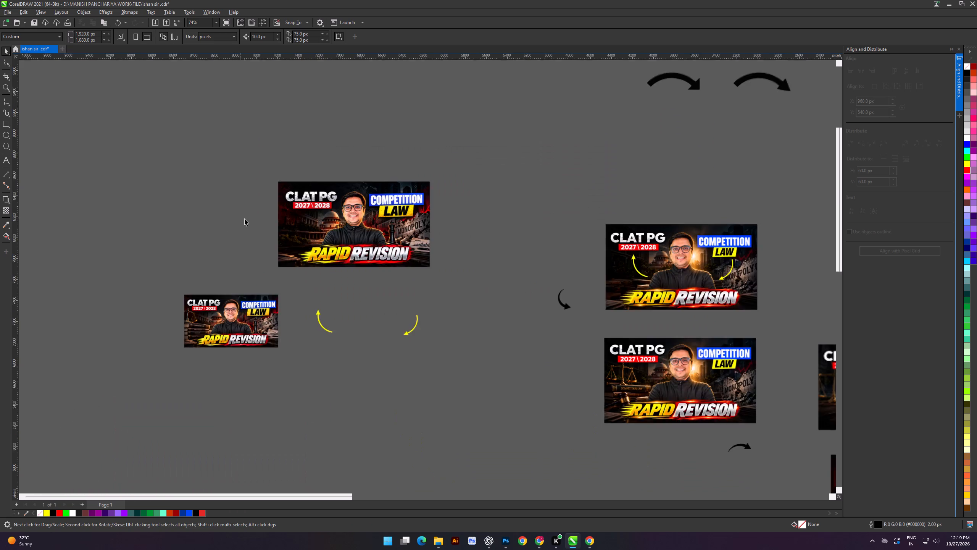
pyautogui.scroll(-7, 245, 218)
pyautogui.doubleClick(722, 379)
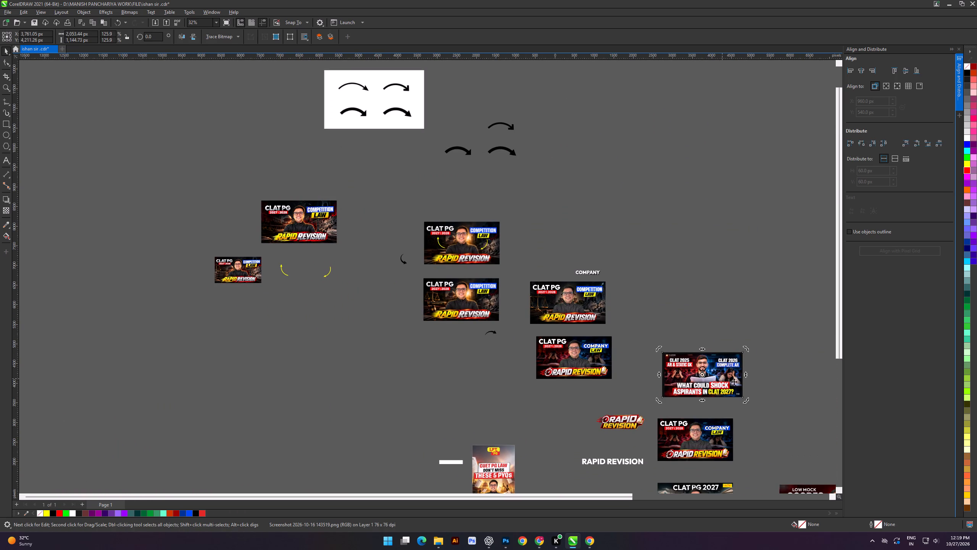
pyautogui.click(640, 298)
pyautogui.doubleClick(593, 357)
pyautogui.scroll(6, 595, 359)
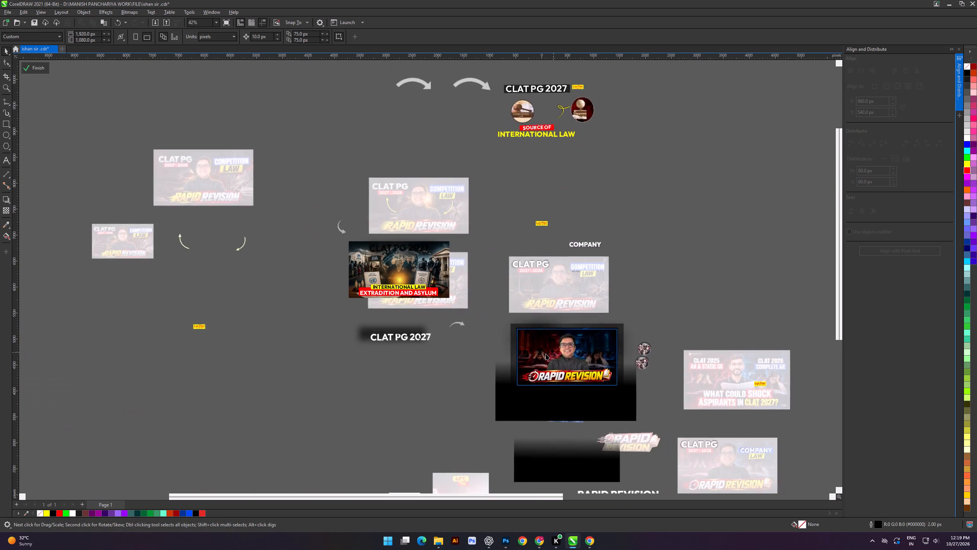
pyautogui.scroll(3, 546, 354)
pyautogui.click(479, 302)
pyautogui.hotkey('shift', 'pagedown')
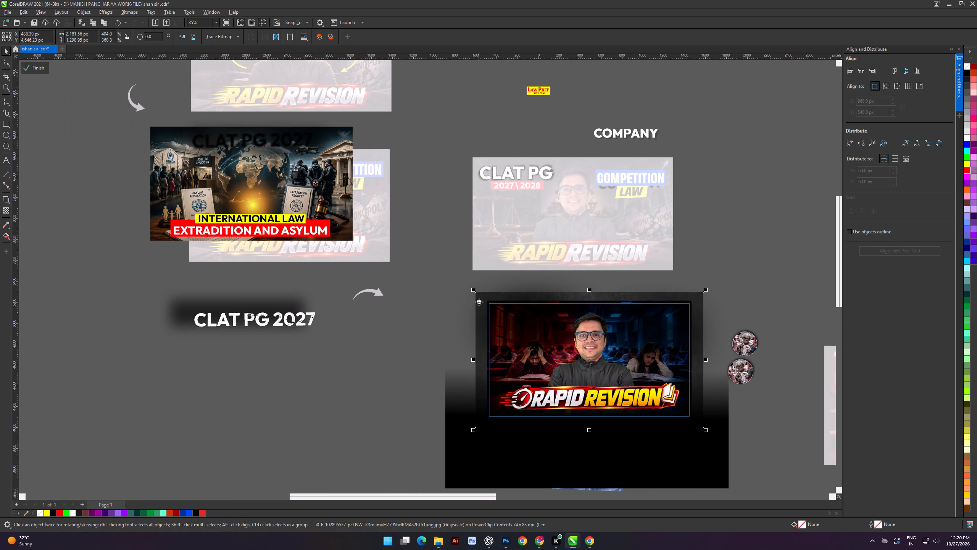
# Copy the red and blue classroom background from the Company Law thumbnail and paste it on the empty canvas left of the new thumbnail.
pyautogui.click(476, 309)
pyautogui.click(502, 316)
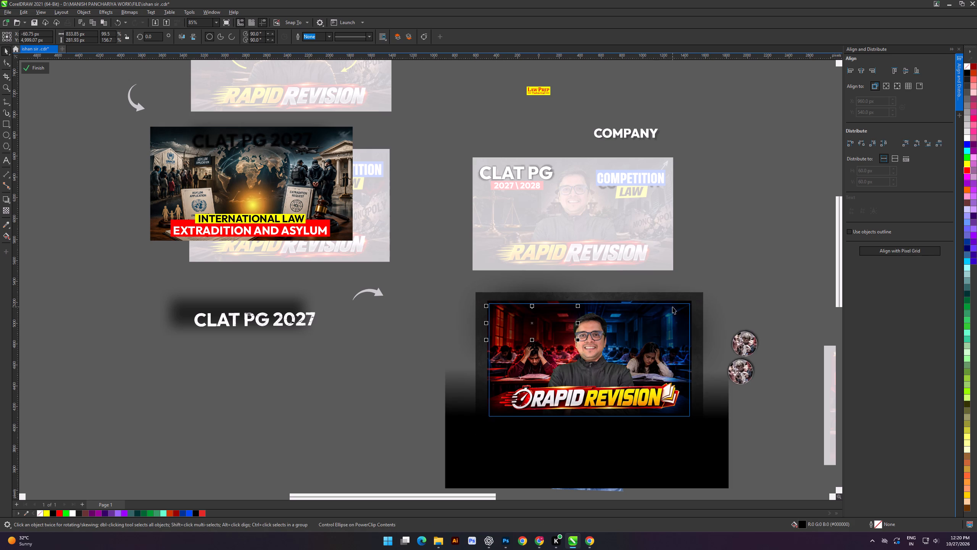
pyautogui.click(672, 307)
pyautogui.hotkey('ctrl', 'c')
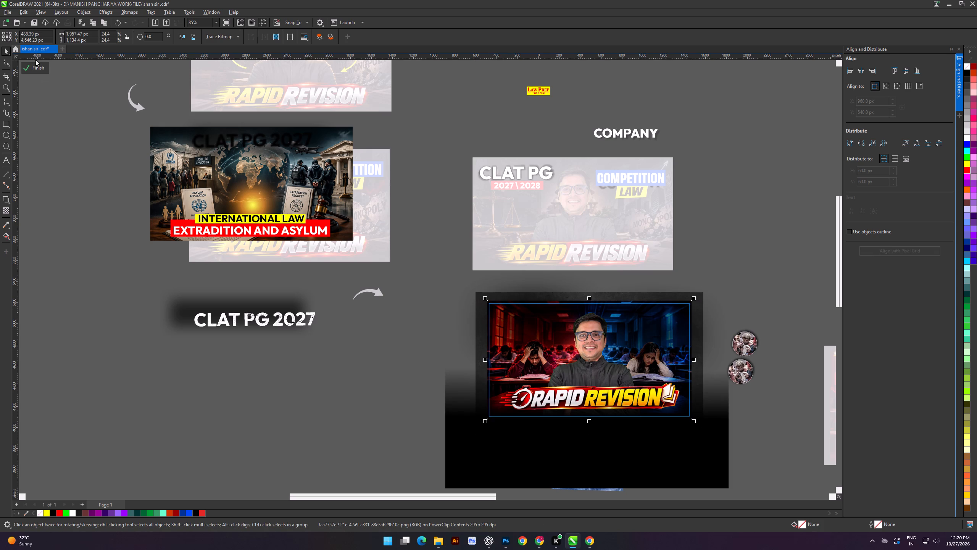
pyautogui.click(34, 66)
pyautogui.click(57, 211)
pyautogui.scroll(-4, 485, 337)
pyautogui.scroll(-3, 559, 349)
pyautogui.hotkey('ctrl', 'v')
pyautogui.moveTo(606, 359); pyautogui.dragTo(271, 304)
pyautogui.scroll(-2, 282, 306)
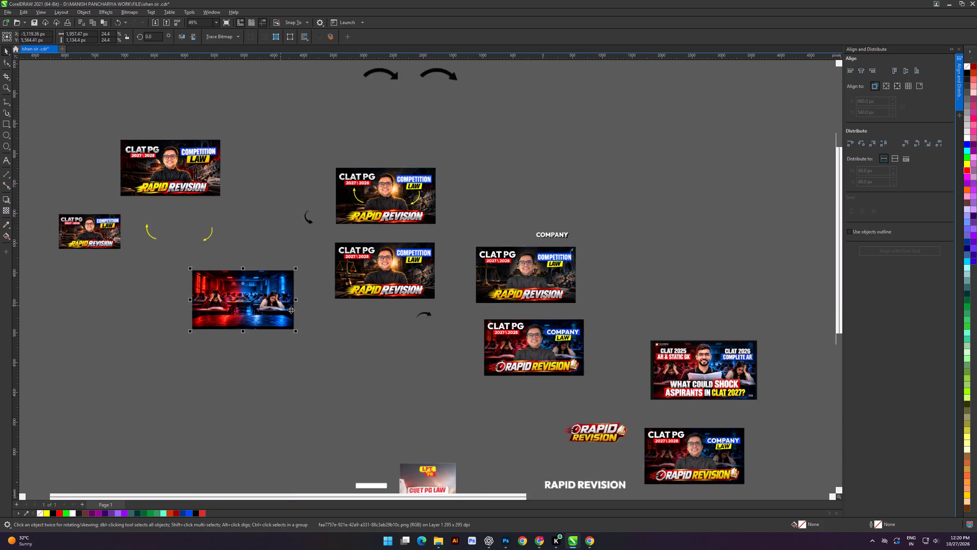
pyautogui.scroll(-2, 291, 310)
pyautogui.keyDown('shift'); pyautogui.scroll(20, 256, 290); pyautogui.keyUp('shift')
pyautogui.moveTo(424, 316); pyautogui.dragTo(247, 218)
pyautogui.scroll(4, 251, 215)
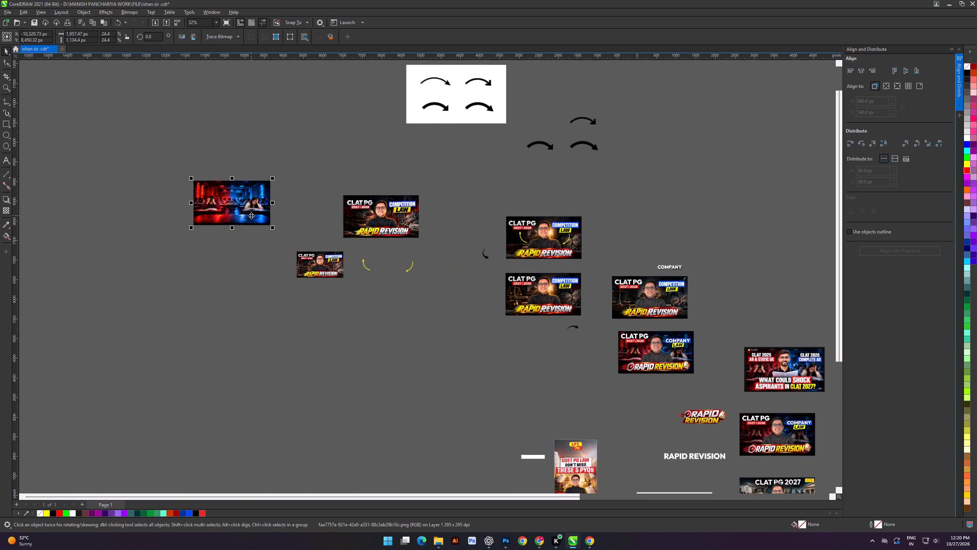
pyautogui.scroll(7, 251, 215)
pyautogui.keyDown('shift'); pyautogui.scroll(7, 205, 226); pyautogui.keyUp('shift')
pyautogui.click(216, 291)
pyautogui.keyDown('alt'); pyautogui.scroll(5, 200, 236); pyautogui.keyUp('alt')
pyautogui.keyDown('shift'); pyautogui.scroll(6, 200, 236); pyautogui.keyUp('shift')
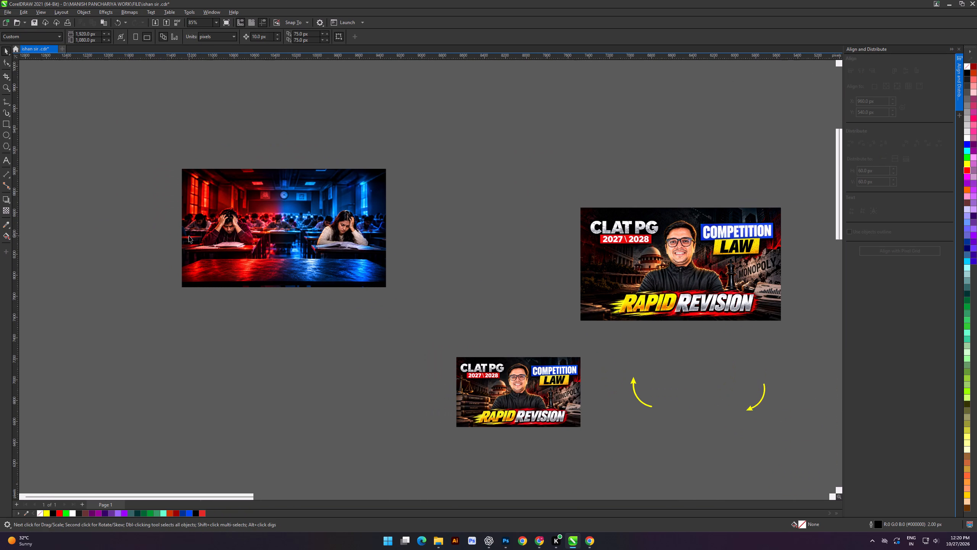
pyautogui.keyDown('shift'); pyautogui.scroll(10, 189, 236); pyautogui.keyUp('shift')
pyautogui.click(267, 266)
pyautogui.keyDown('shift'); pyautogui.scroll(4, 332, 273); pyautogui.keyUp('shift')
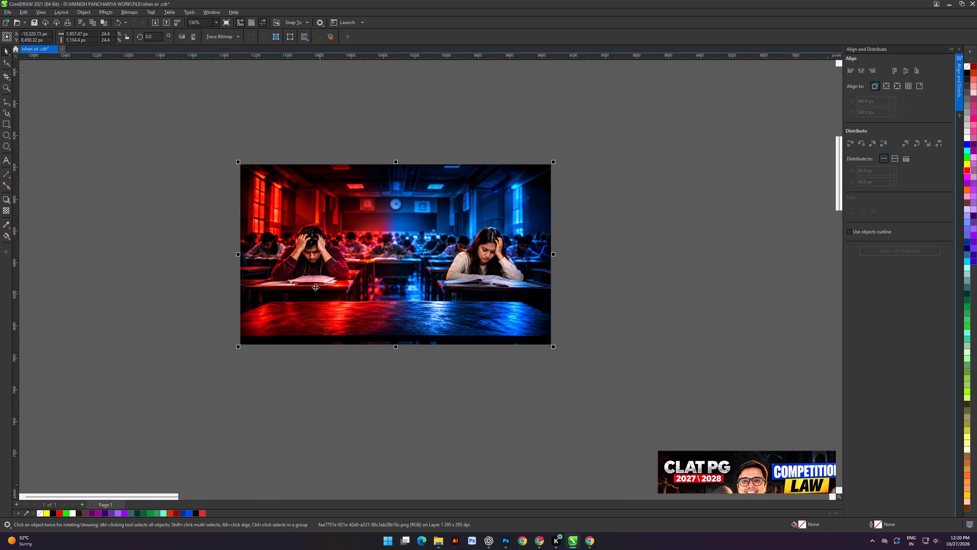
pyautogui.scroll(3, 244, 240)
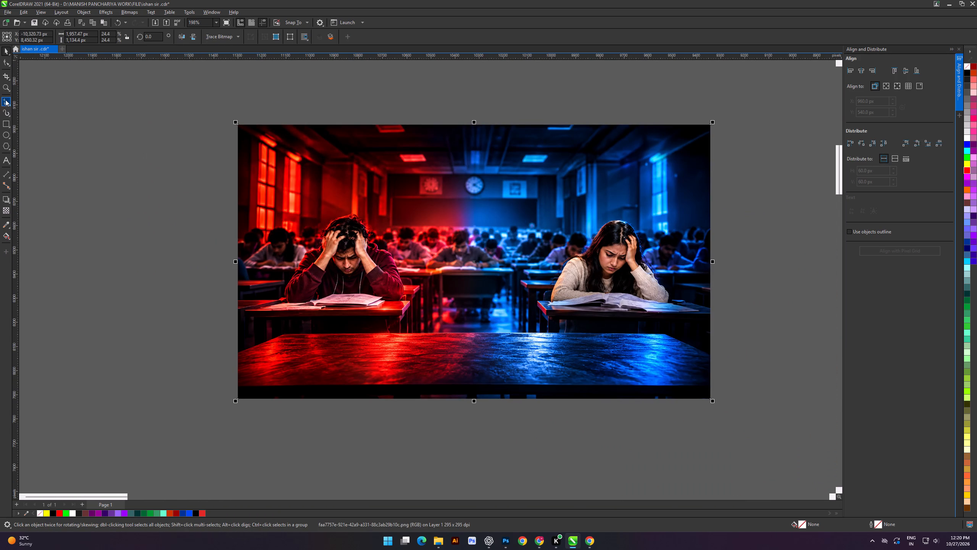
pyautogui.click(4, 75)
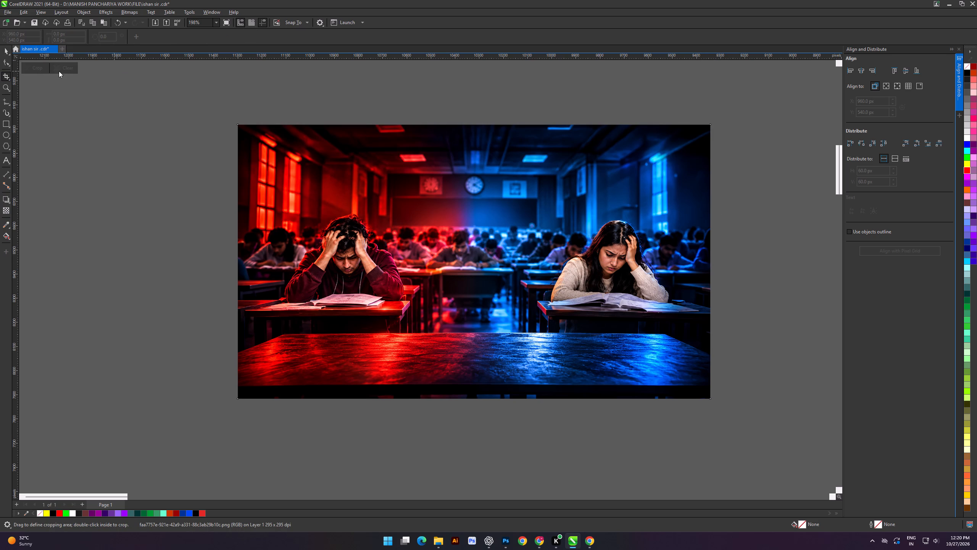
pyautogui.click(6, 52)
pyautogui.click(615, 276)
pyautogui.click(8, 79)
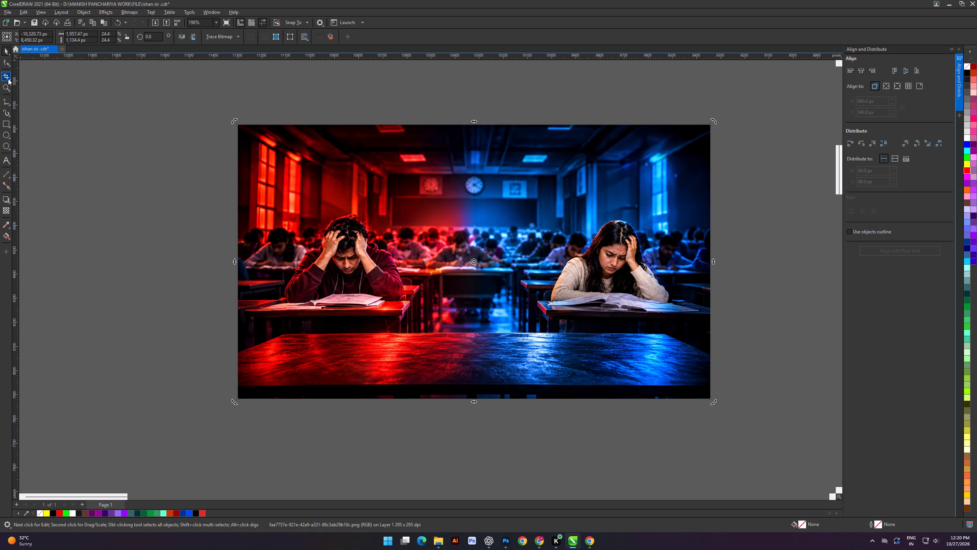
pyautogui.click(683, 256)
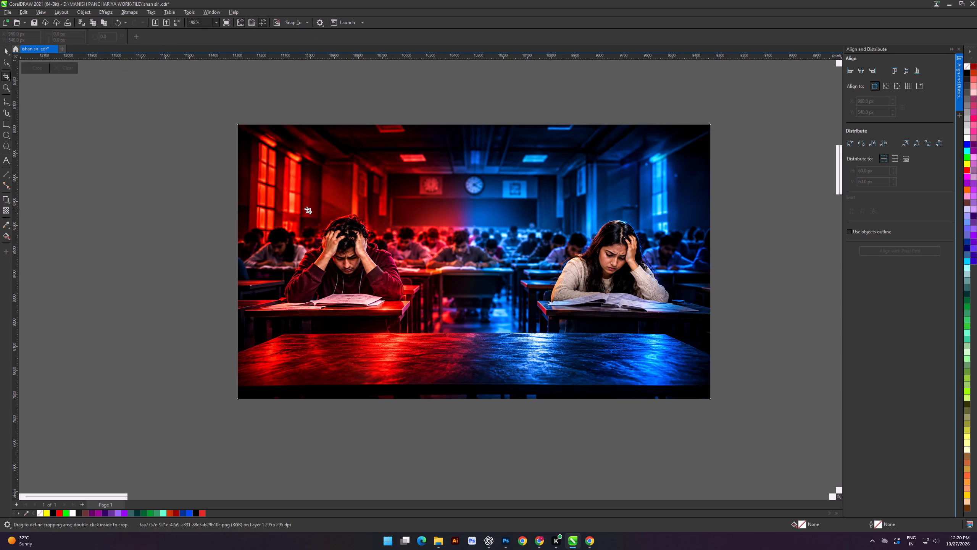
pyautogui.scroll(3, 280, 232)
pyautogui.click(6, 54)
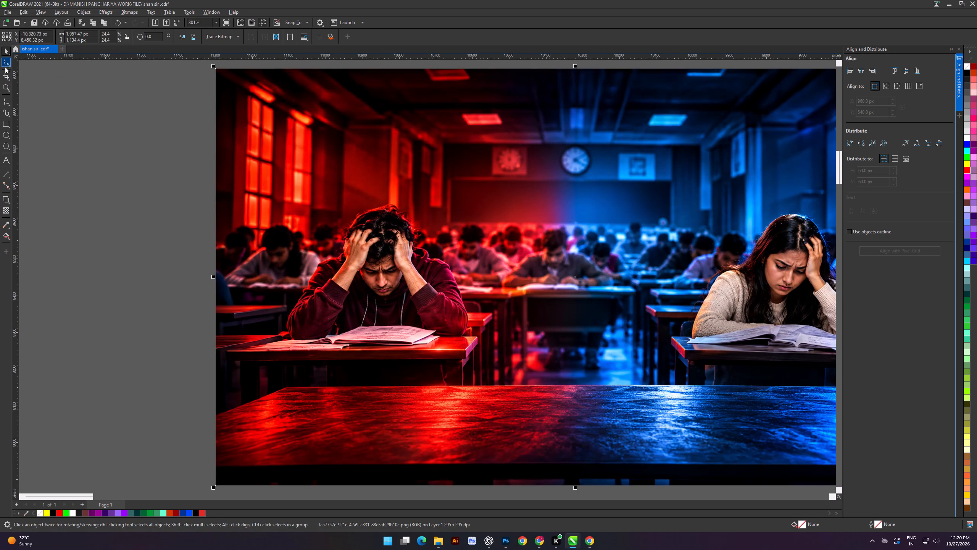
# Crop the pasted classroom picture with the Shape tool to its red half with the male student, about 956 px wide.
pyautogui.click(5, 67)
pyautogui.scroll(-5, 381, 196)
pyautogui.moveTo(535, 96); pyautogui.dragTo(723, 385)
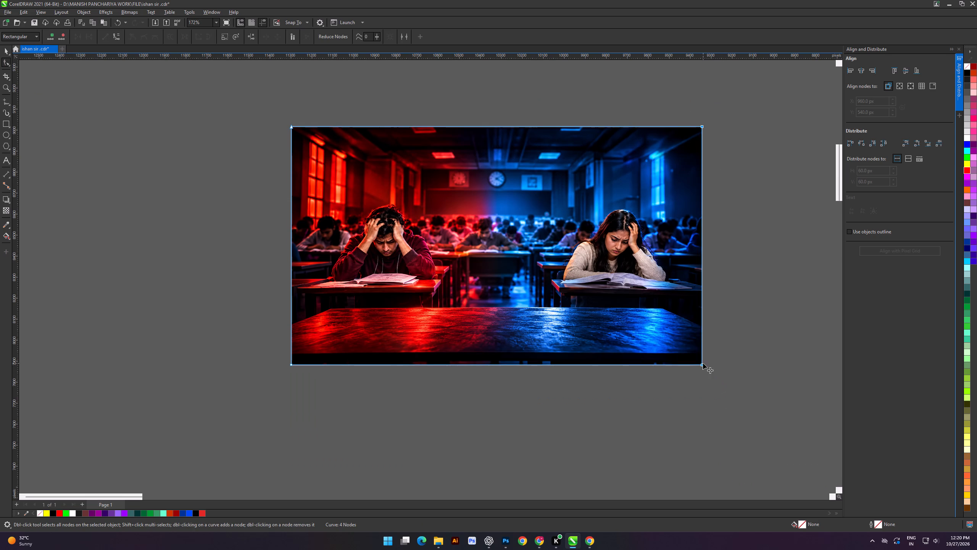
pyautogui.moveTo(703, 363); pyautogui.dragTo(493, 365)
pyautogui.click(3, 49)
pyautogui.click(90, 150)
# Apply an elliptical fountain transparency to the cropped student picture, fading its edges around the student.
pyautogui.click(369, 232)
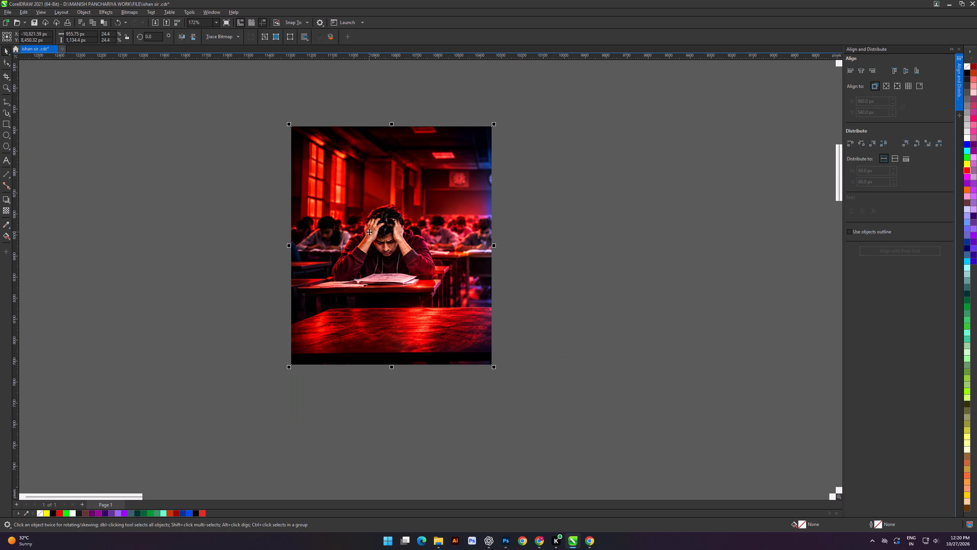
pyautogui.click(2, 212)
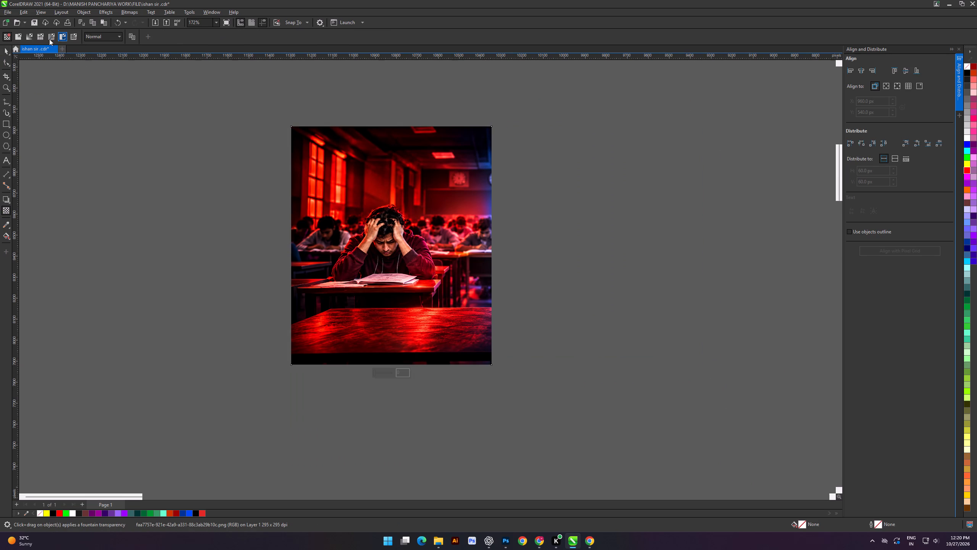
pyautogui.click(27, 36)
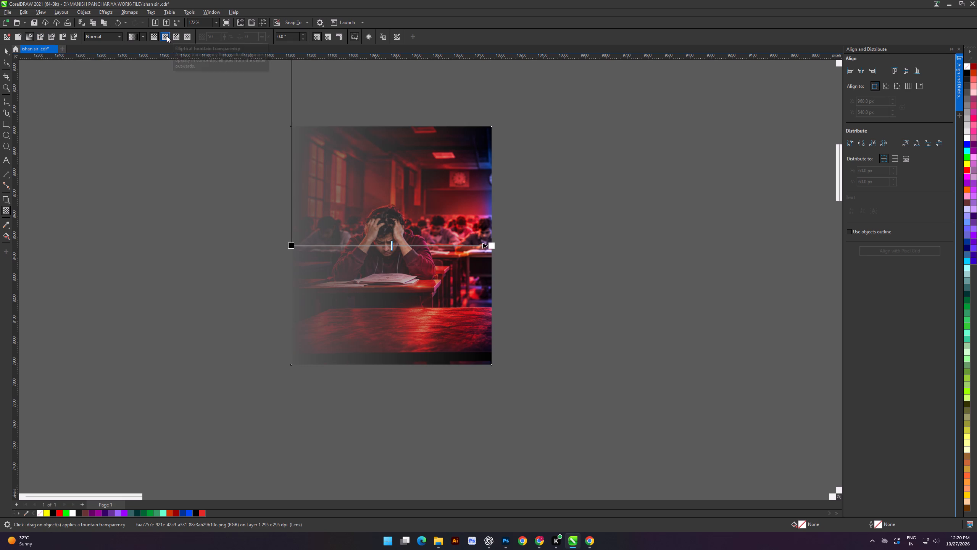
pyautogui.click(167, 36)
pyautogui.click(8, 53)
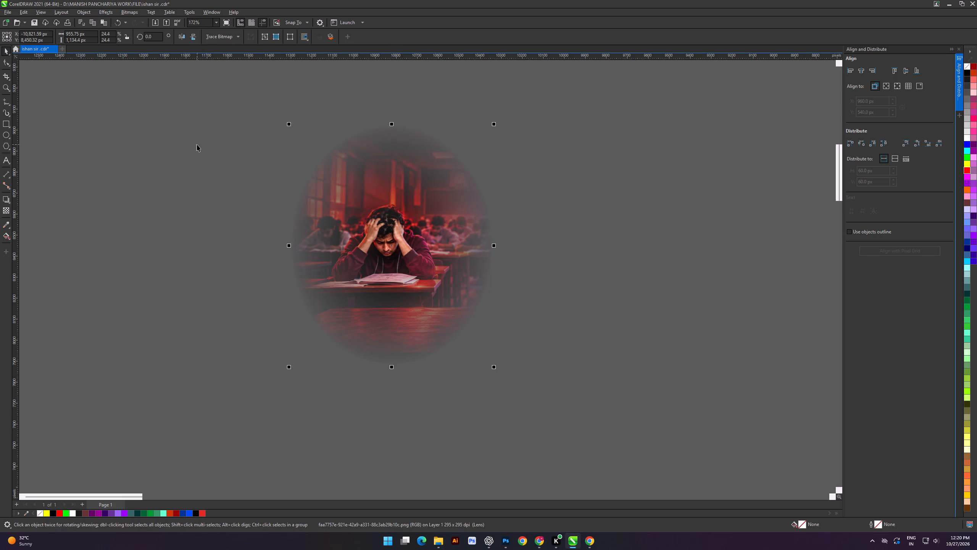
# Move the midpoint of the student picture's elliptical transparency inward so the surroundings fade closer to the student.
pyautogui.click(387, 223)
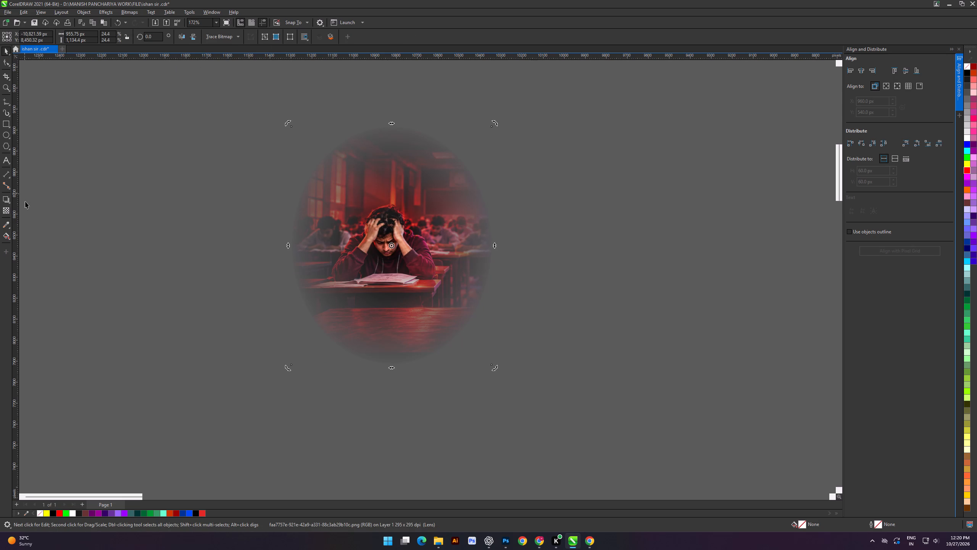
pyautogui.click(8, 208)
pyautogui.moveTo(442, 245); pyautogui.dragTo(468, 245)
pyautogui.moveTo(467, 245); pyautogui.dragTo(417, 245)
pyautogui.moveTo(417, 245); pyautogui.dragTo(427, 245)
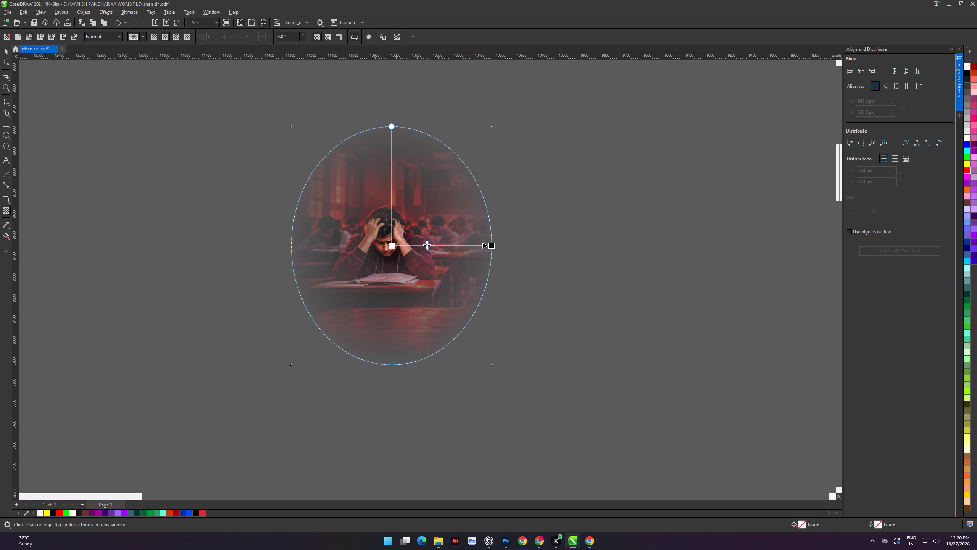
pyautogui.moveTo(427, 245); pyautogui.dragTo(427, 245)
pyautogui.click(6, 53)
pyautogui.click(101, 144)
# Move the faded student picture onto the large Competition Law thumbnail, placing the student below the CLAT PG 2027 \ 2028 title.
pyautogui.scroll(-6, 246, 213)
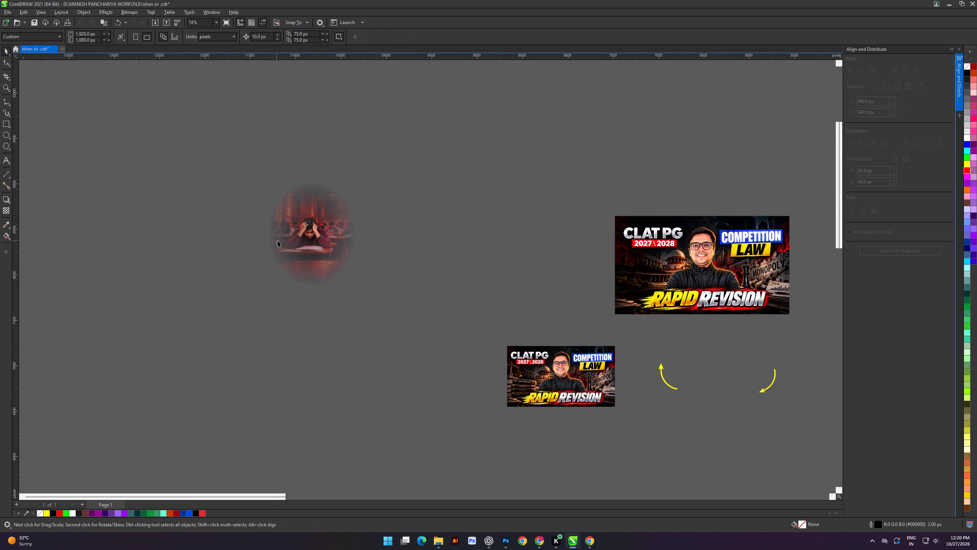
pyautogui.moveTo(321, 242); pyautogui.dragTo(667, 275)
pyautogui.scroll(5, 674, 279)
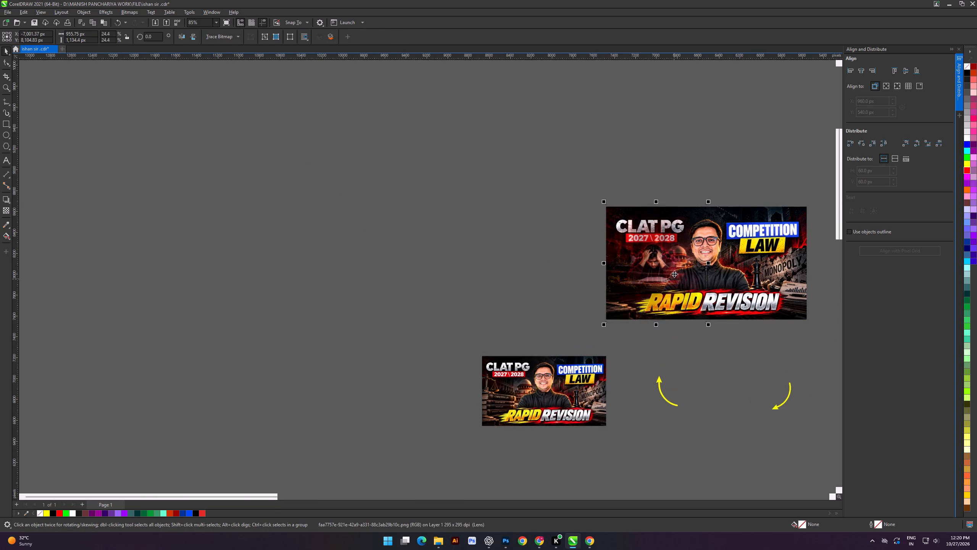
pyautogui.scroll(6, 669, 265)
pyautogui.moveTo(639, 260); pyautogui.dragTo(616, 273)
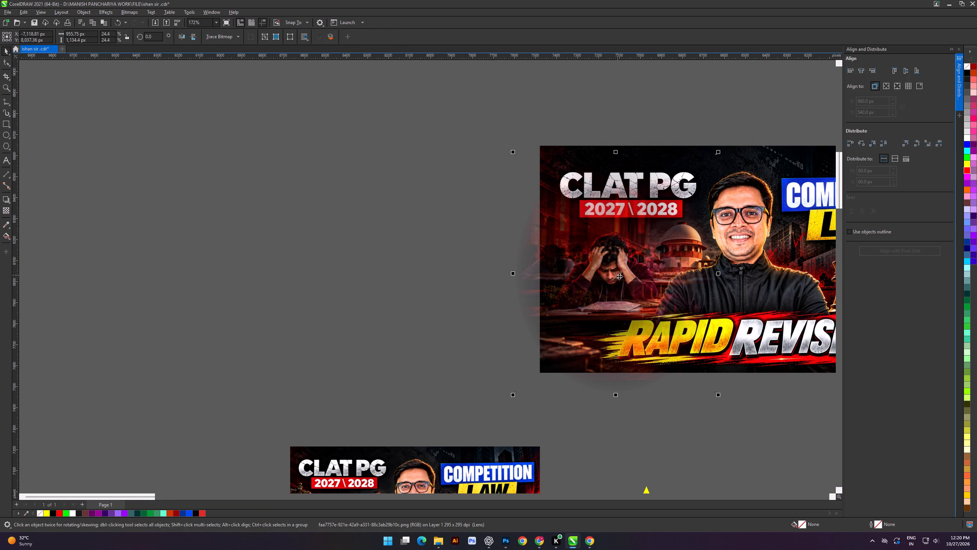
# Move the midpoint of the student picture's elliptical transparency outward so the student shows more strongly over the thumbnail.
pyautogui.click(5, 210)
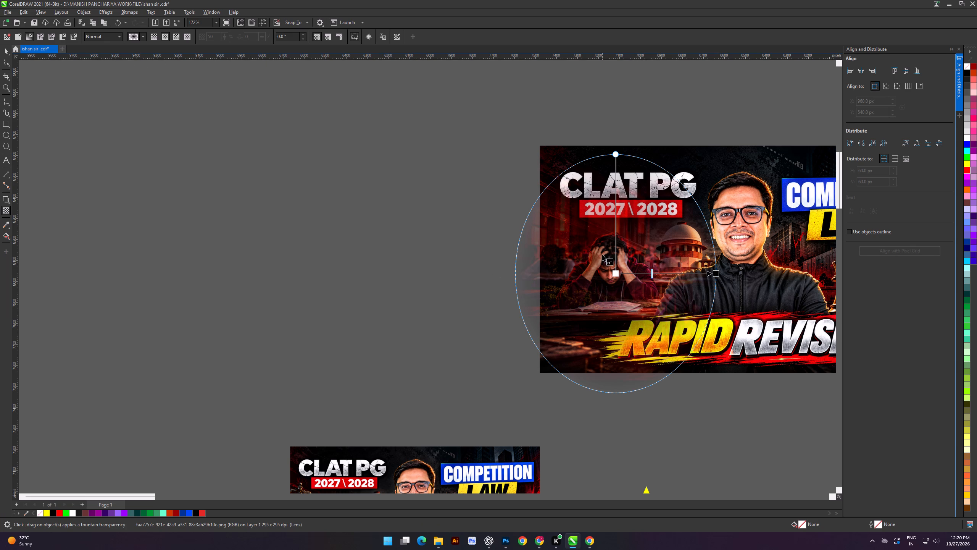
pyautogui.moveTo(653, 274); pyautogui.dragTo(677, 274)
pyautogui.moveTo(677, 274); pyautogui.dragTo(688, 275)
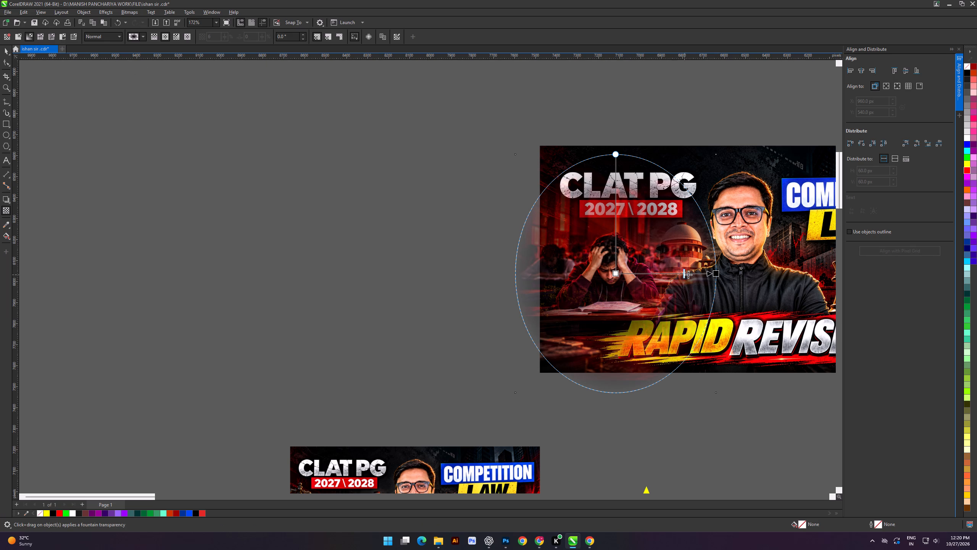
pyautogui.moveTo(688, 275); pyautogui.dragTo(689, 275)
pyautogui.moveTo(689, 275); pyautogui.dragTo(673, 275)
pyautogui.moveTo(673, 275); pyautogui.dragTo(664, 273)
pyautogui.click(3, 52)
pyautogui.click(172, 273)
# Scale the student picture down to about 637 × 757 px and position the student beside the domed court building.
pyautogui.keyDown('shift'); pyautogui.scroll(-5, 537, 298); pyautogui.keyUp('shift')
pyautogui.click(580, 257)
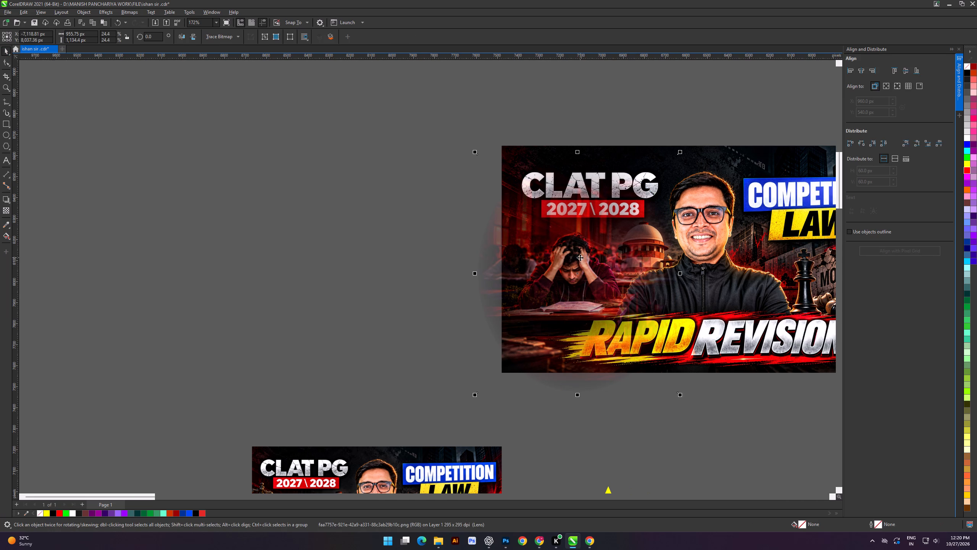
pyautogui.keyDown('shift'); pyautogui.scroll(-6, 581, 259); pyautogui.keyUp('shift')
pyautogui.keyDown('shift'); pyautogui.moveTo(651, 396); pyautogui.dragTo(614, 394); pyautogui.keyUp('shift')
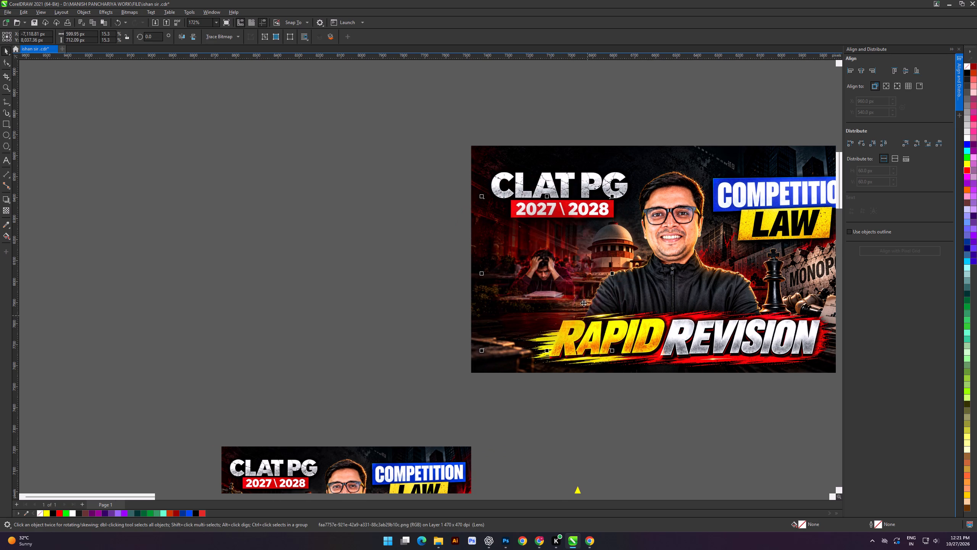
pyautogui.moveTo(569, 288); pyautogui.dragTo(564, 293)
pyautogui.moveTo(563, 289); pyautogui.dragTo(555, 287)
pyautogui.scroll(2, 555, 287)
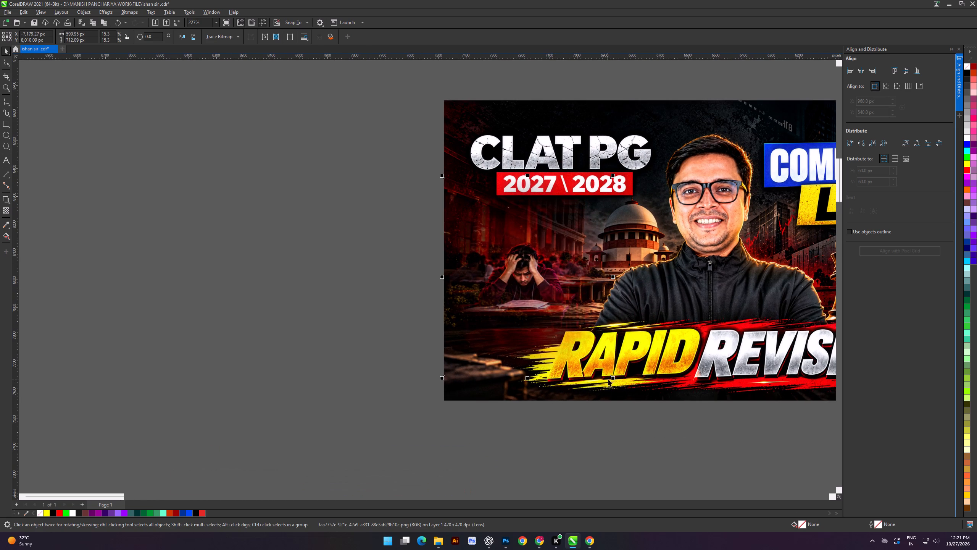
pyautogui.keyDown('shift'); pyautogui.moveTo(615, 379); pyautogui.dragTo(622, 384); pyautogui.keyUp('shift')
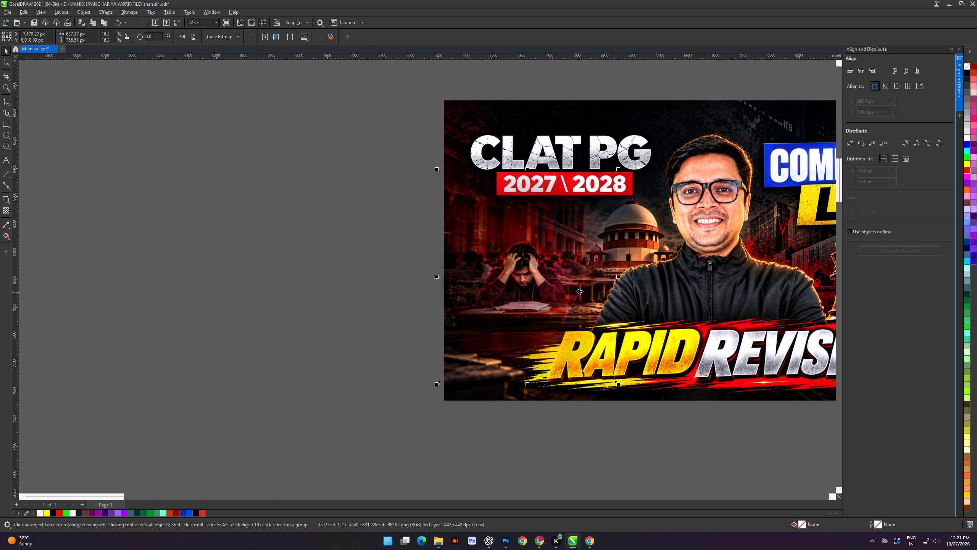
# Place the faded student picture inside the large Competition Law thumbnail's PowerClip frame.
pyautogui.press('d')
pyautogui.click(742, 252)
pyautogui.click(304, 239)
pyautogui.scroll(-3, 472, 262)
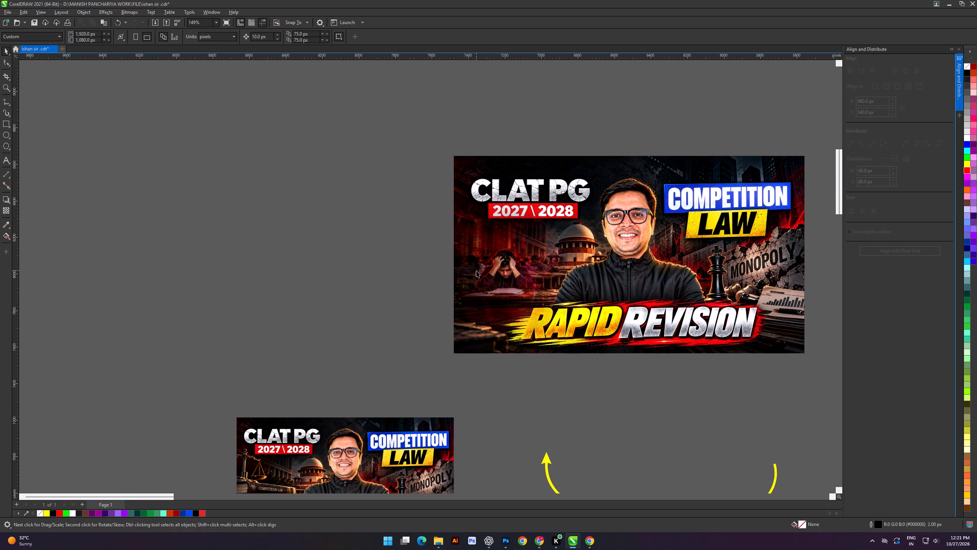
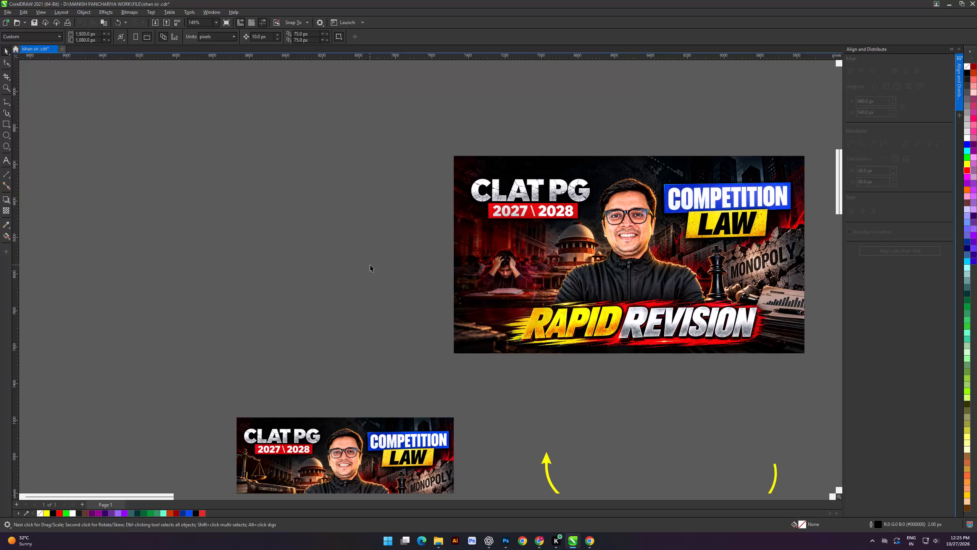
# Import LPT PG.png from the All Size Logos_1 folder and place it in the empty area beside the large thumbnail.
pyautogui.click(506, 263)
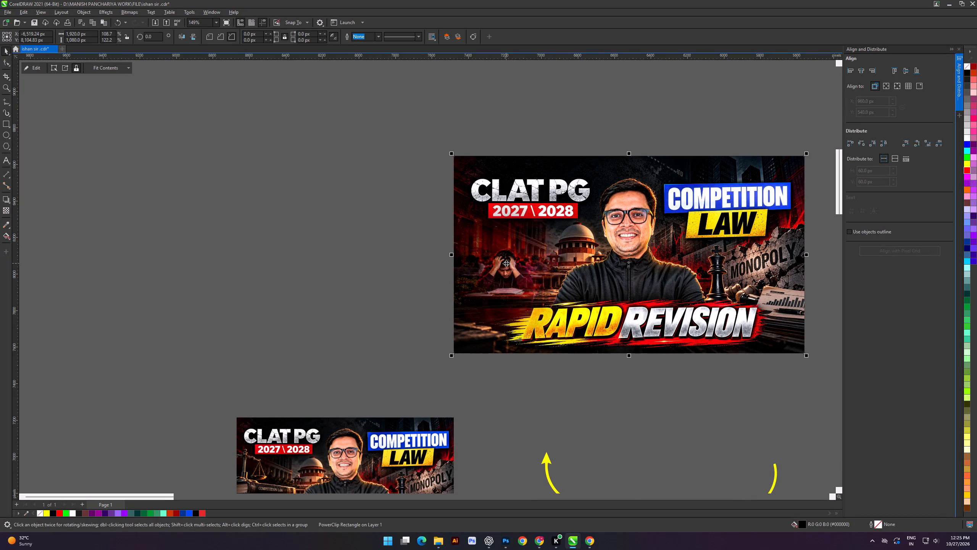
pyautogui.click(404, 199)
pyautogui.scroll(-1, 404, 198)
pyautogui.keyDown('shift'); pyautogui.scroll(1, 404, 198); pyautogui.keyUp('shift')
pyautogui.keyDown('shift'); pyautogui.scroll(-3, 404, 196); pyautogui.keyUp('shift')
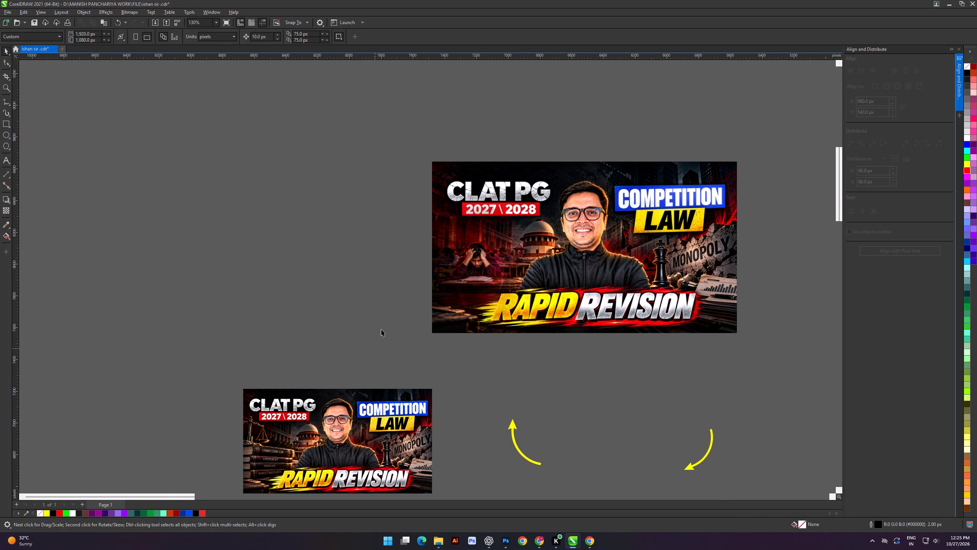
pyautogui.scroll(-2, 389, 302)
pyautogui.hotkey('ctrl', 'i')
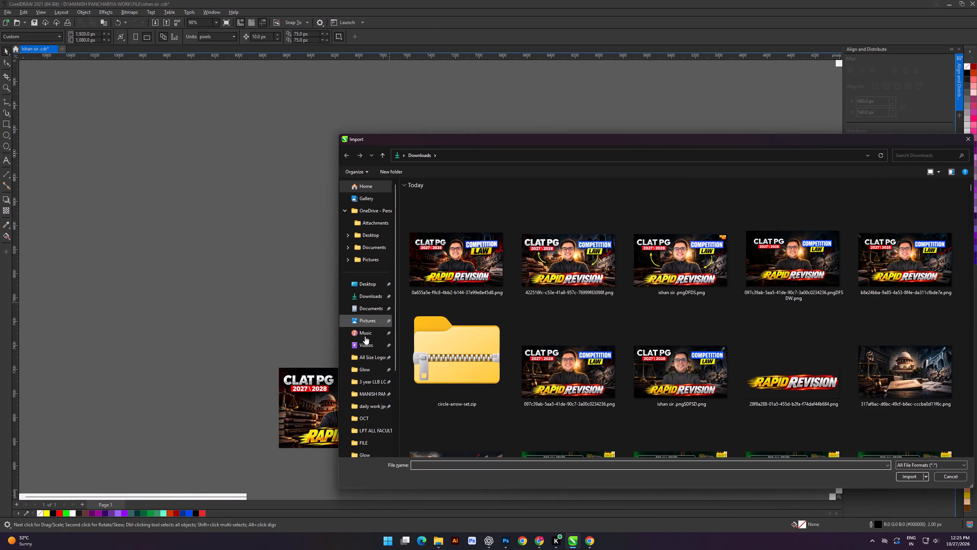
pyautogui.click(364, 354)
pyautogui.scroll(-5, 713, 334)
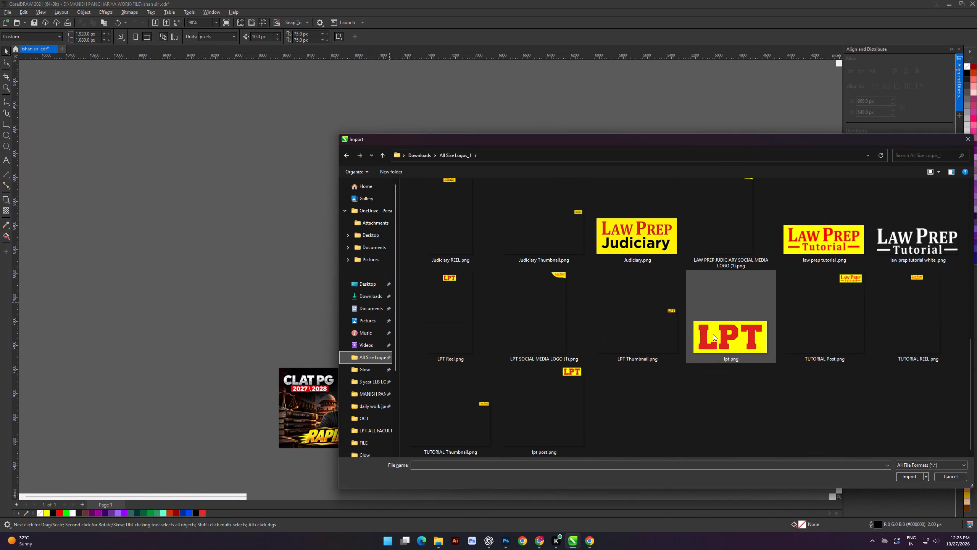
pyautogui.scroll(-3, 713, 334)
pyautogui.click(638, 335)
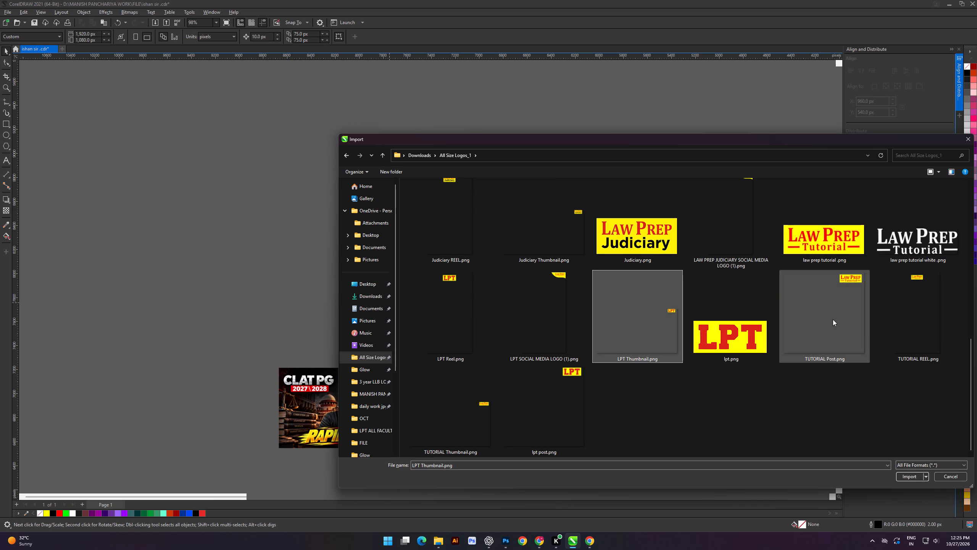
pyautogui.scroll(1, 750, 314)
pyautogui.scroll(1, 668, 319)
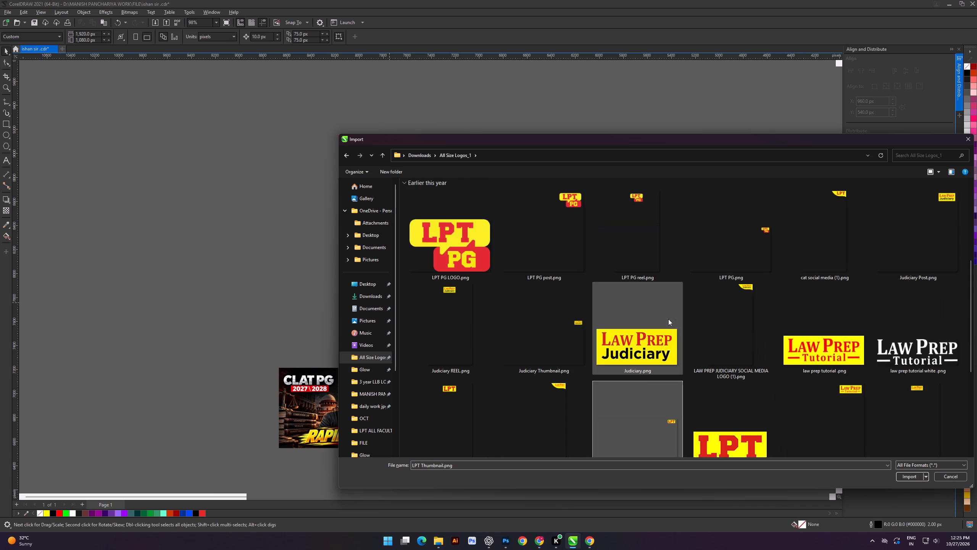
pyautogui.doubleClick(716, 237)
pyautogui.moveTo(209, 176); pyautogui.dragTo(340, 302)
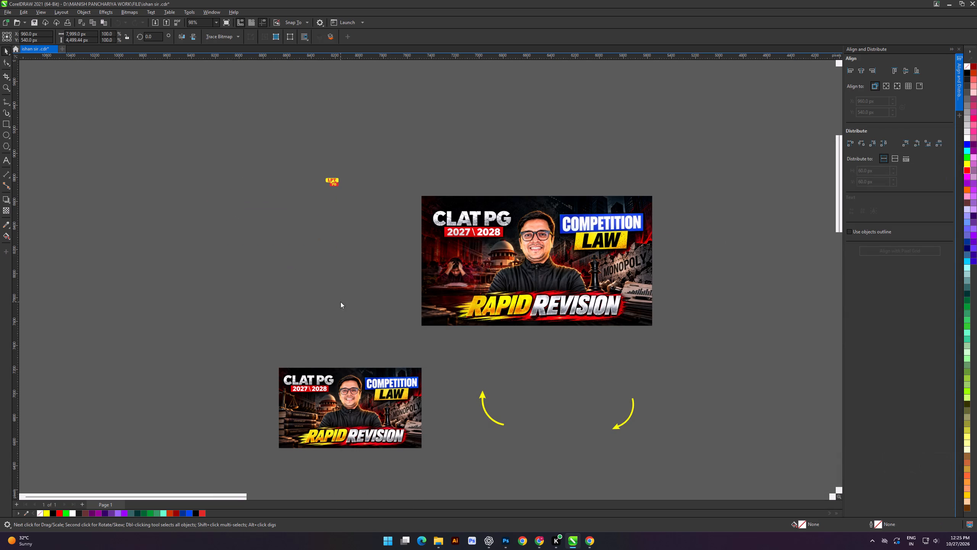
# Put the imported LPT PG logo inside the large Competition Law thumbnail's PowerClip frame.
pyautogui.press('d')
pyautogui.click(576, 249)
# Edit the PowerClip contents, scale the logo image to about 1,442 × 811 px in the frame's upper-right corner, and finish editing.
pyautogui.tripleClick(571, 250)
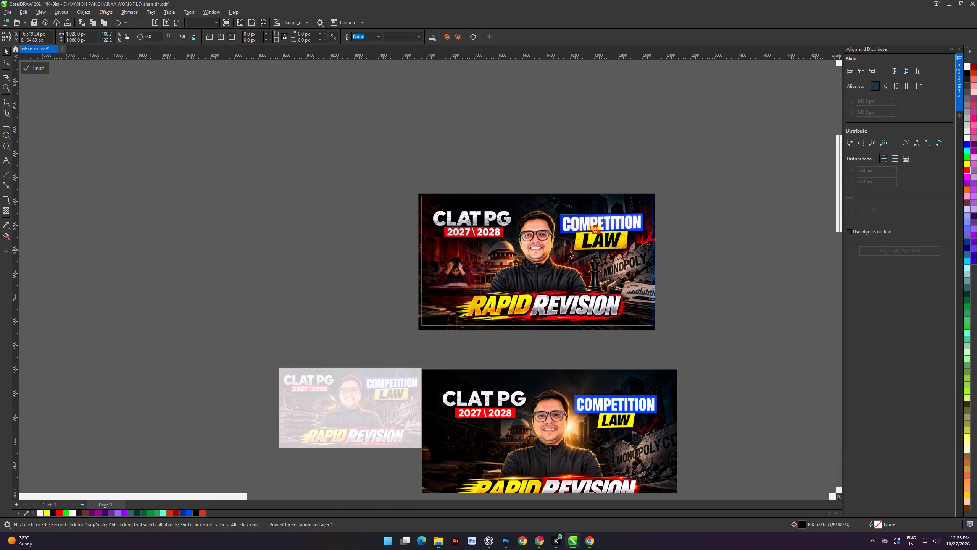
pyautogui.keyDown('shift'); pyautogui.moveTo(605, 299); pyautogui.dragTo(648, 345); pyautogui.keyUp('shift')
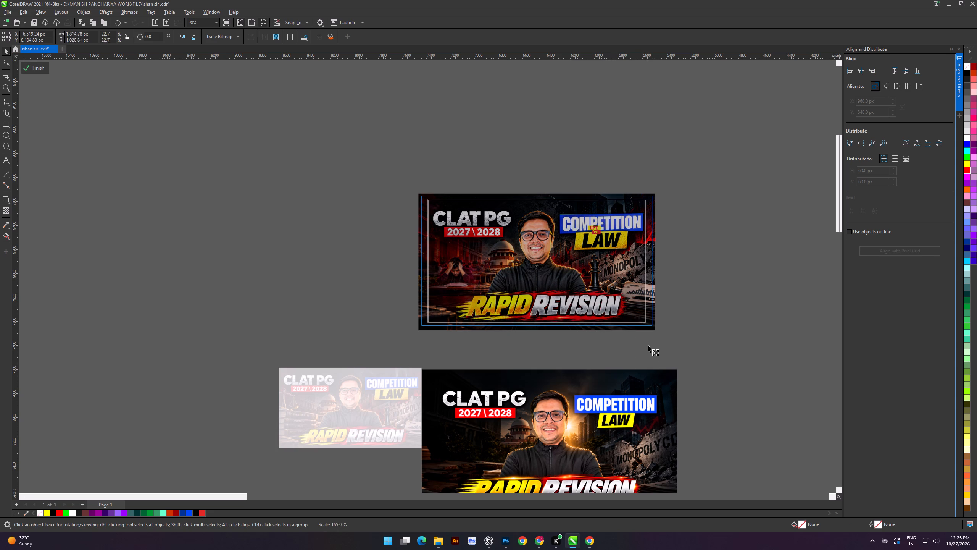
pyautogui.keyDown('shift'); pyautogui.moveTo(648, 345); pyautogui.dragTo(652, 346); pyautogui.keyUp('shift')
pyautogui.scroll(3, 528, 322)
pyautogui.moveTo(364, 329); pyautogui.dragTo(391, 322)
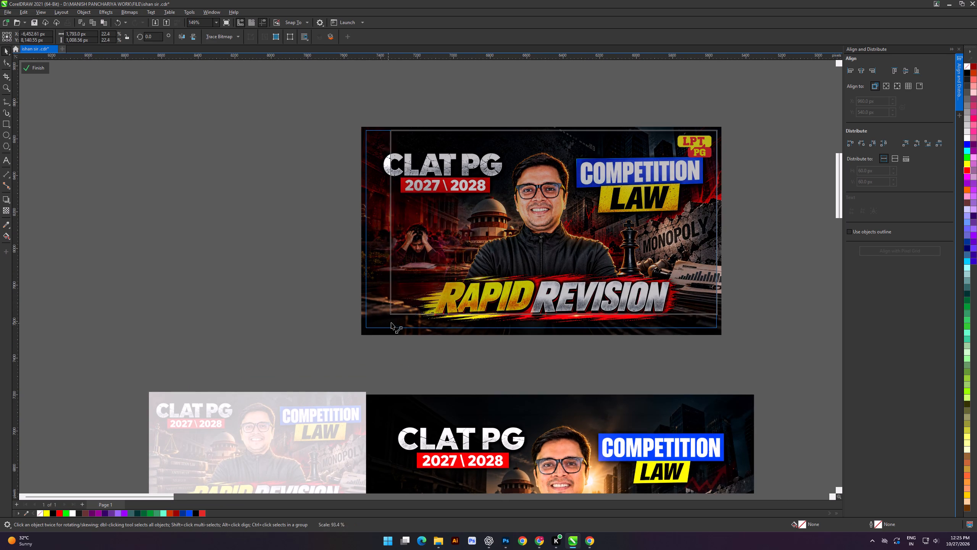
pyautogui.moveTo(391, 322); pyautogui.dragTo(450, 310)
pyautogui.click(33, 70)
pyautogui.click(142, 136)
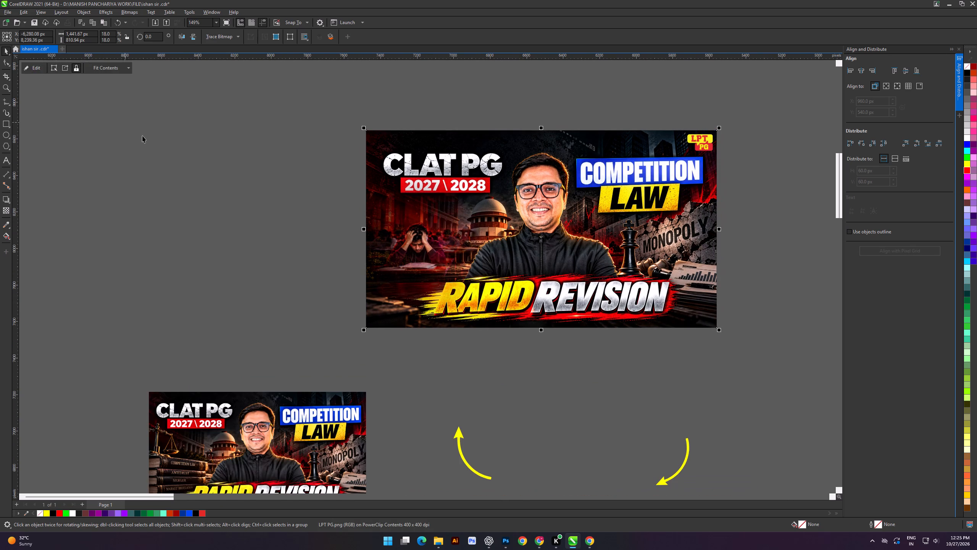
# Export only the selected large thumbnail as a PNG to Downloads, overwriting the existing file whose name starts with 0a655a5e.
pyautogui.scroll(-3, 407, 159)
pyautogui.click(346, 128)
pyautogui.moveTo(335, 116); pyautogui.dragTo(638, 290)
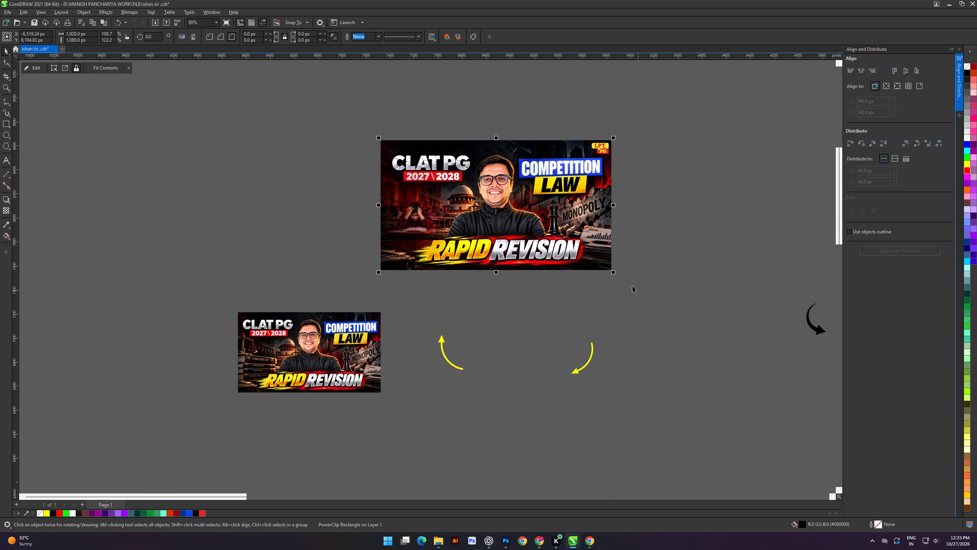
pyautogui.hotkey('ctrl', 'e')
pyautogui.doubleClick(453, 257)
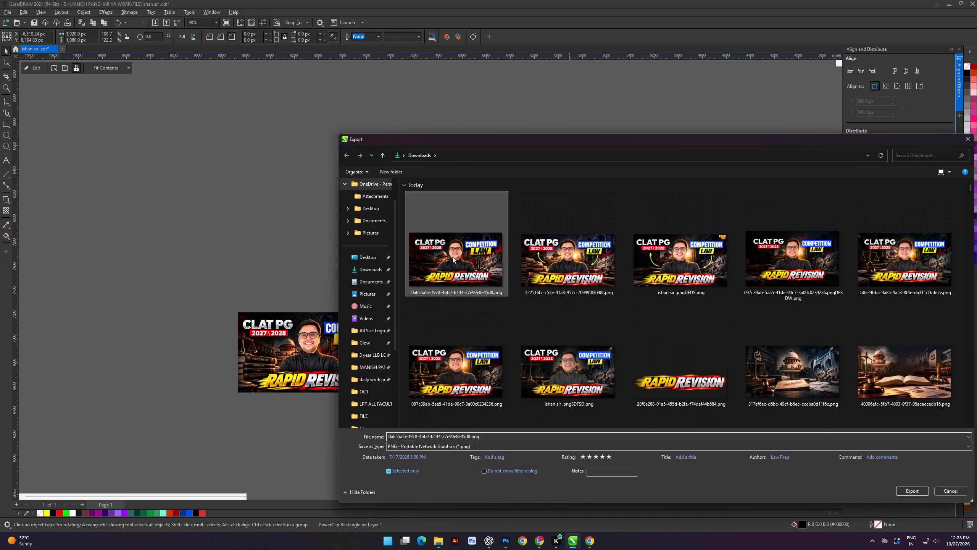
pyautogui.click(515, 275)
pyautogui.press('Return')
pyautogui.press('Return')
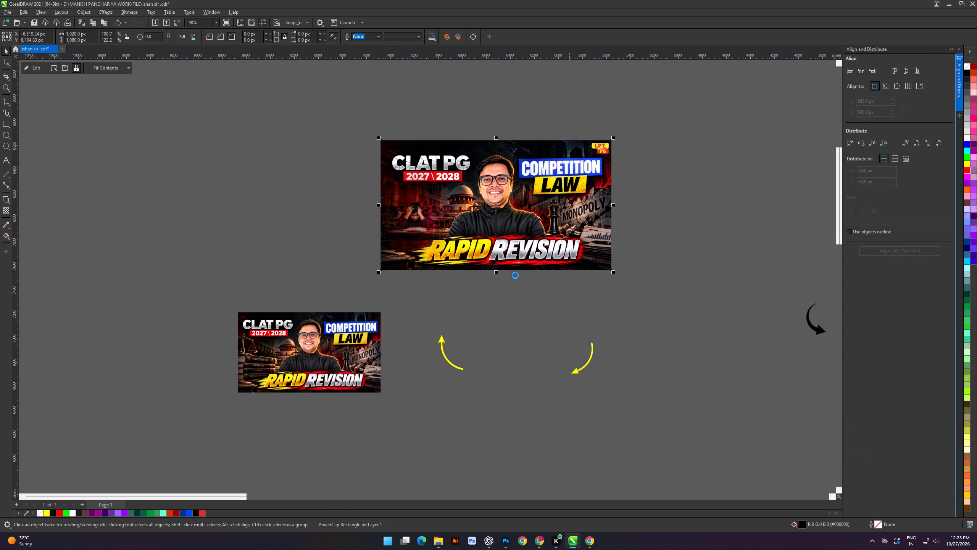
# Move the large thumbnail up by about 910 px, farther away from the smaller thumbnail and the arrows.
pyautogui.click(493, 328)
pyautogui.keyDown('alt'); pyautogui.scroll(3, 486, 272); pyautogui.keyUp('alt')
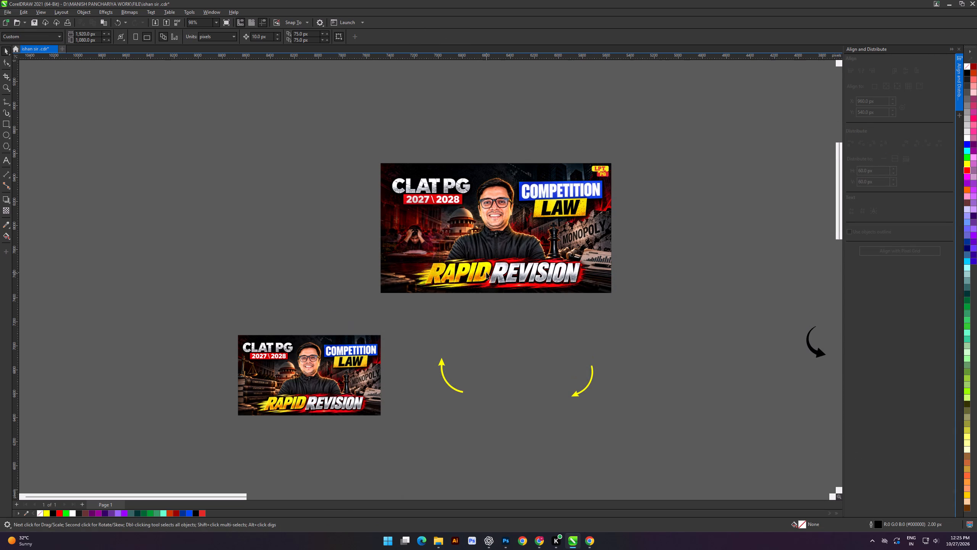
pyautogui.keyDown('alt'); pyautogui.scroll(3, 486, 272); pyautogui.keyUp('alt')
pyautogui.moveTo(332, 156); pyautogui.dragTo(695, 341)
pyautogui.moveTo(563, 296); pyautogui.dragTo(552, 186)
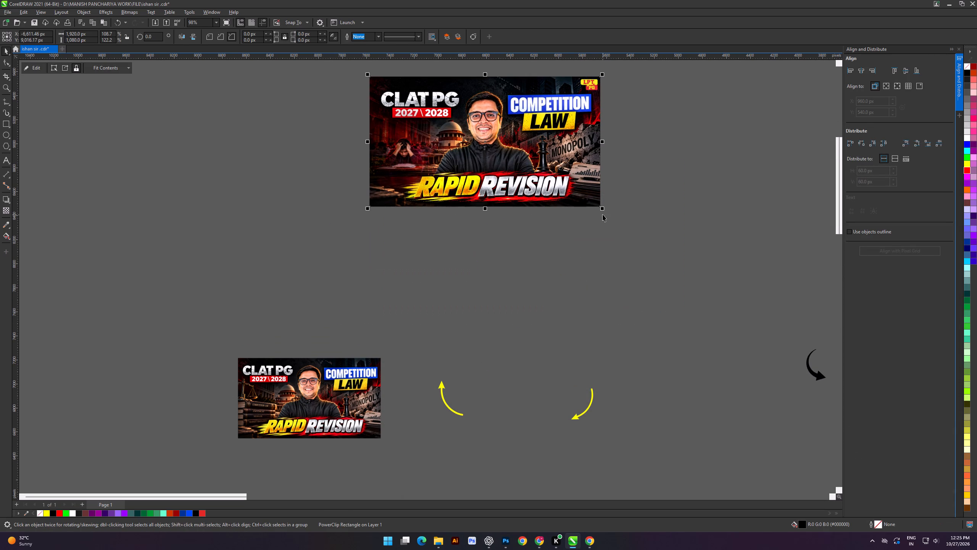
# Enlarge the large thumbnail proportionally about its centre to about 2,858 × 1,608 px.
pyautogui.keyDown('alt'); pyautogui.moveTo(603, 208); pyautogui.dragTo(663, 247); pyautogui.keyUp('alt')
pyautogui.hotkey('ctrl', 'z')
pyautogui.keyDown('shift'); pyautogui.moveTo(602, 210); pyautogui.dragTo(658, 258); pyautogui.keyUp('shift')
# Export the enlarged thumbnail, overwriting the first existing thumbnail file in the export folder.
pyautogui.hotkey('ctrl', 'e')
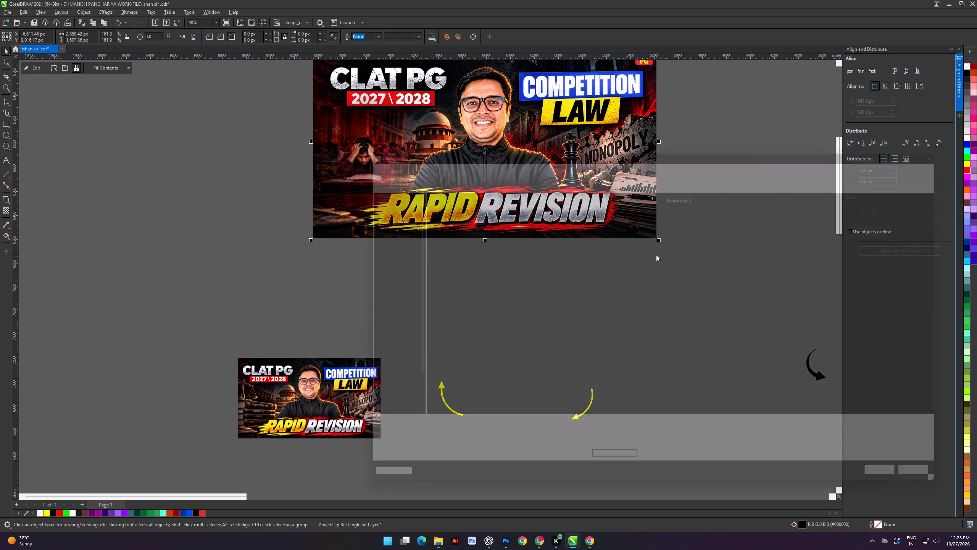
pyautogui.doubleClick(476, 258)
pyautogui.click(520, 272)
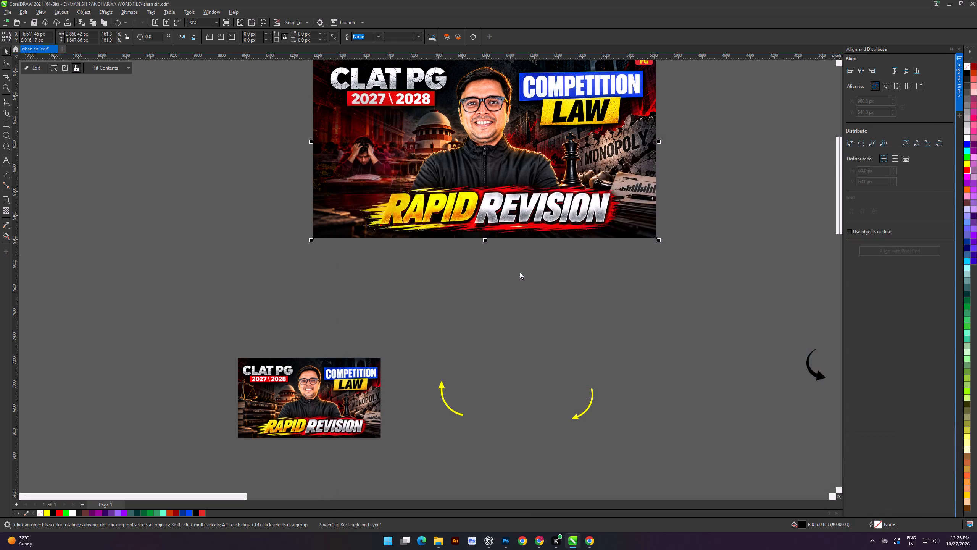
pyautogui.press('Return')
pyautogui.press('Return')
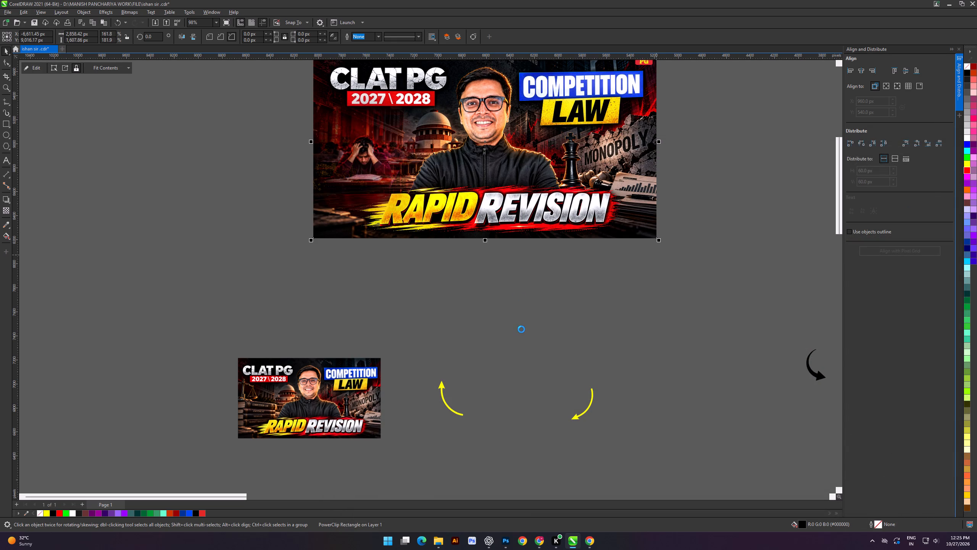
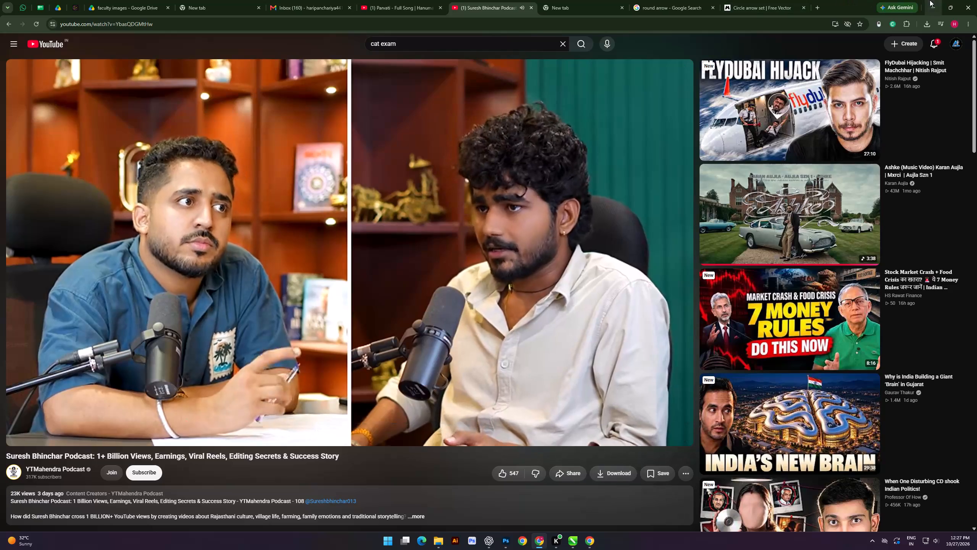
# Minimise the browser window to return to the thumbnail document in CorelDRAW.
pyautogui.click(930, 0)
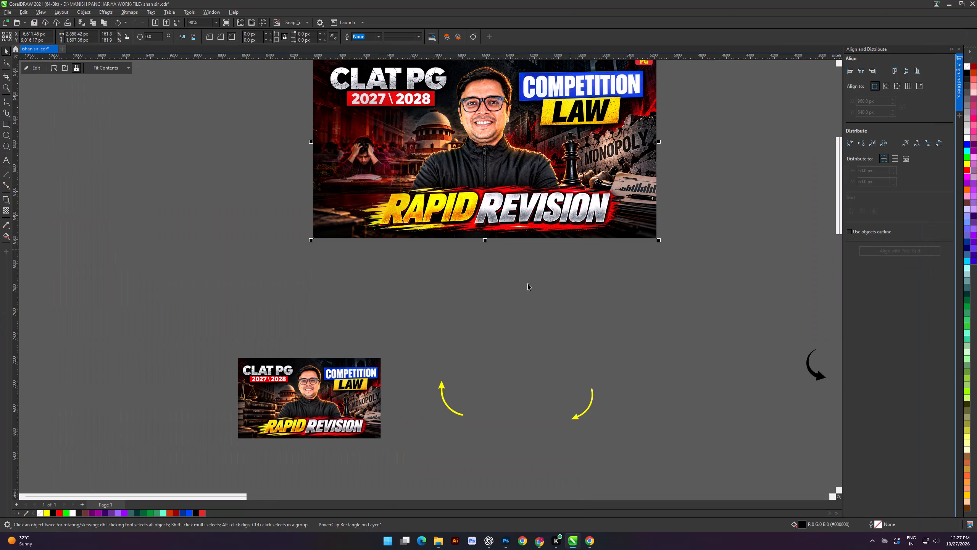
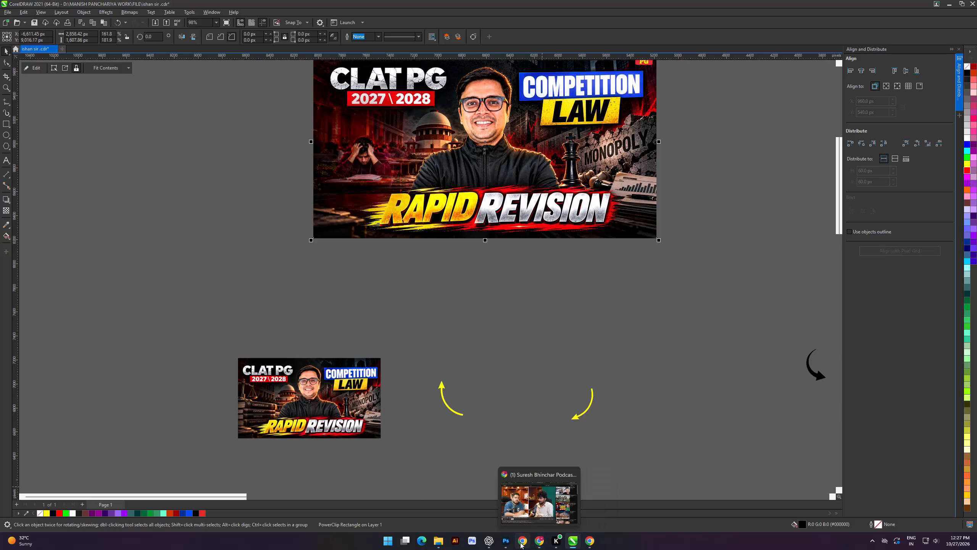
# Switch to the Chrome window that has the YouTube podcast and Google Drive faculty images open.
pyautogui.click(545, 544)
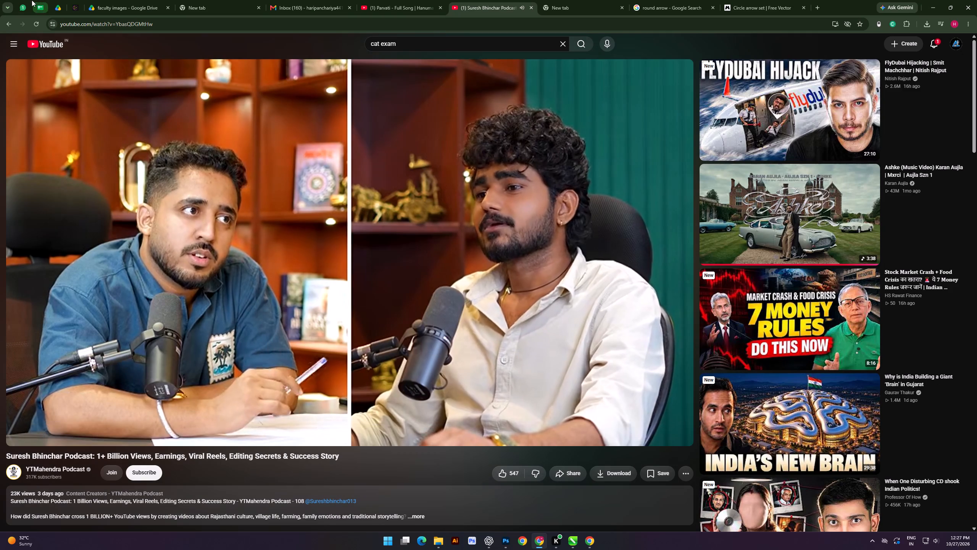